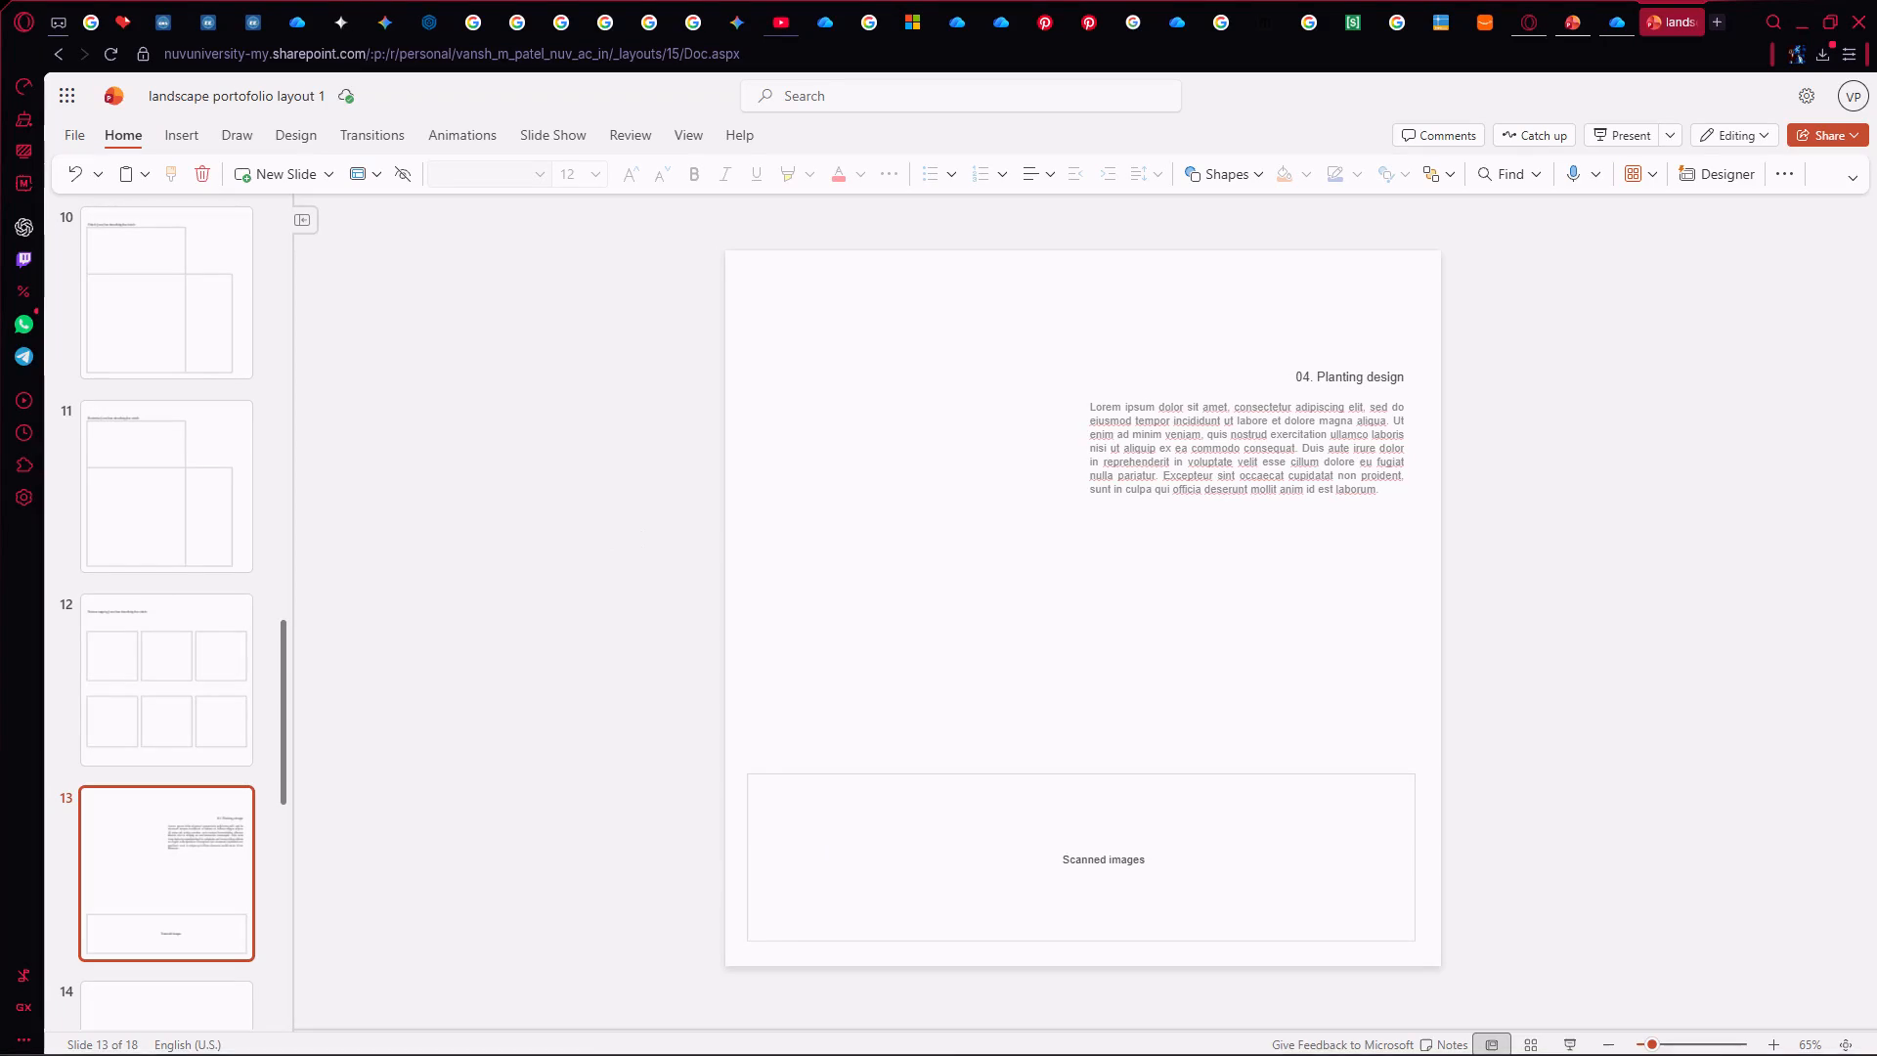
Look through slides 12 to 18 of the landscape portfolio layout template to check its placeholder arrangement.
{"action": "scroll", "coordinate": [183, 691], "scroll_direction": "down", "scroll_amount": 10}
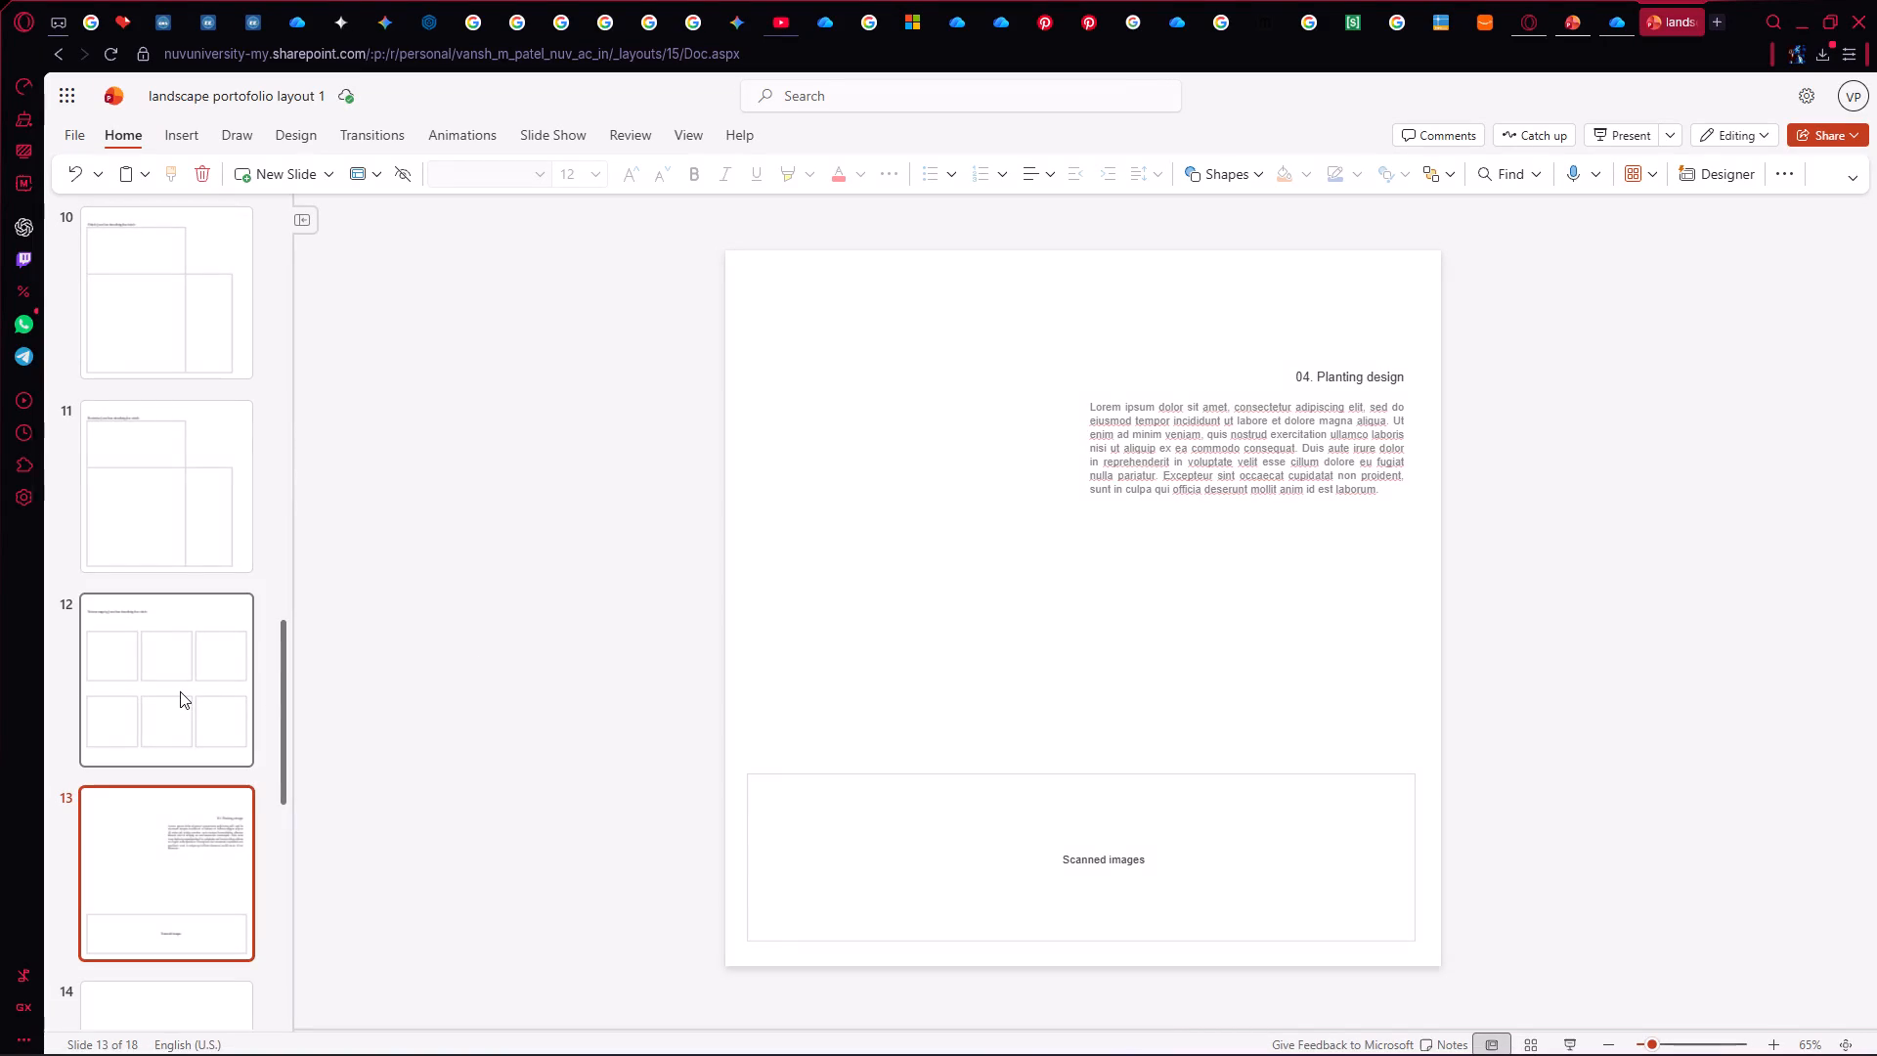
{"action": "left_click", "coordinate": [193, 826]}
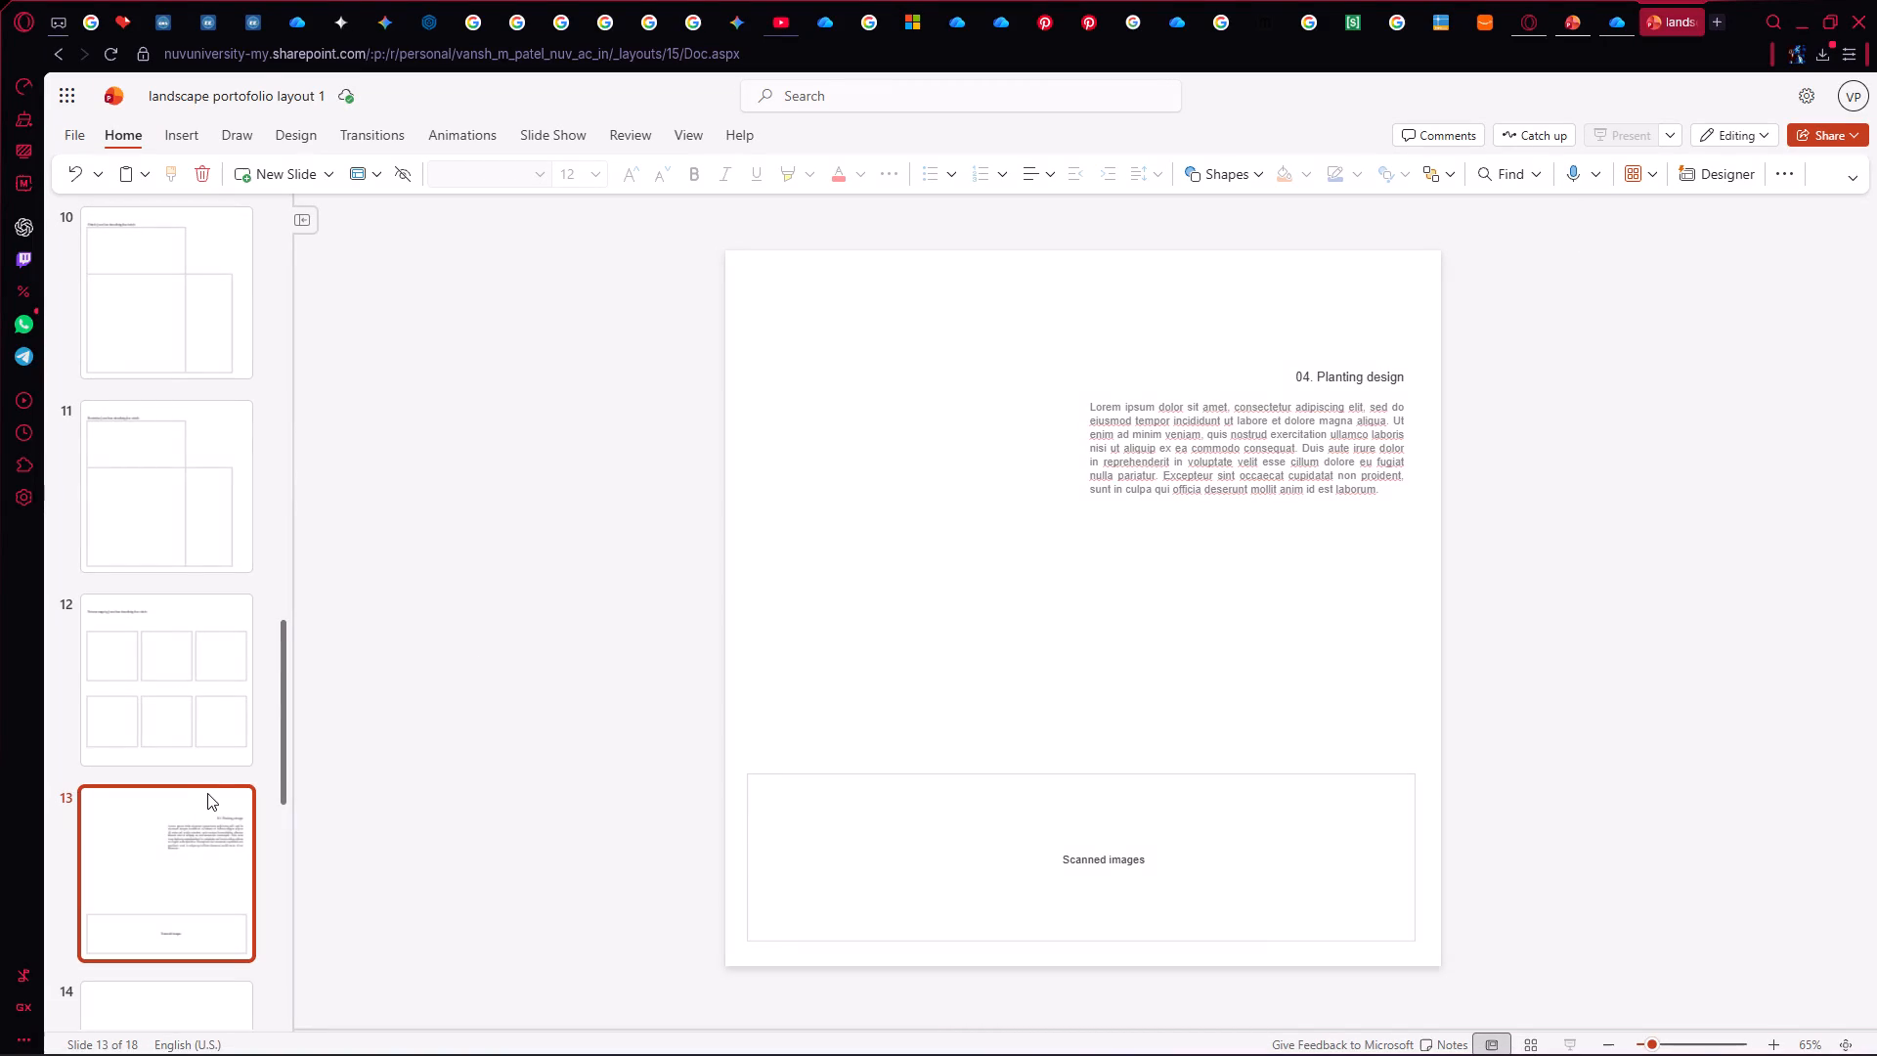
{"action": "left_click", "coordinate": [219, 765]}
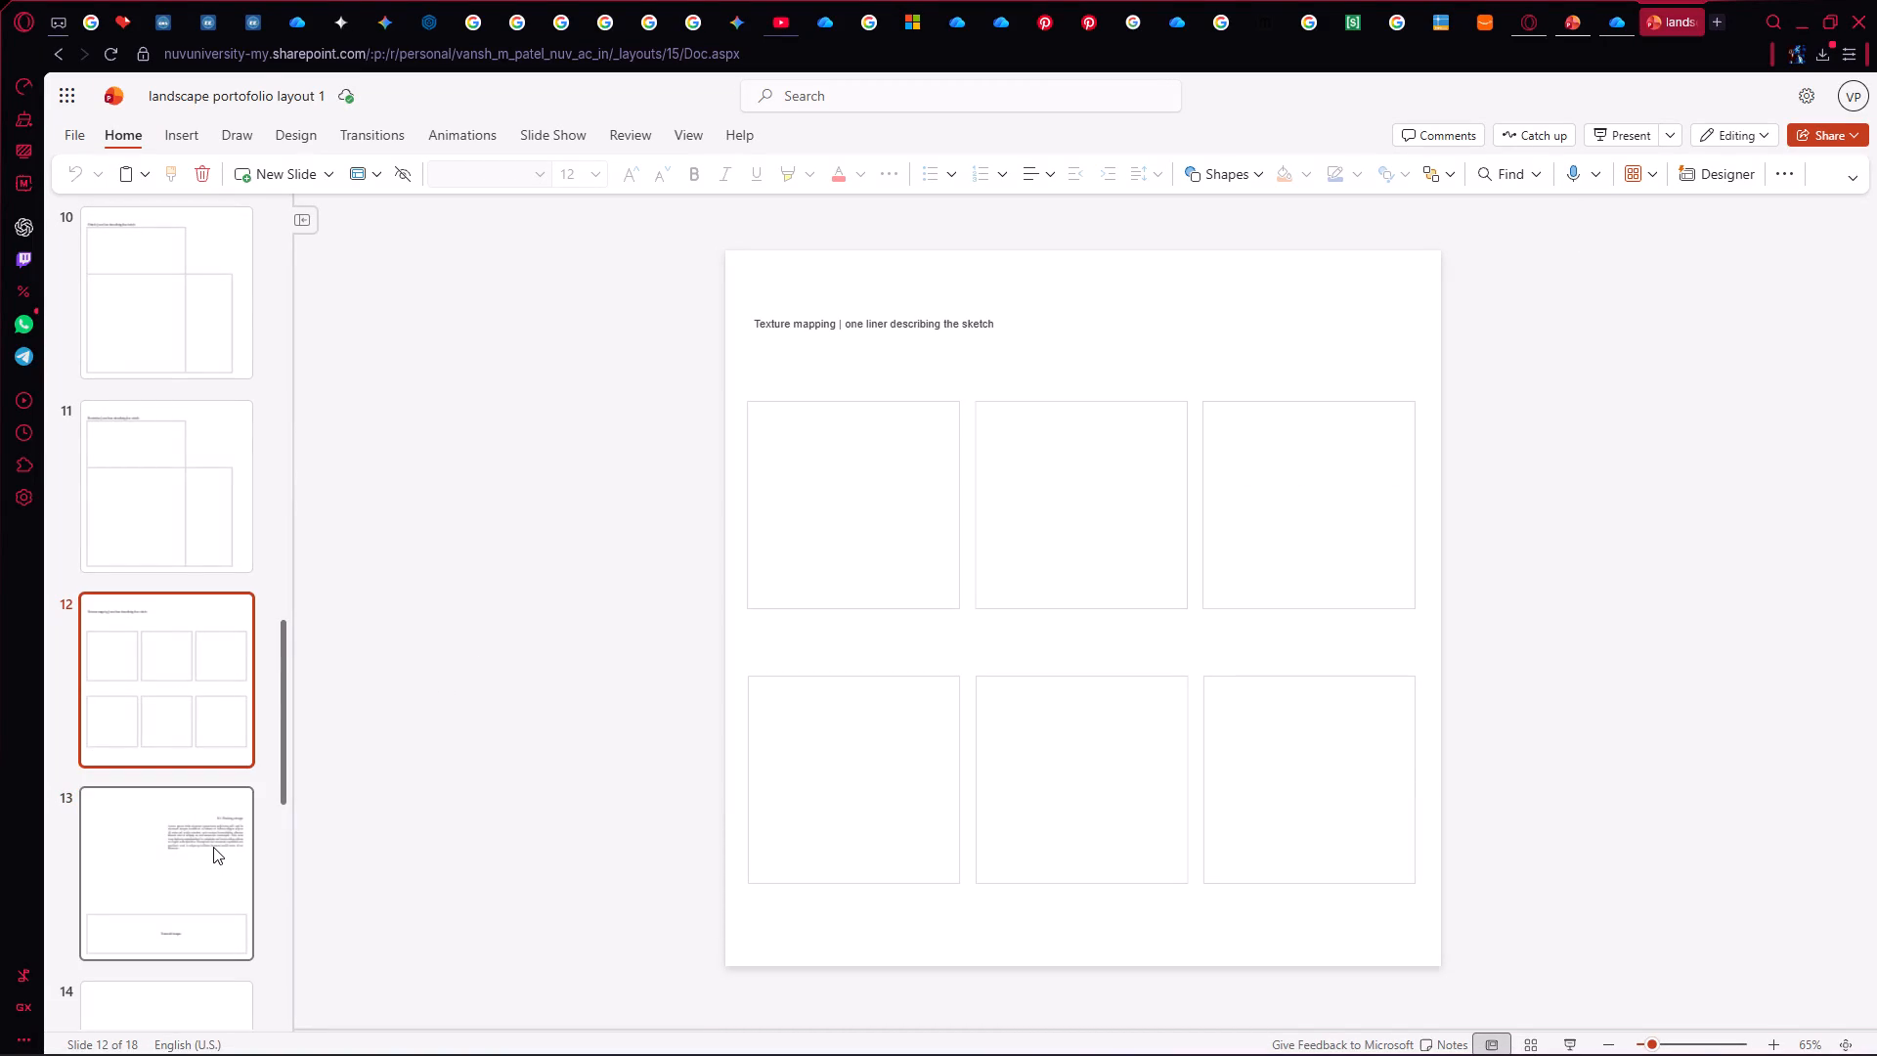
{"action": "scroll", "coordinate": [215, 852], "scroll_direction": "down", "scroll_amount": 6}
{"action": "left_click", "coordinate": [201, 552]}
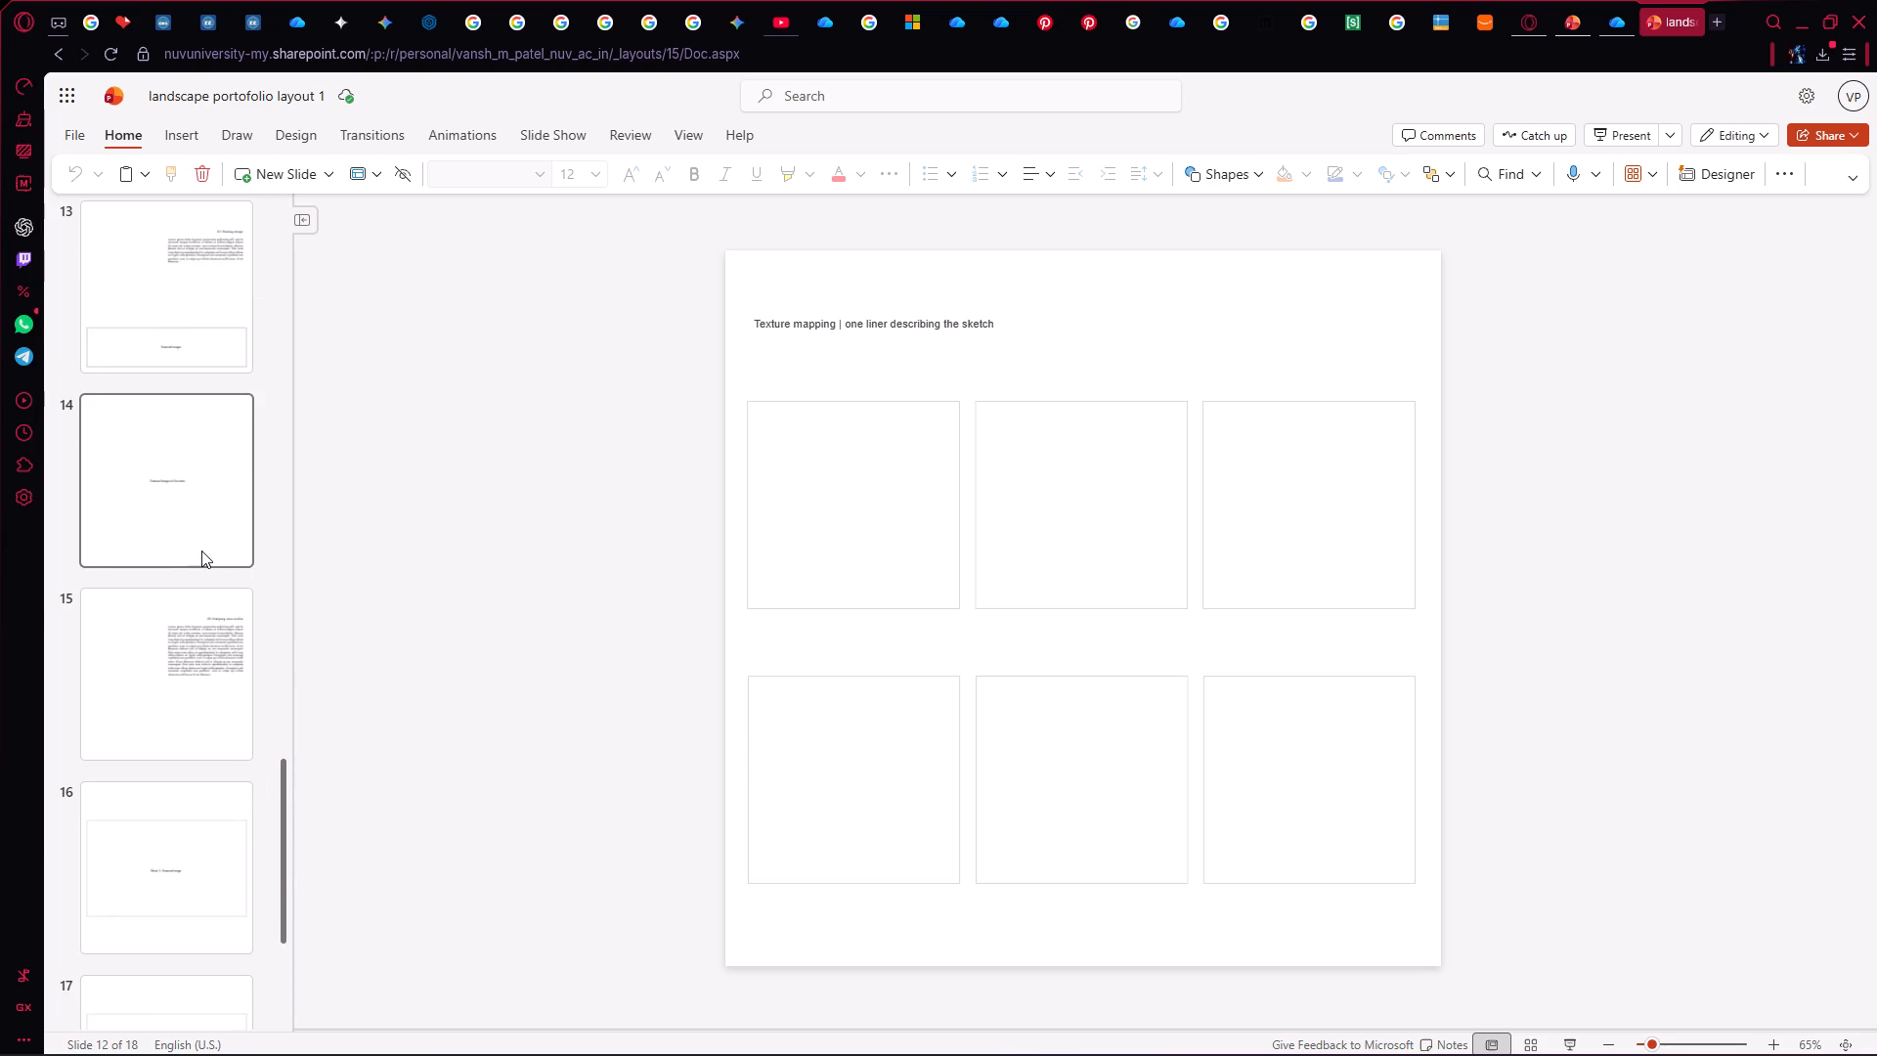
{"action": "left_click", "coordinate": [198, 629]}
{"action": "left_click_drag", "start_coordinate": [179, 792], "coordinate": [179, 801]}
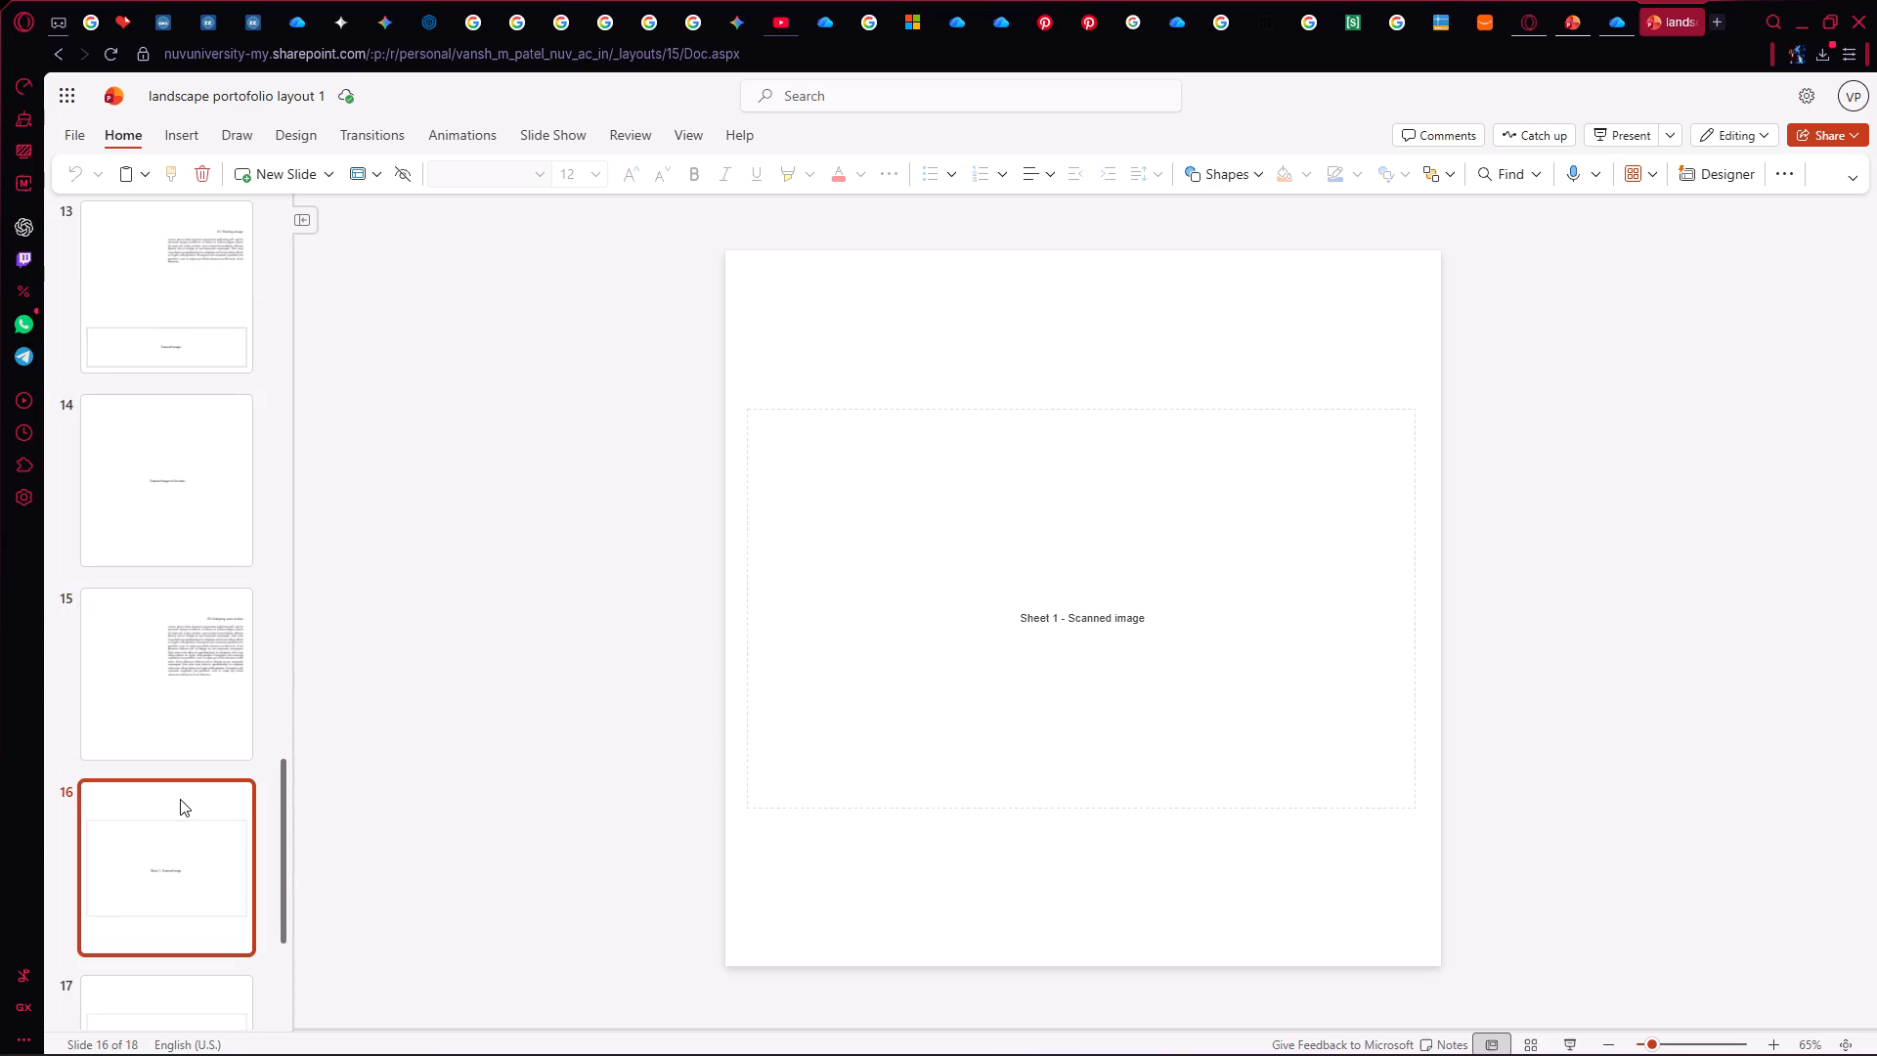
{"action": "scroll", "coordinate": [204, 770], "scroll_direction": "down", "scroll_amount": 3}
{"action": "left_click", "coordinate": [204, 770]}
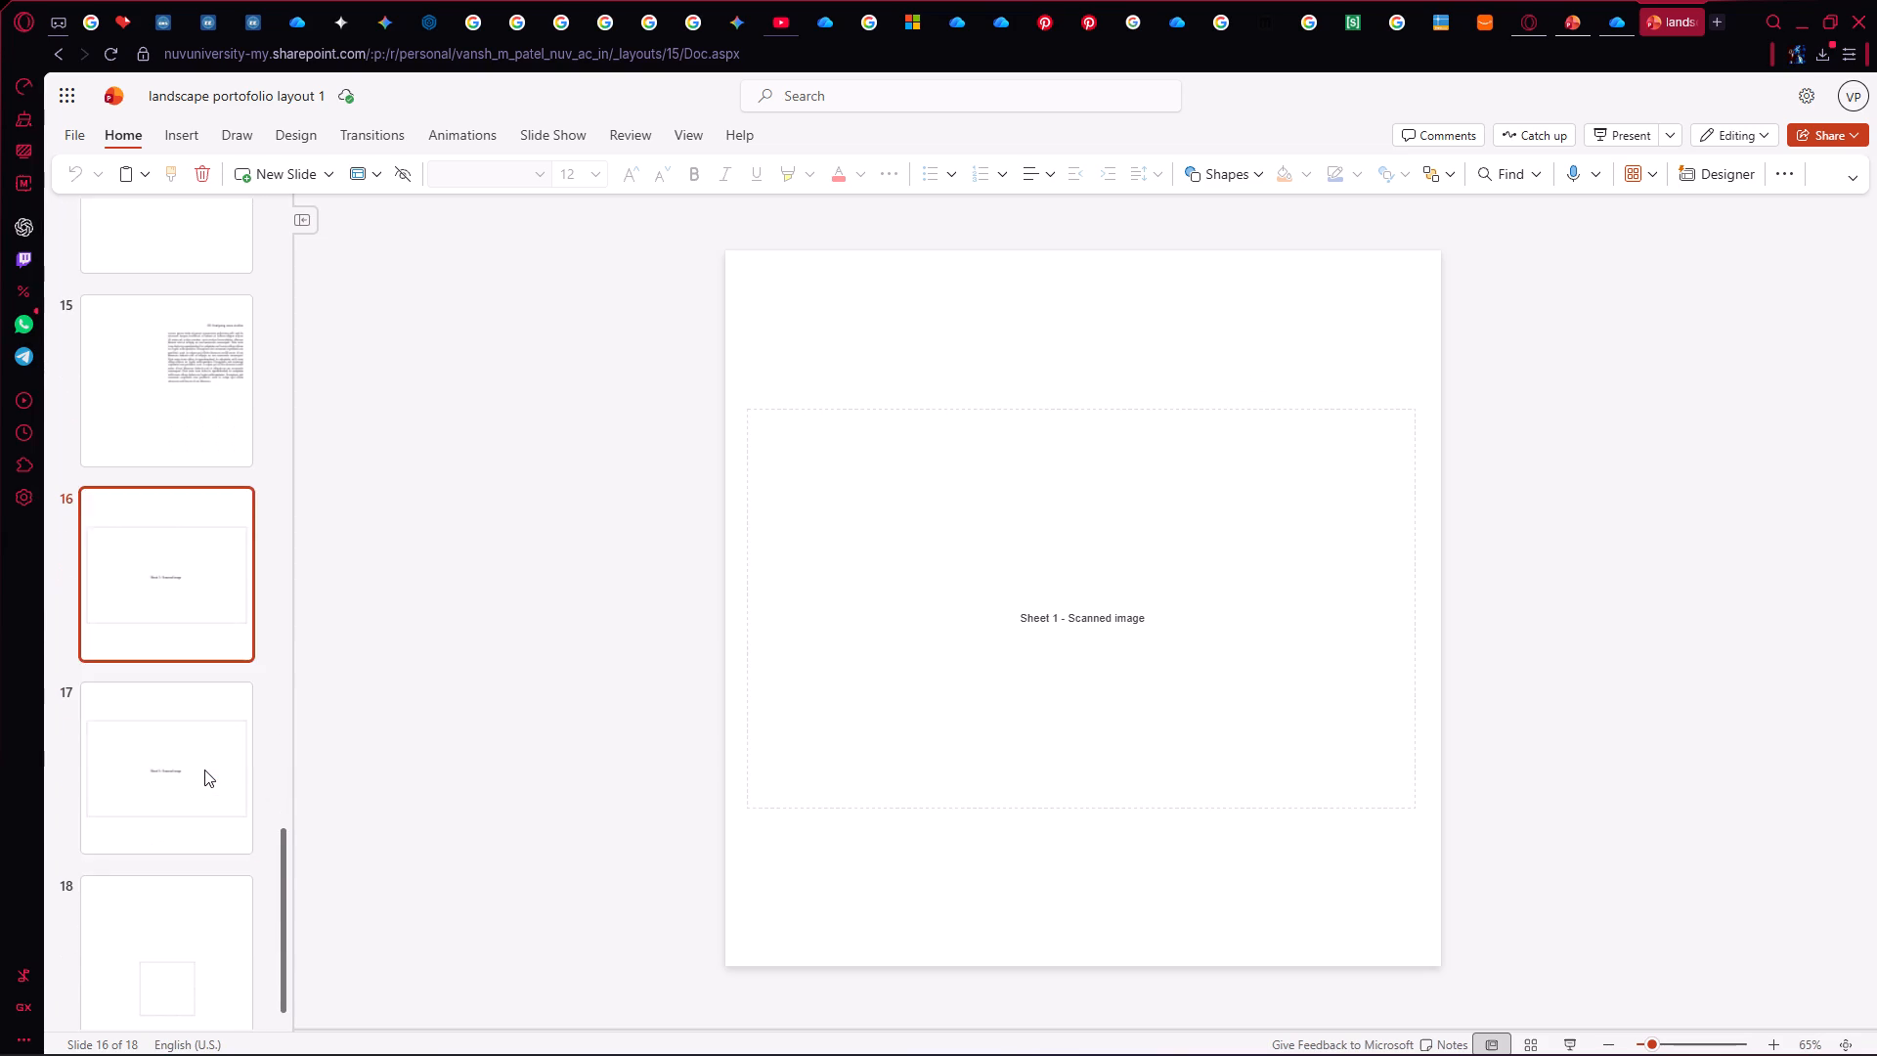
{"action": "scroll", "coordinate": [206, 769], "scroll_direction": "down", "scroll_amount": 3}
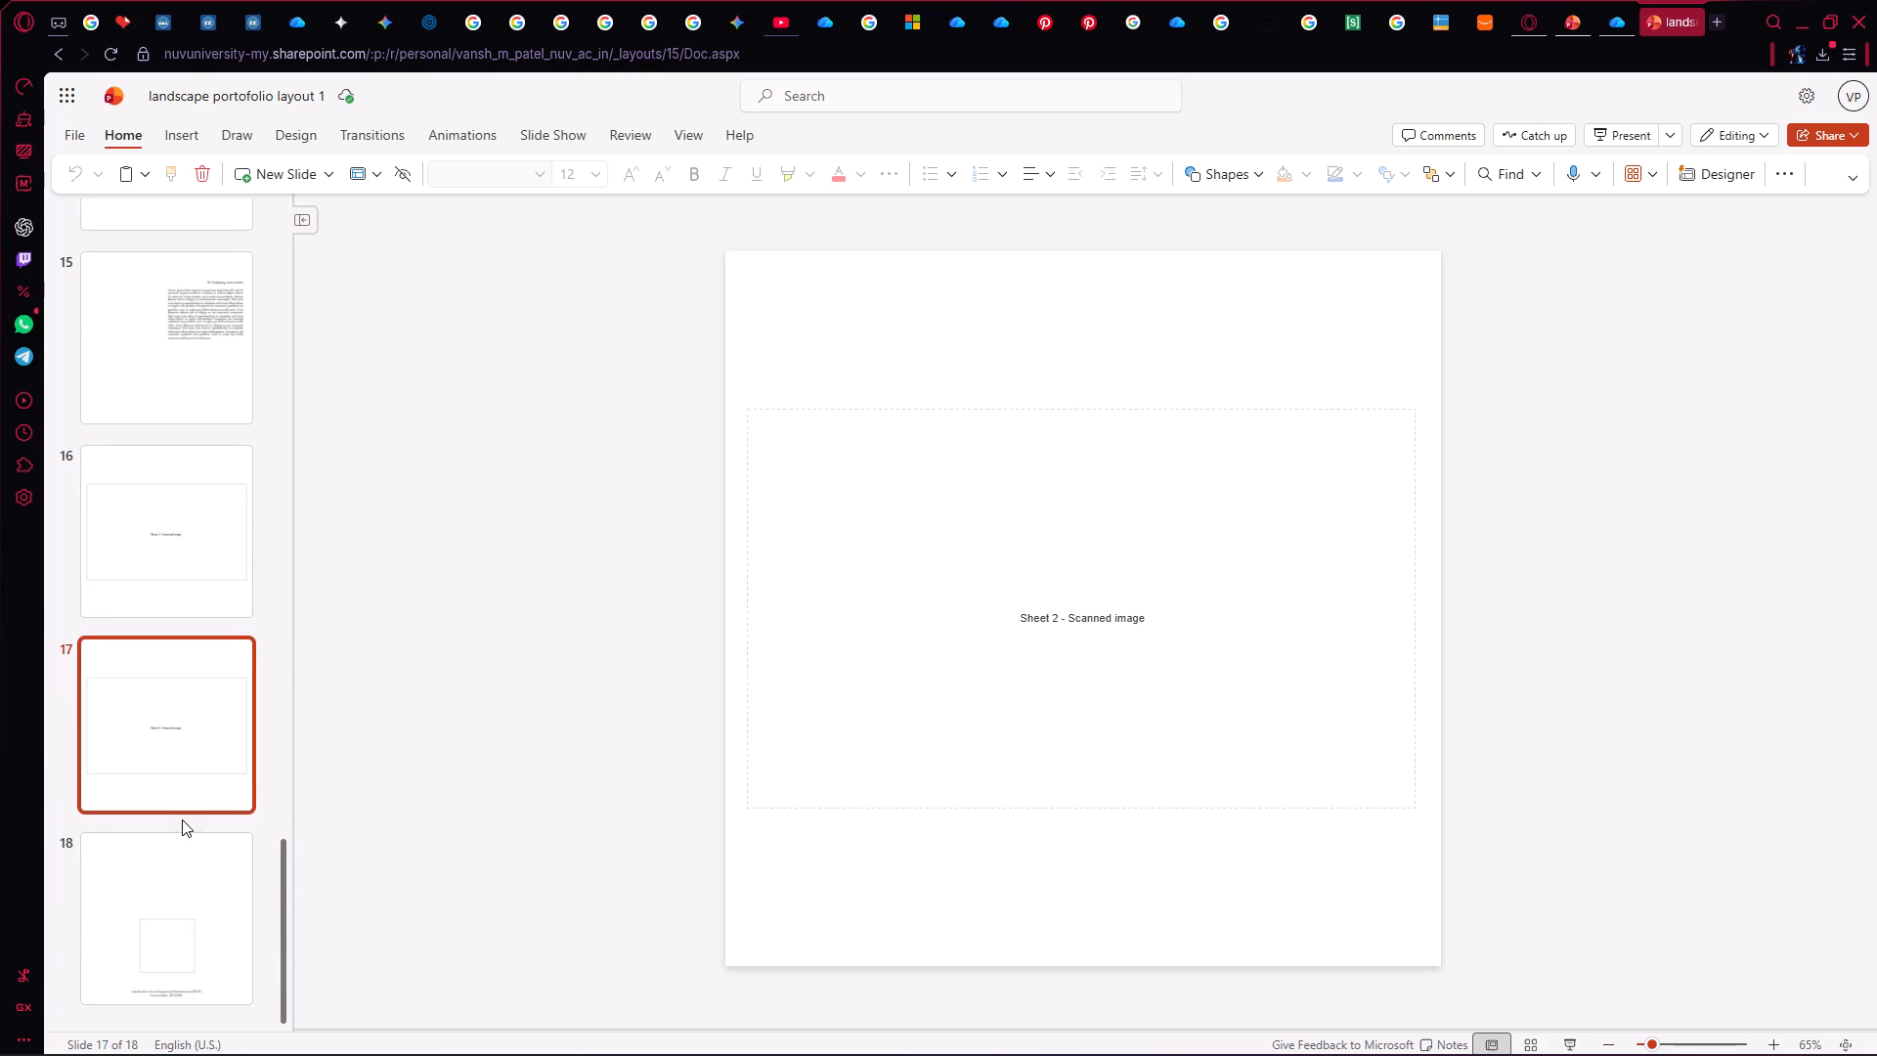
{"action": "left_click", "coordinate": [188, 878]}
{"action": "left_click", "coordinate": [213, 734]}
Switch to the filled-in landscape portfolio presentation and look through its slides down to closing slide 18.
{"action": "left_click", "coordinate": [1571, 27]}
{"action": "left_click", "coordinate": [187, 661]}
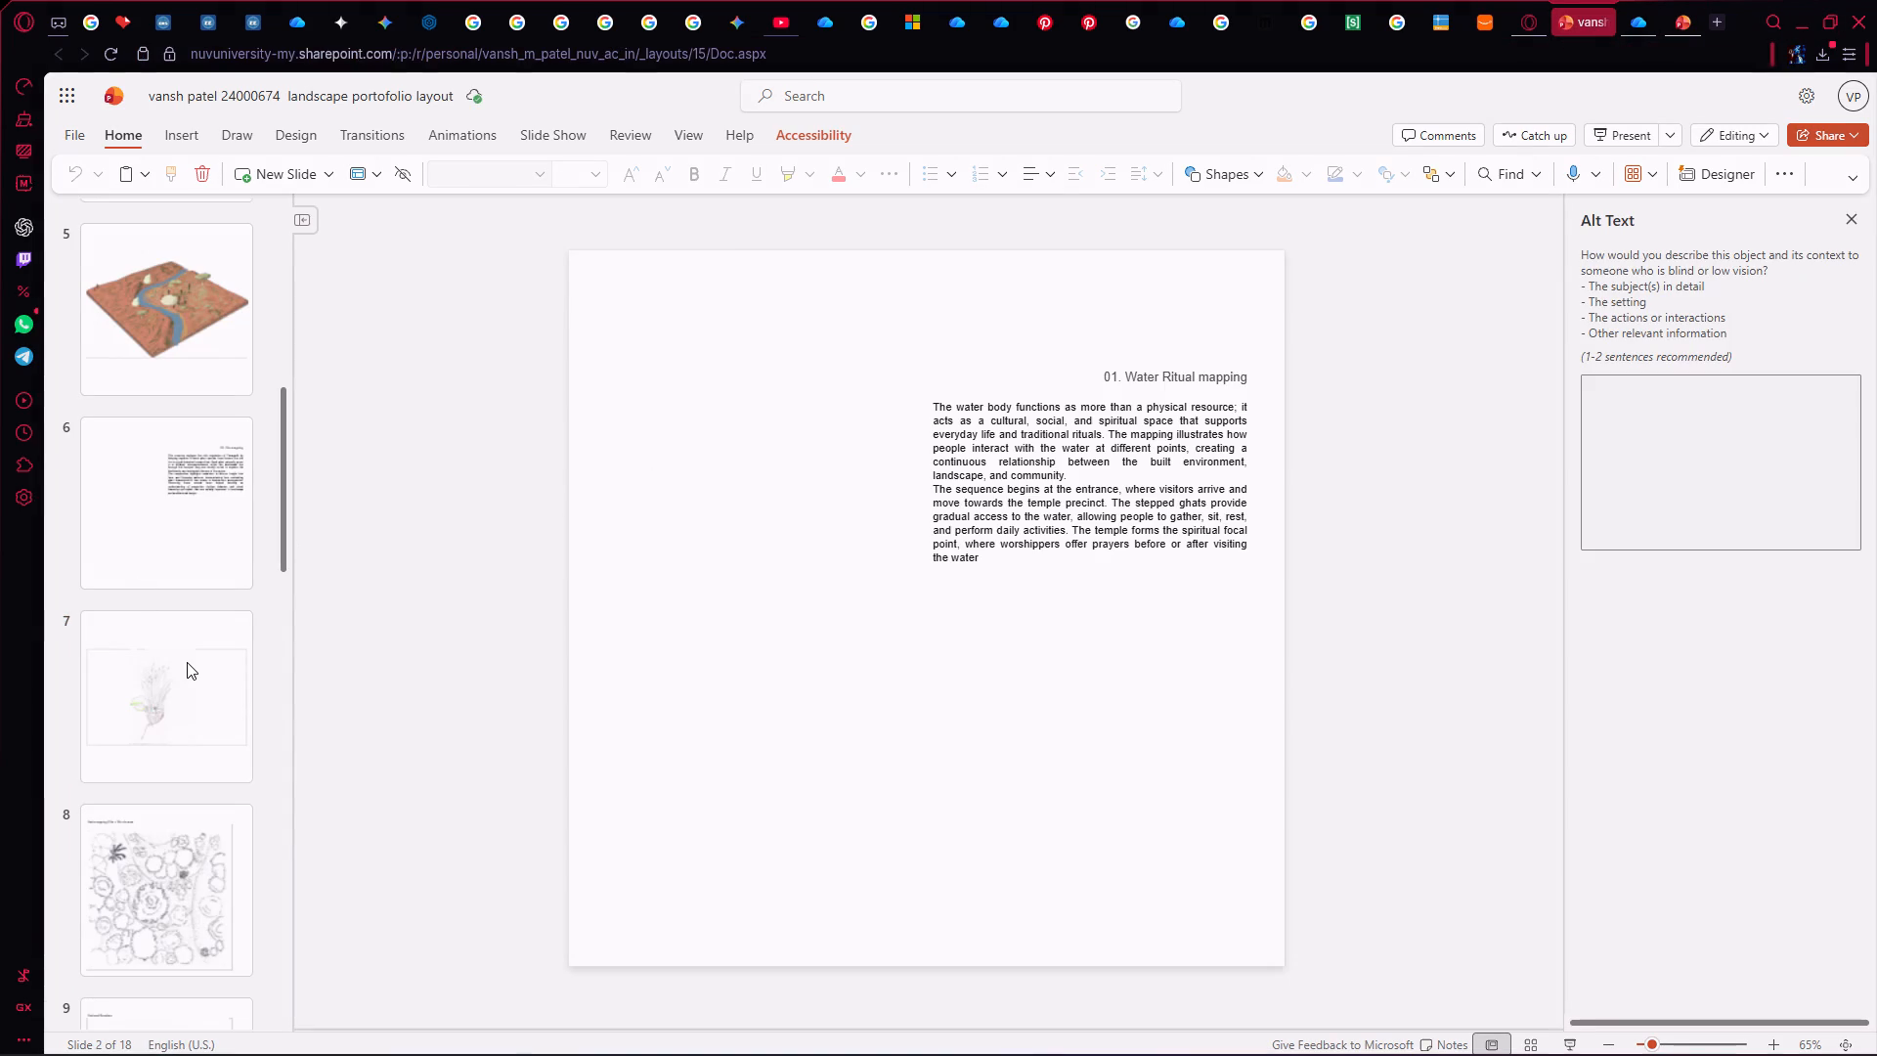
{"action": "scroll", "coordinate": [187, 663], "scroll_direction": "down", "scroll_amount": 3}
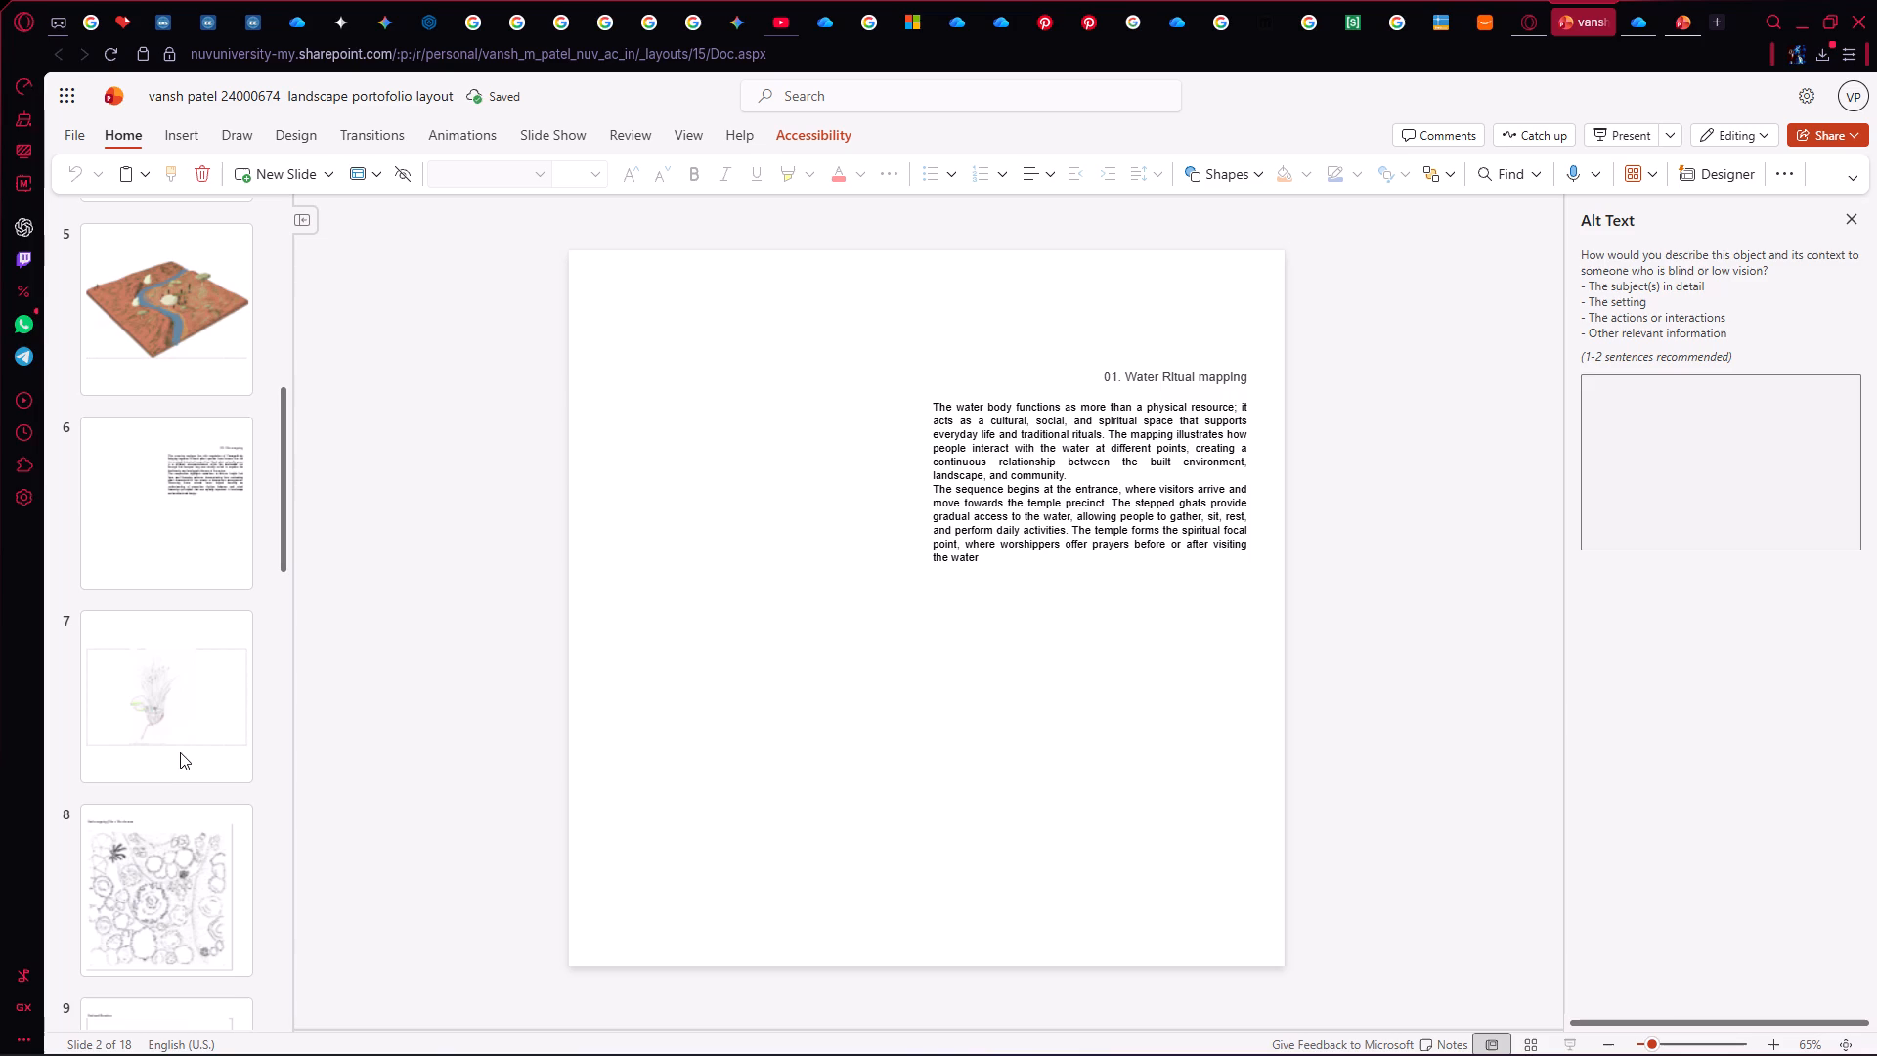
{"action": "scroll", "coordinate": [180, 752], "scroll_direction": "down", "scroll_amount": 3}
{"action": "scroll", "coordinate": [180, 752], "scroll_direction": "up", "scroll_amount": 5}
{"action": "left_click", "coordinate": [248, 713]}
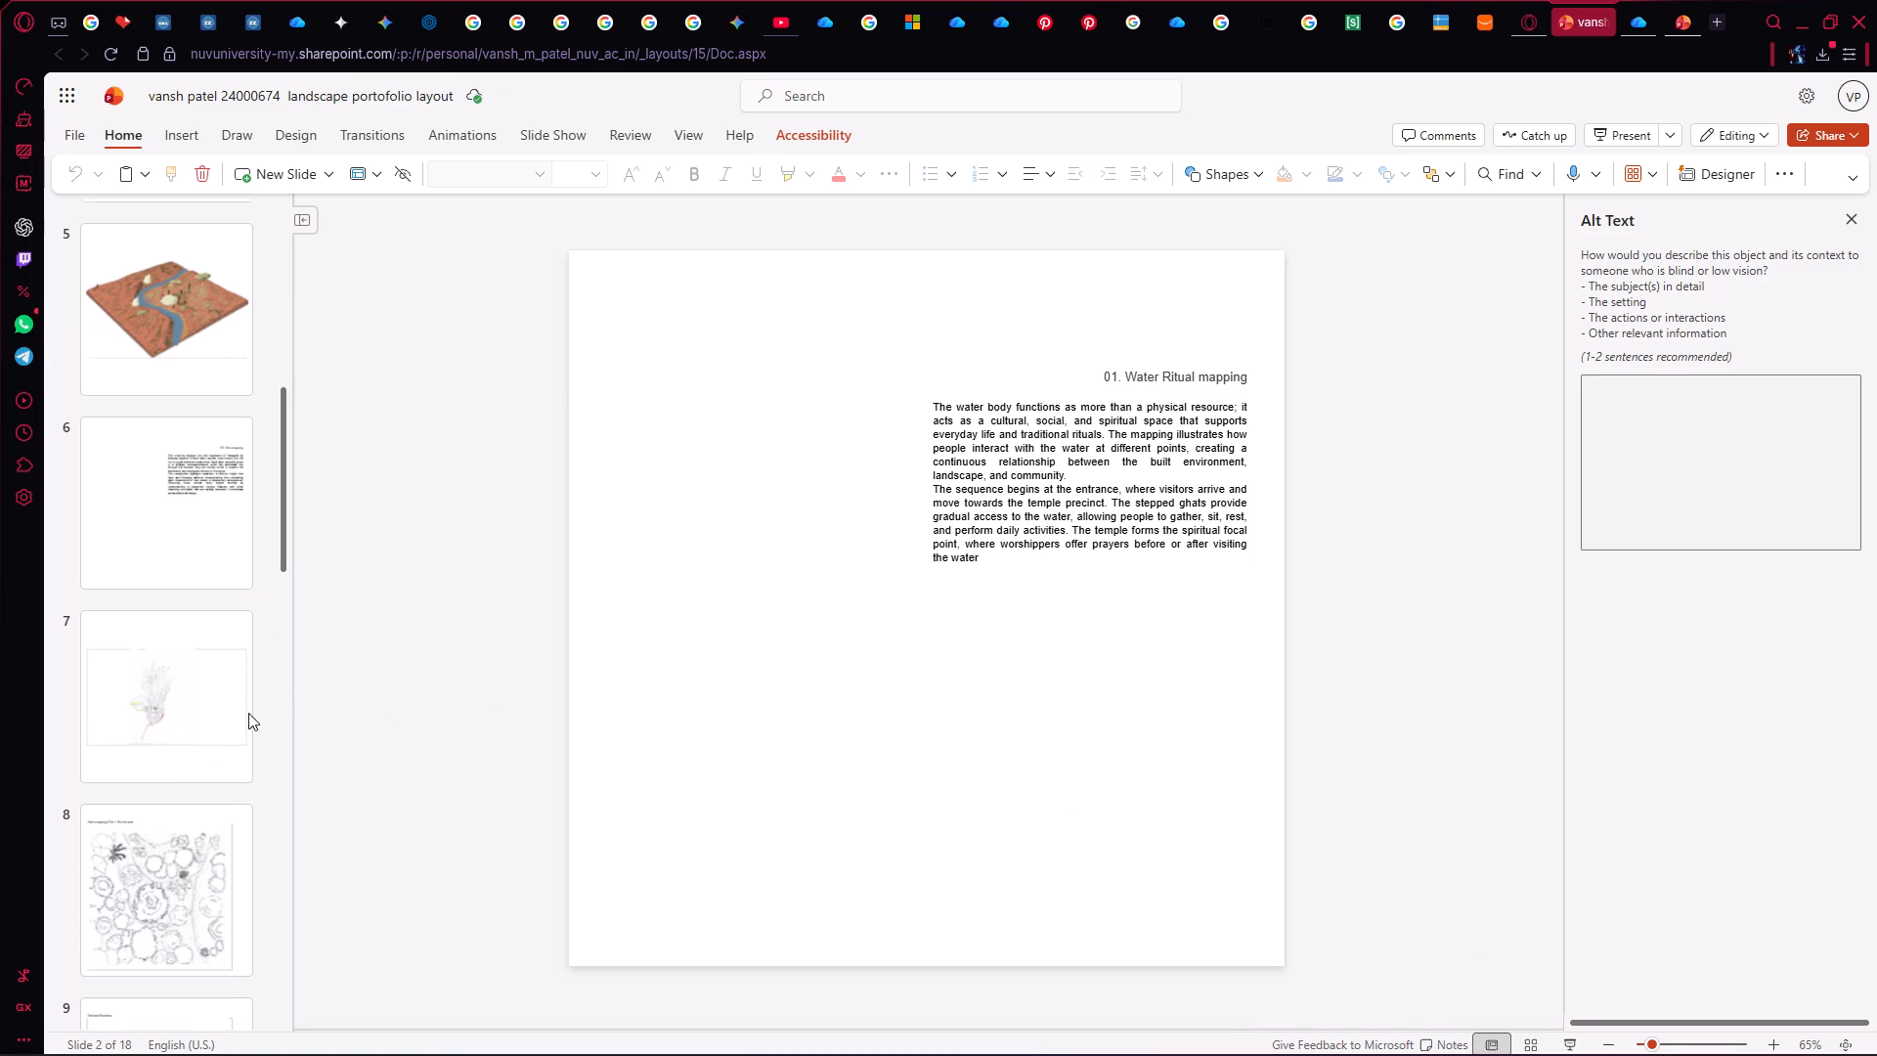
{"action": "left_click", "coordinate": [233, 726]}
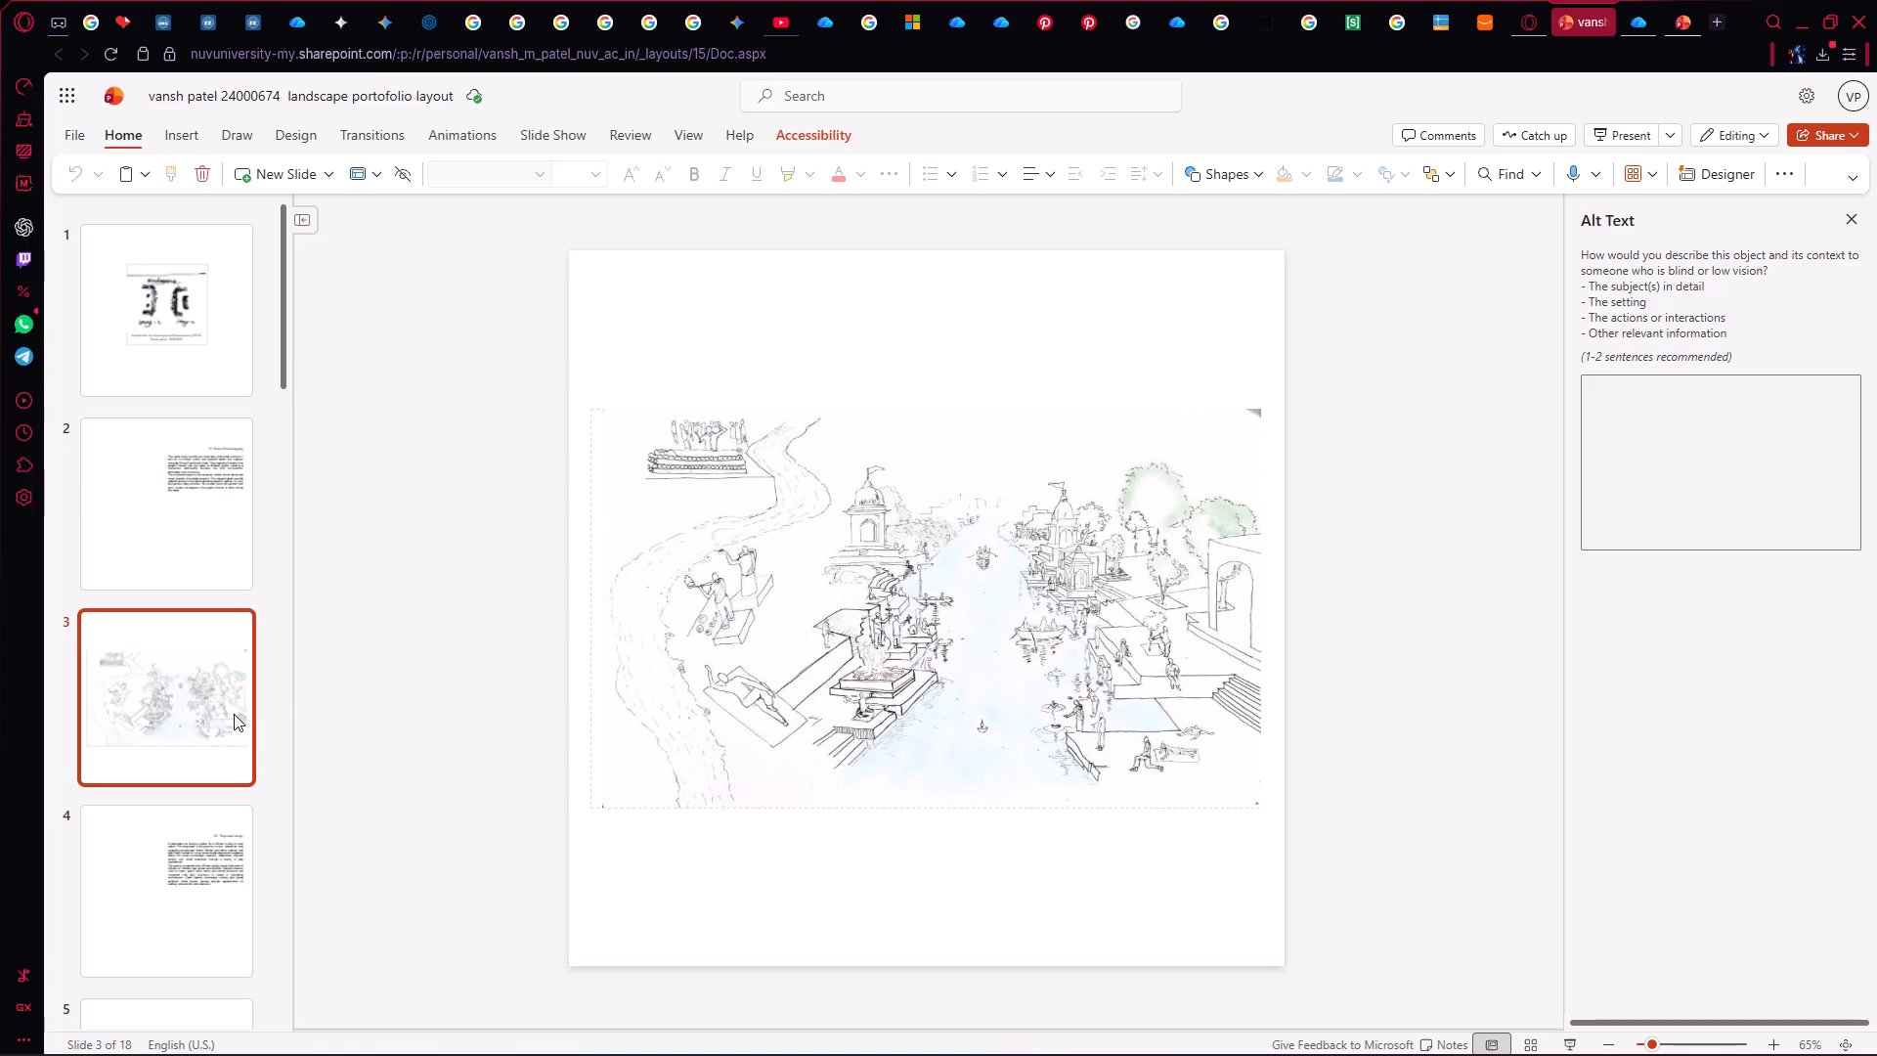
{"action": "scroll", "coordinate": [214, 707], "scroll_direction": "down", "scroll_amount": 8}
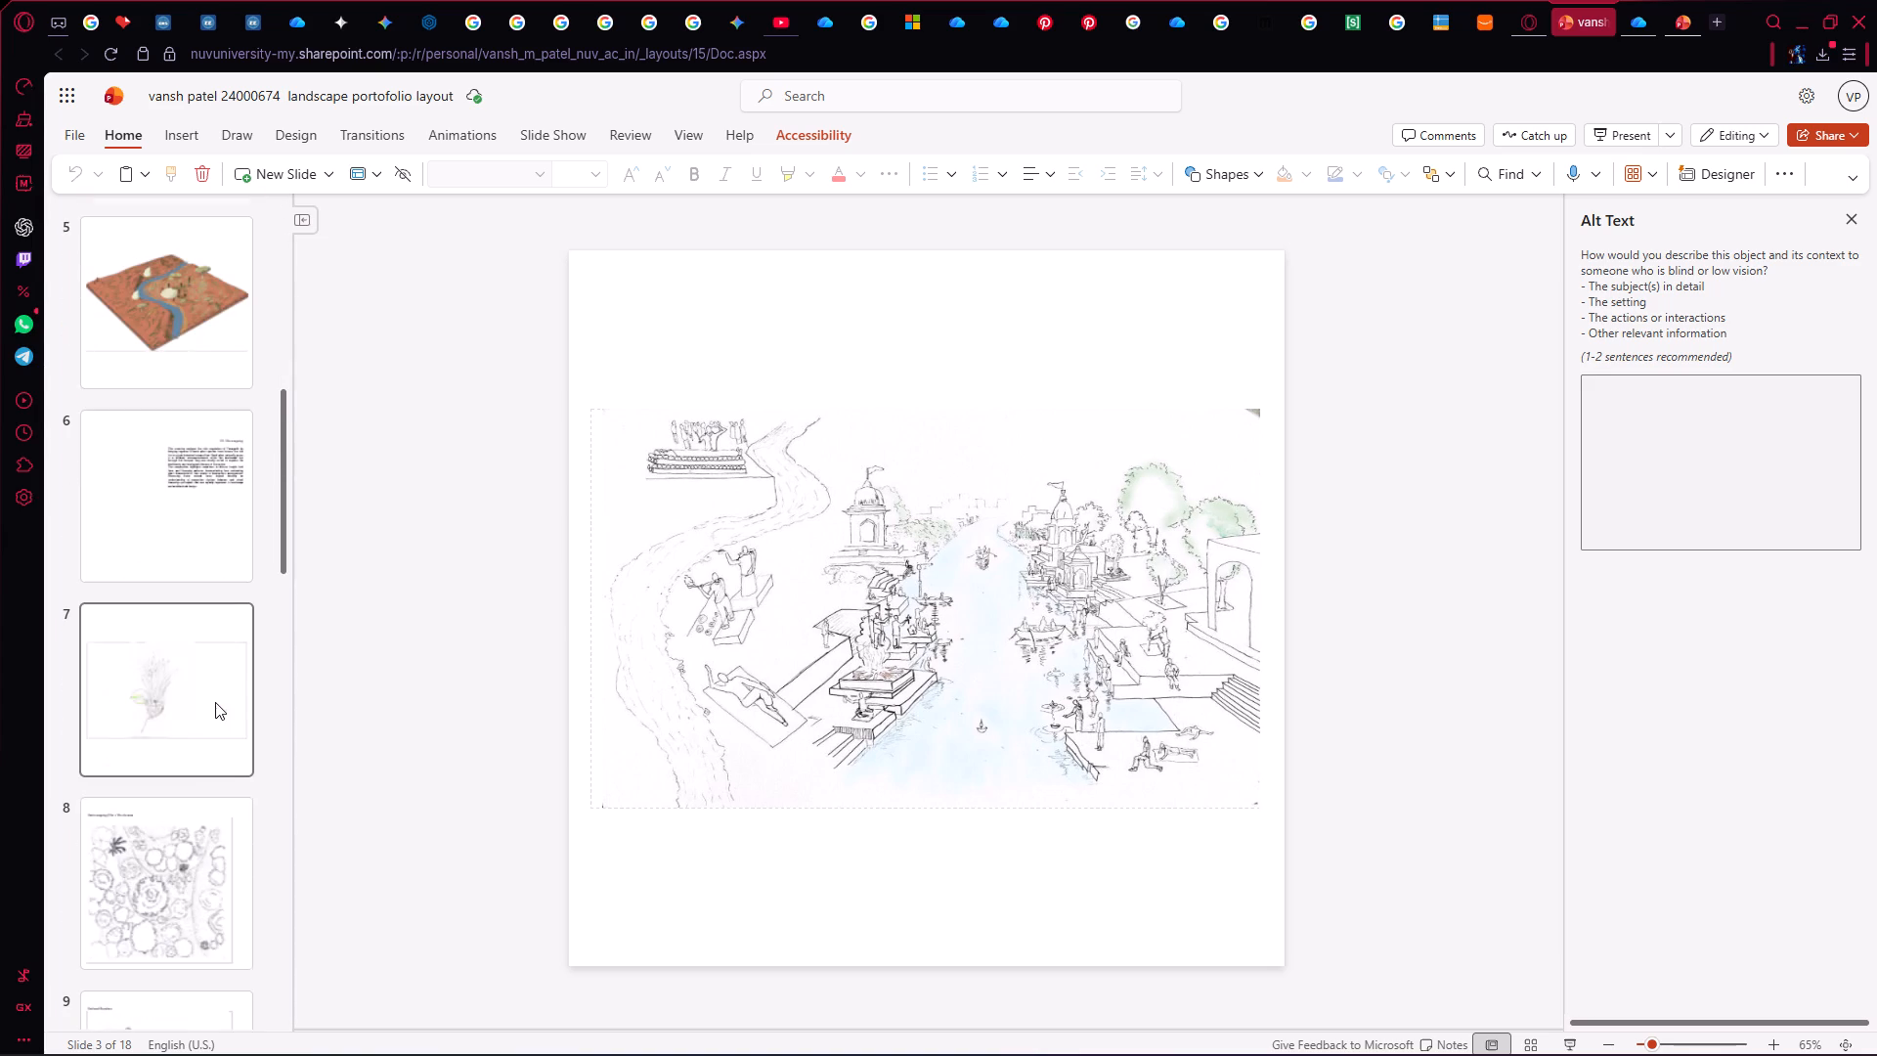
{"action": "scroll", "coordinate": [204, 689], "scroll_direction": "down", "scroll_amount": 6}
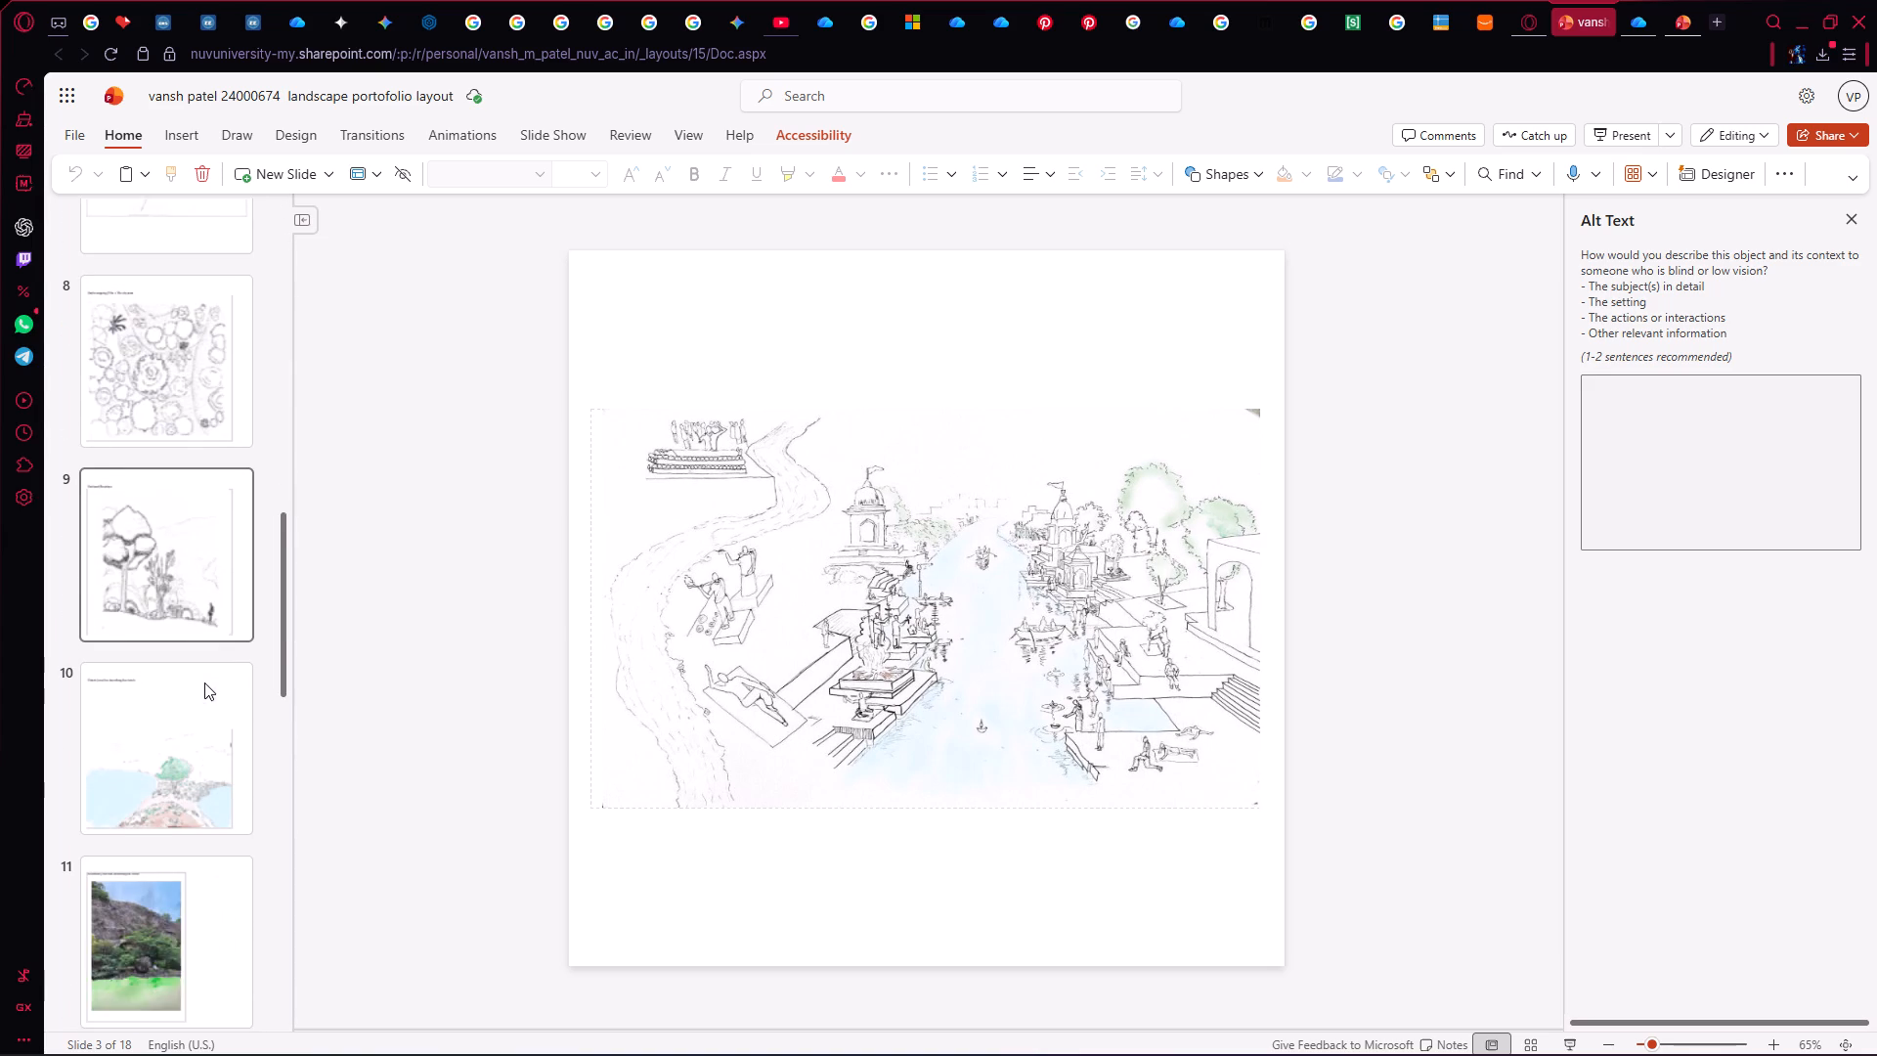
{"action": "scroll", "coordinate": [207, 676], "scroll_direction": "down", "scroll_amount": 5}
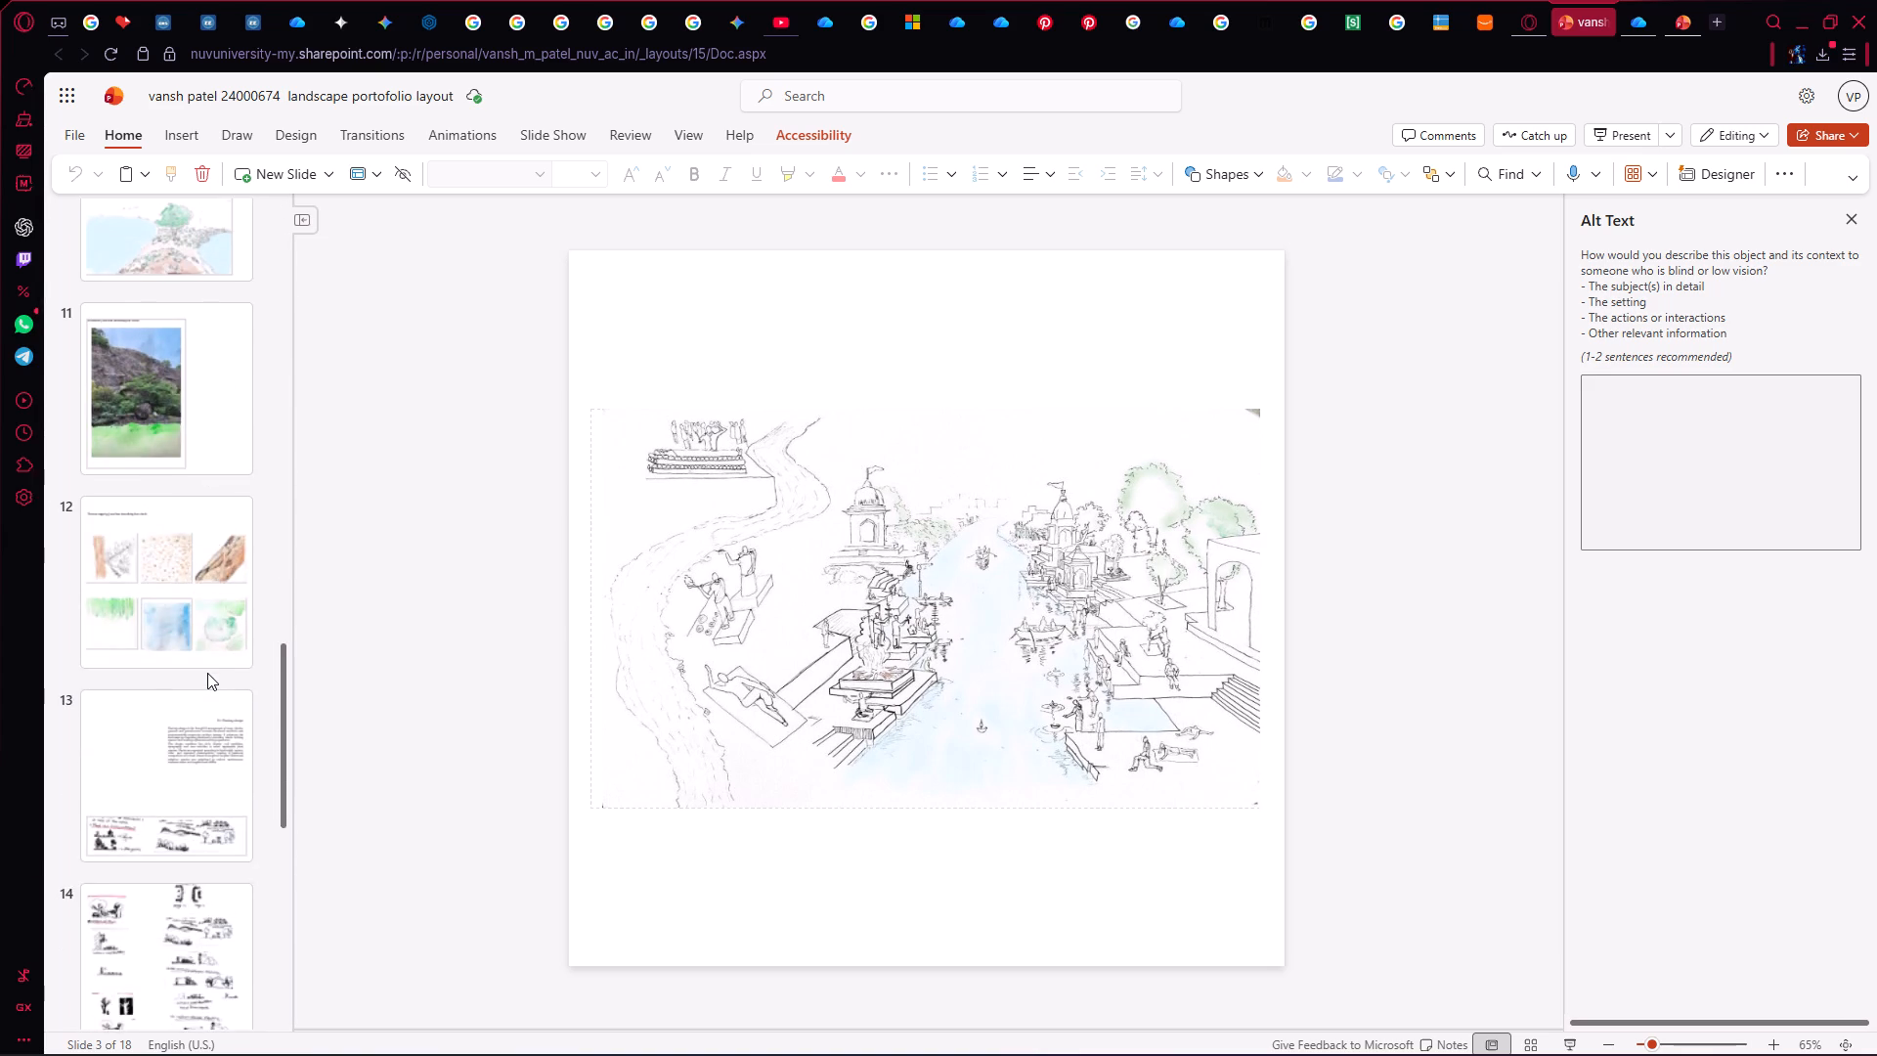
{"action": "scroll", "coordinate": [207, 673], "scroll_direction": "down", "scroll_amount": 7}
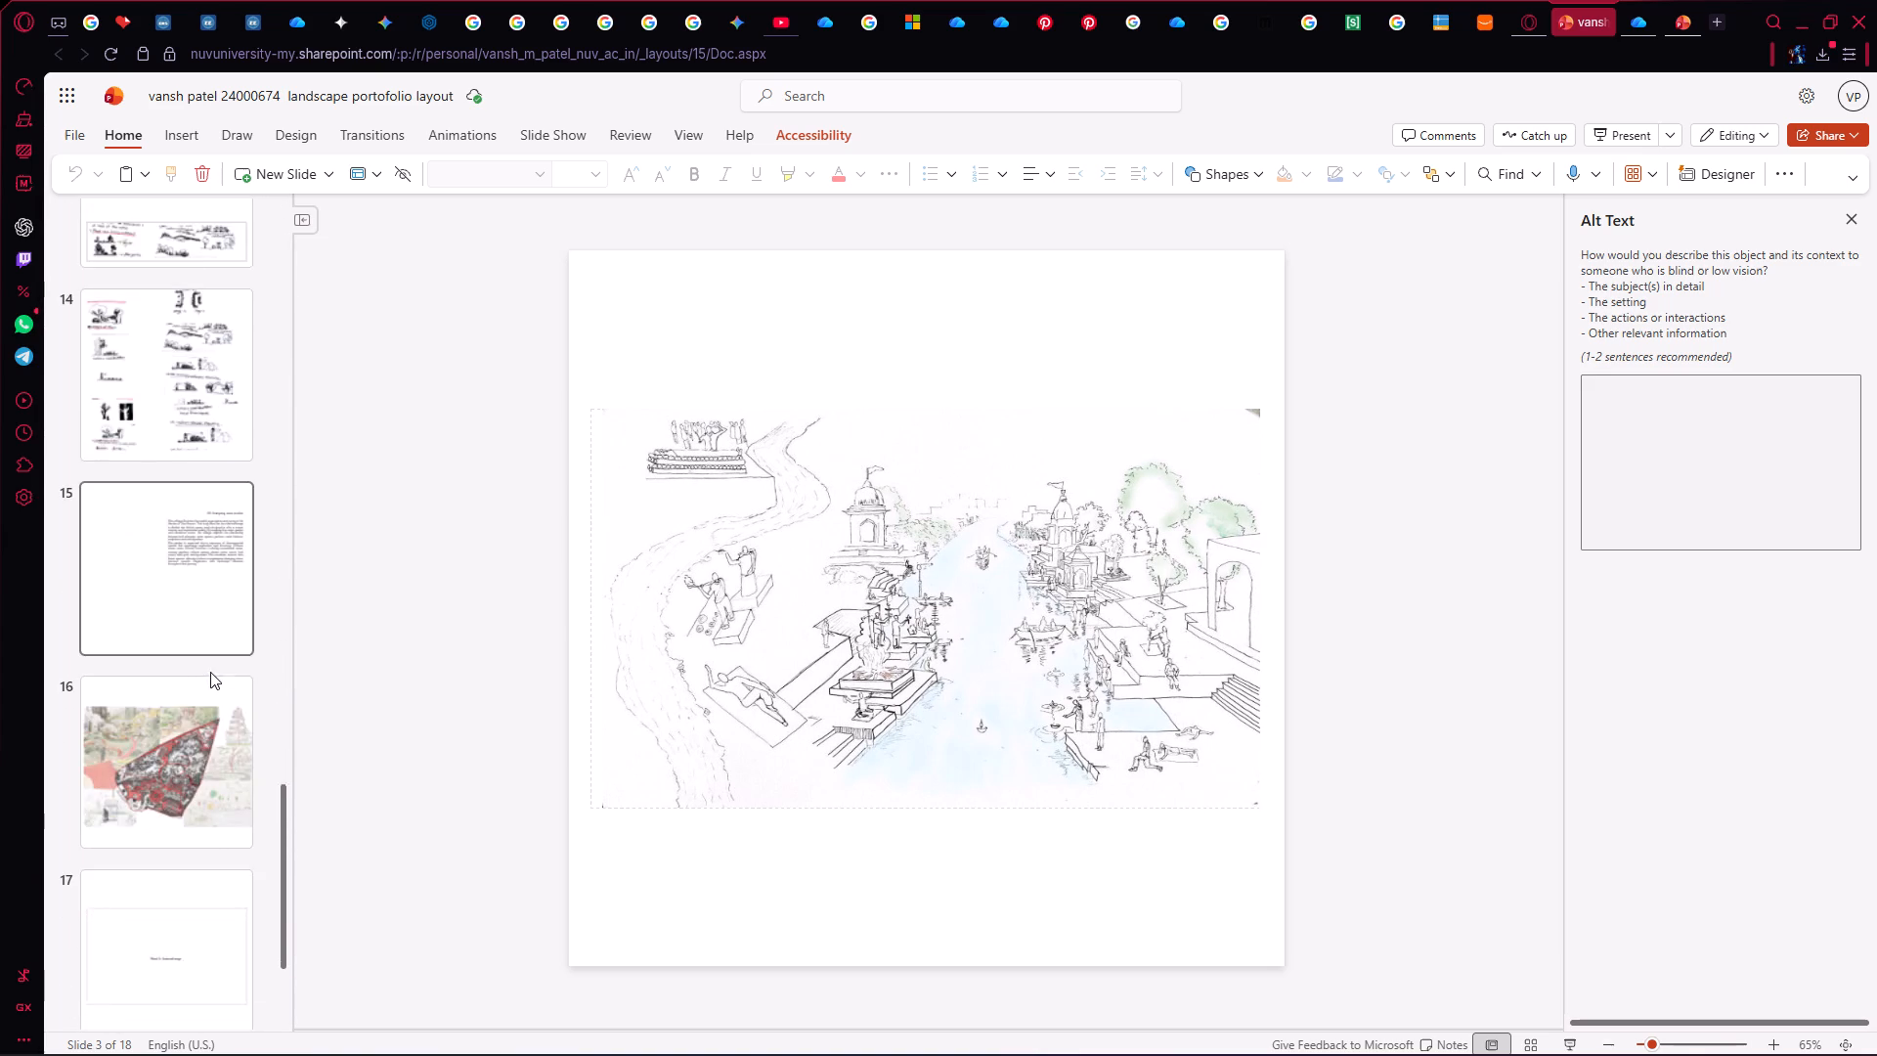
{"action": "scroll", "coordinate": [210, 672], "scroll_direction": "down", "scroll_amount": 3}
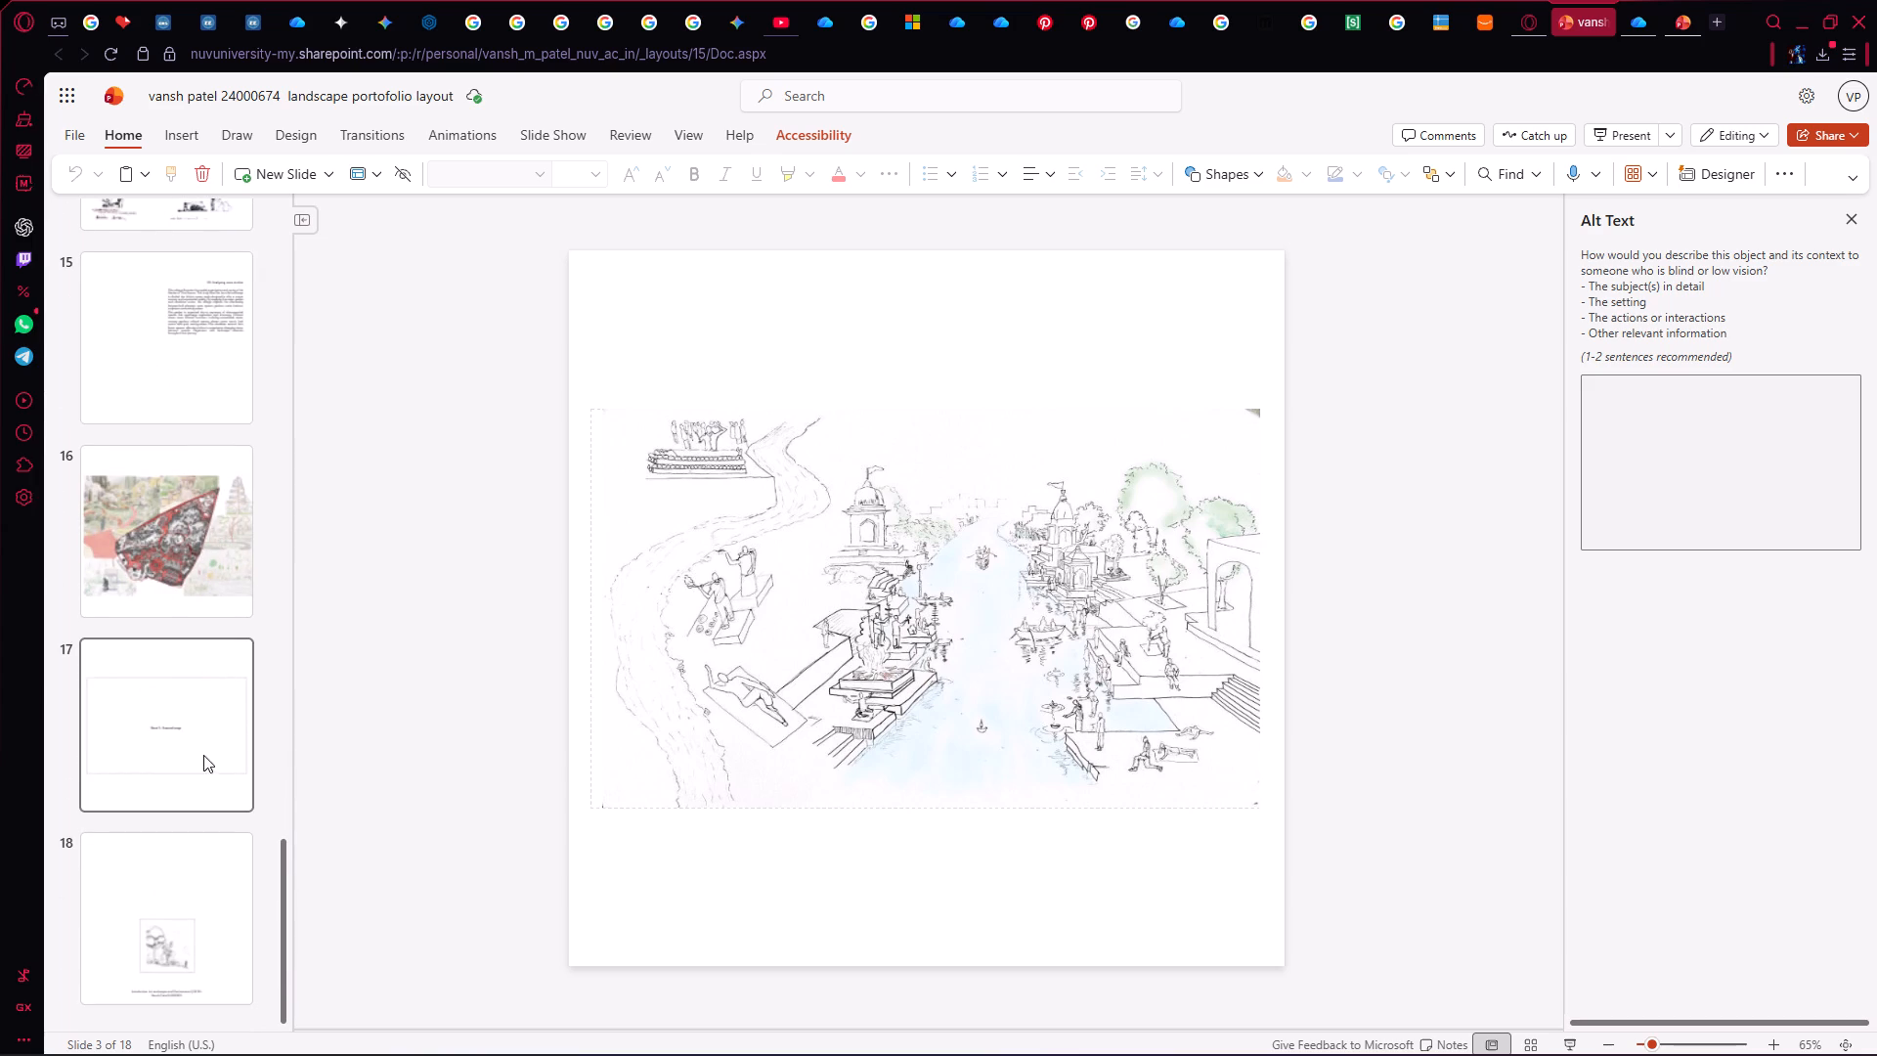
{"action": "left_click", "coordinate": [137, 883]}
Go back to the beginning and examine the Water Ritual mapping and Playscape design slides, 2 to 5.
{"action": "scroll", "coordinate": [154, 813], "scroll_direction": "up", "scroll_amount": 19}
{"action": "scroll", "coordinate": [163, 807], "scroll_direction": "up", "scroll_amount": 10}
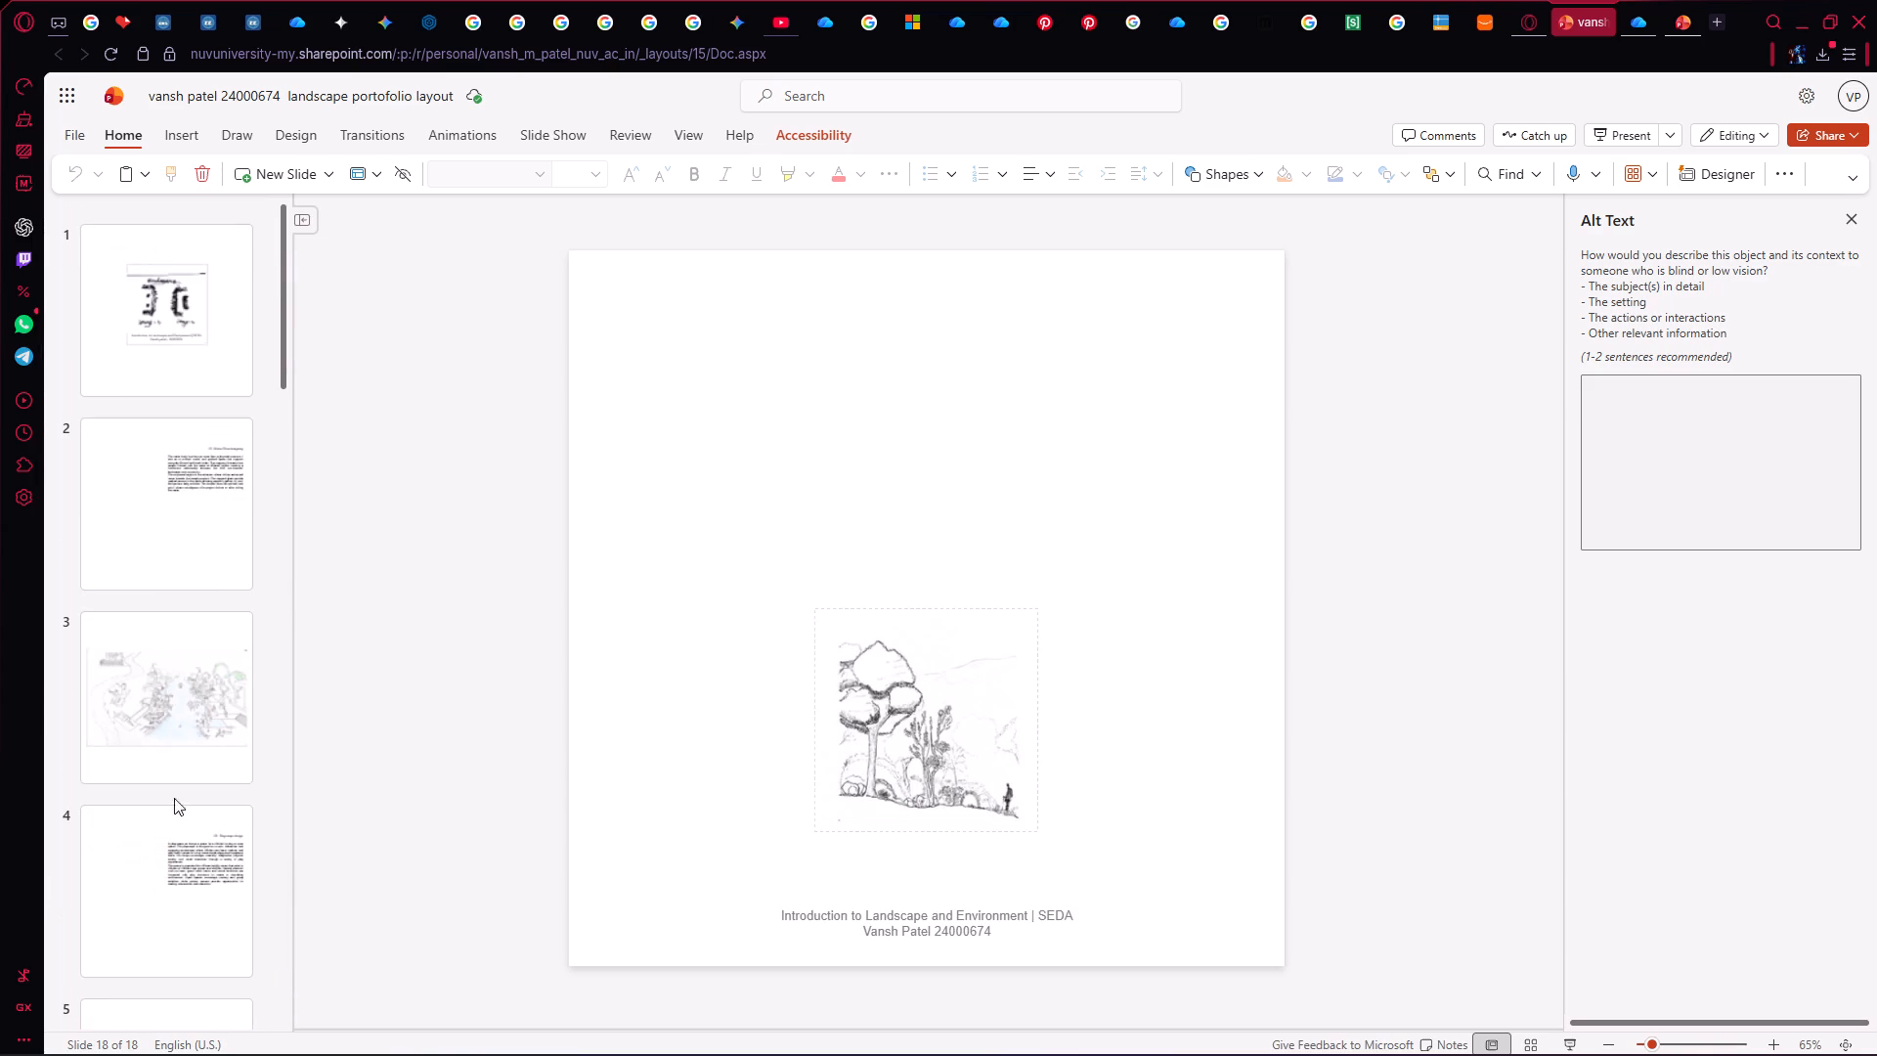
{"action": "left_click", "coordinate": [200, 770]}
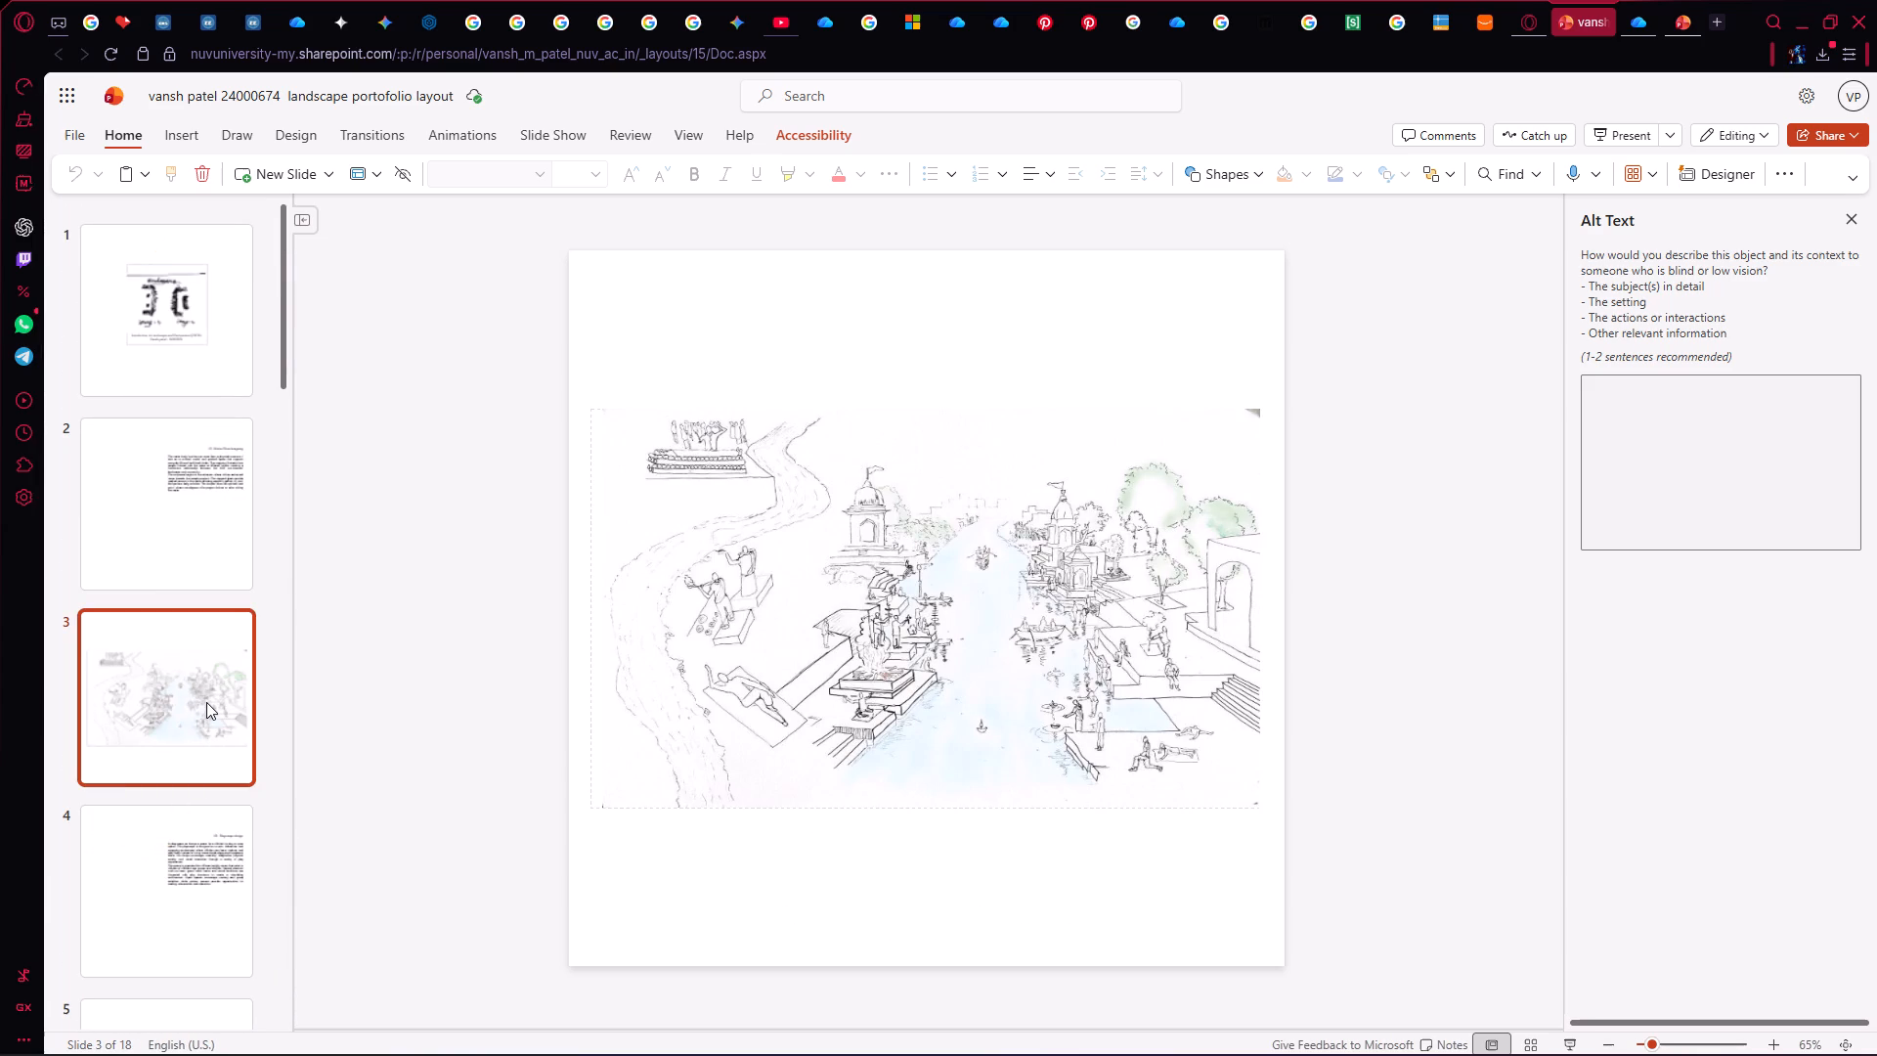
{"action": "scroll", "coordinate": [206, 702], "scroll_direction": "down", "scroll_amount": 2}
{"action": "left_click", "coordinate": [205, 700]}
{"action": "scroll", "coordinate": [205, 700], "scroll_direction": "up", "scroll_amount": 1}
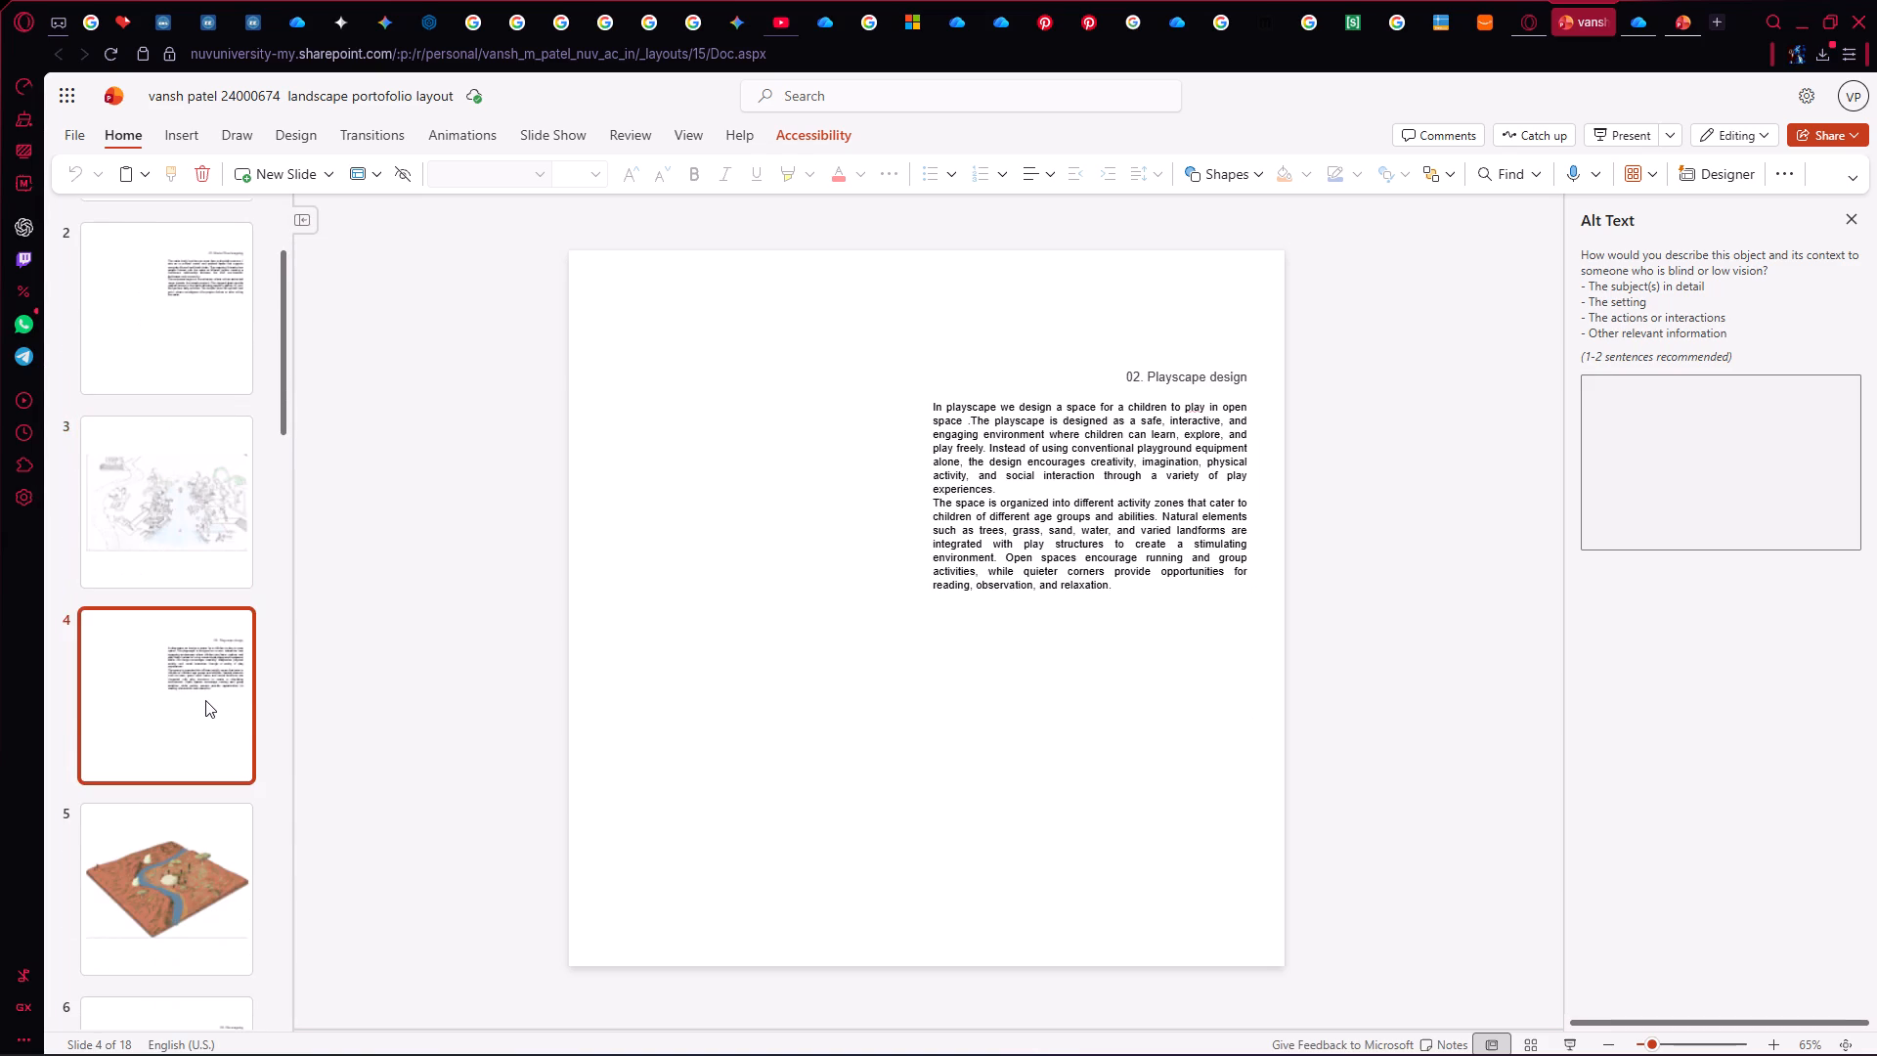
{"action": "scroll", "coordinate": [205, 700], "scroll_direction": "up", "scroll_amount": 1}
{"action": "left_click", "coordinate": [205, 700]}
{"action": "scroll", "coordinate": [205, 700], "scroll_direction": "up", "scroll_amount": 1}
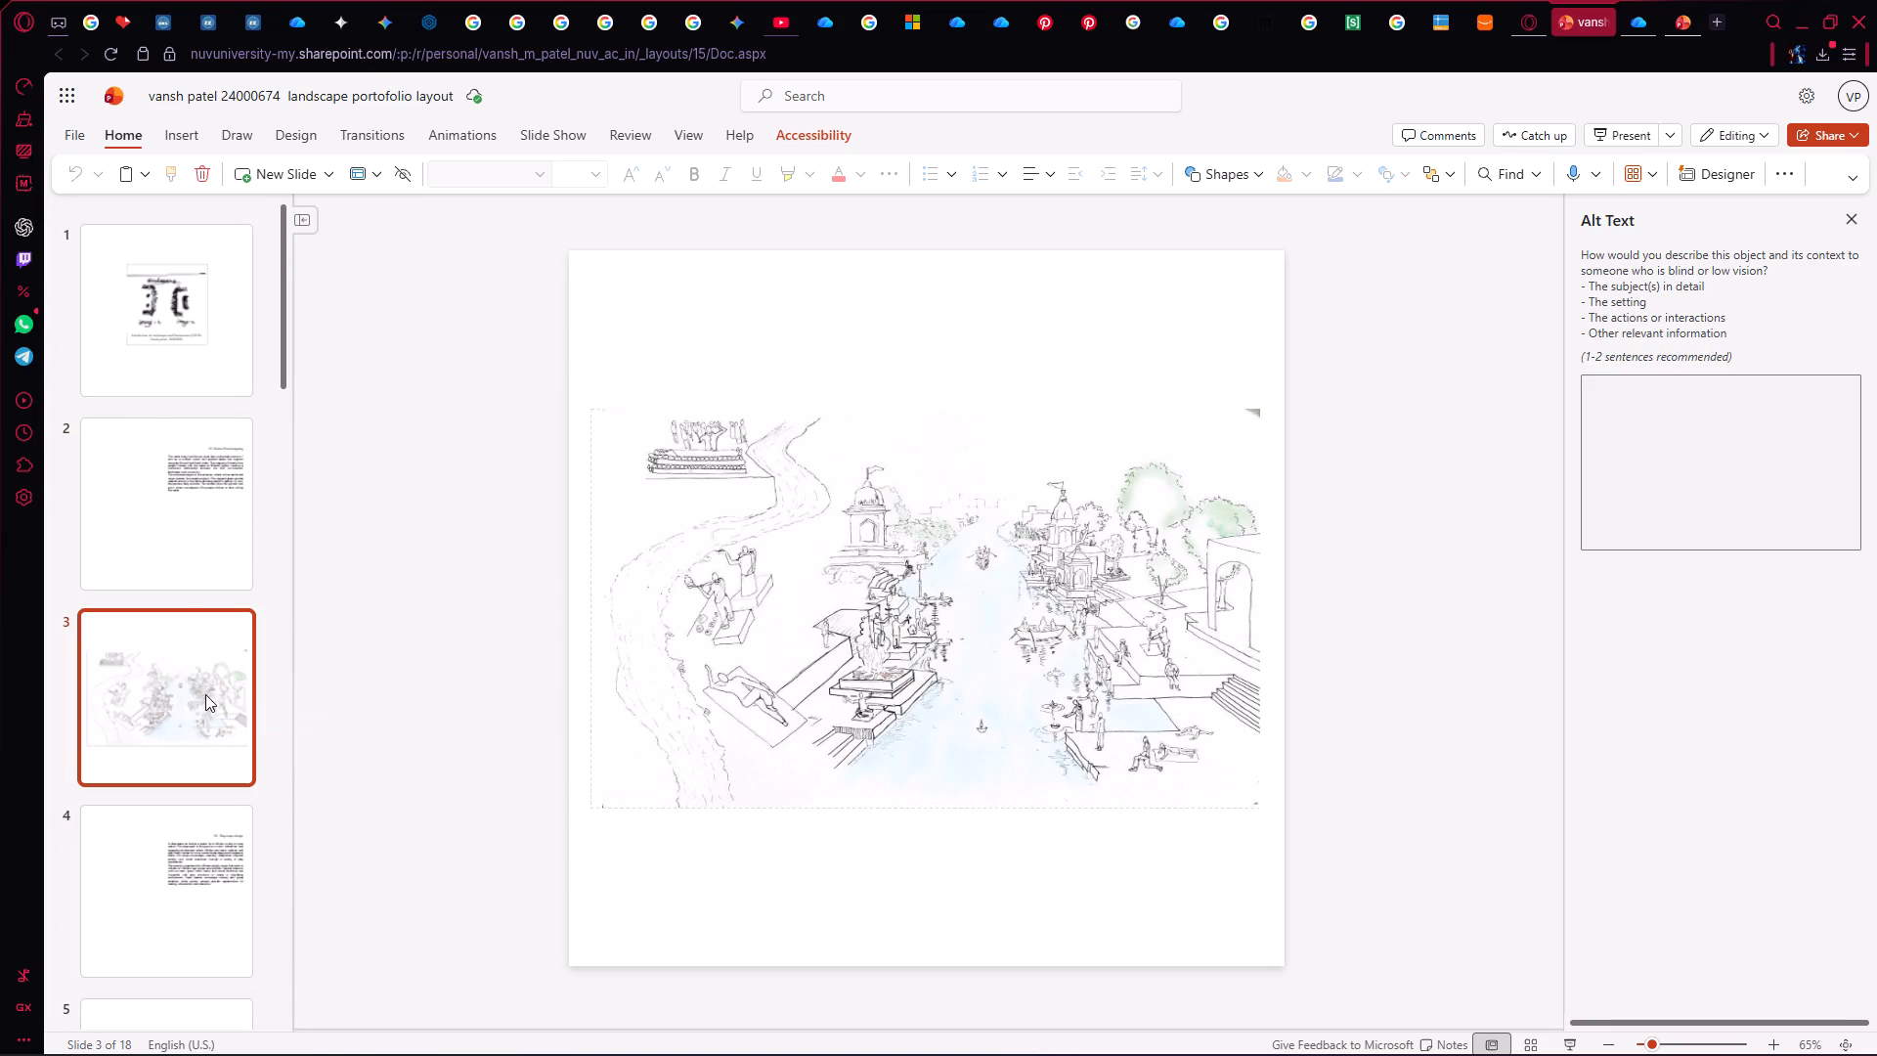
{"action": "left_click", "coordinate": [180, 578]}
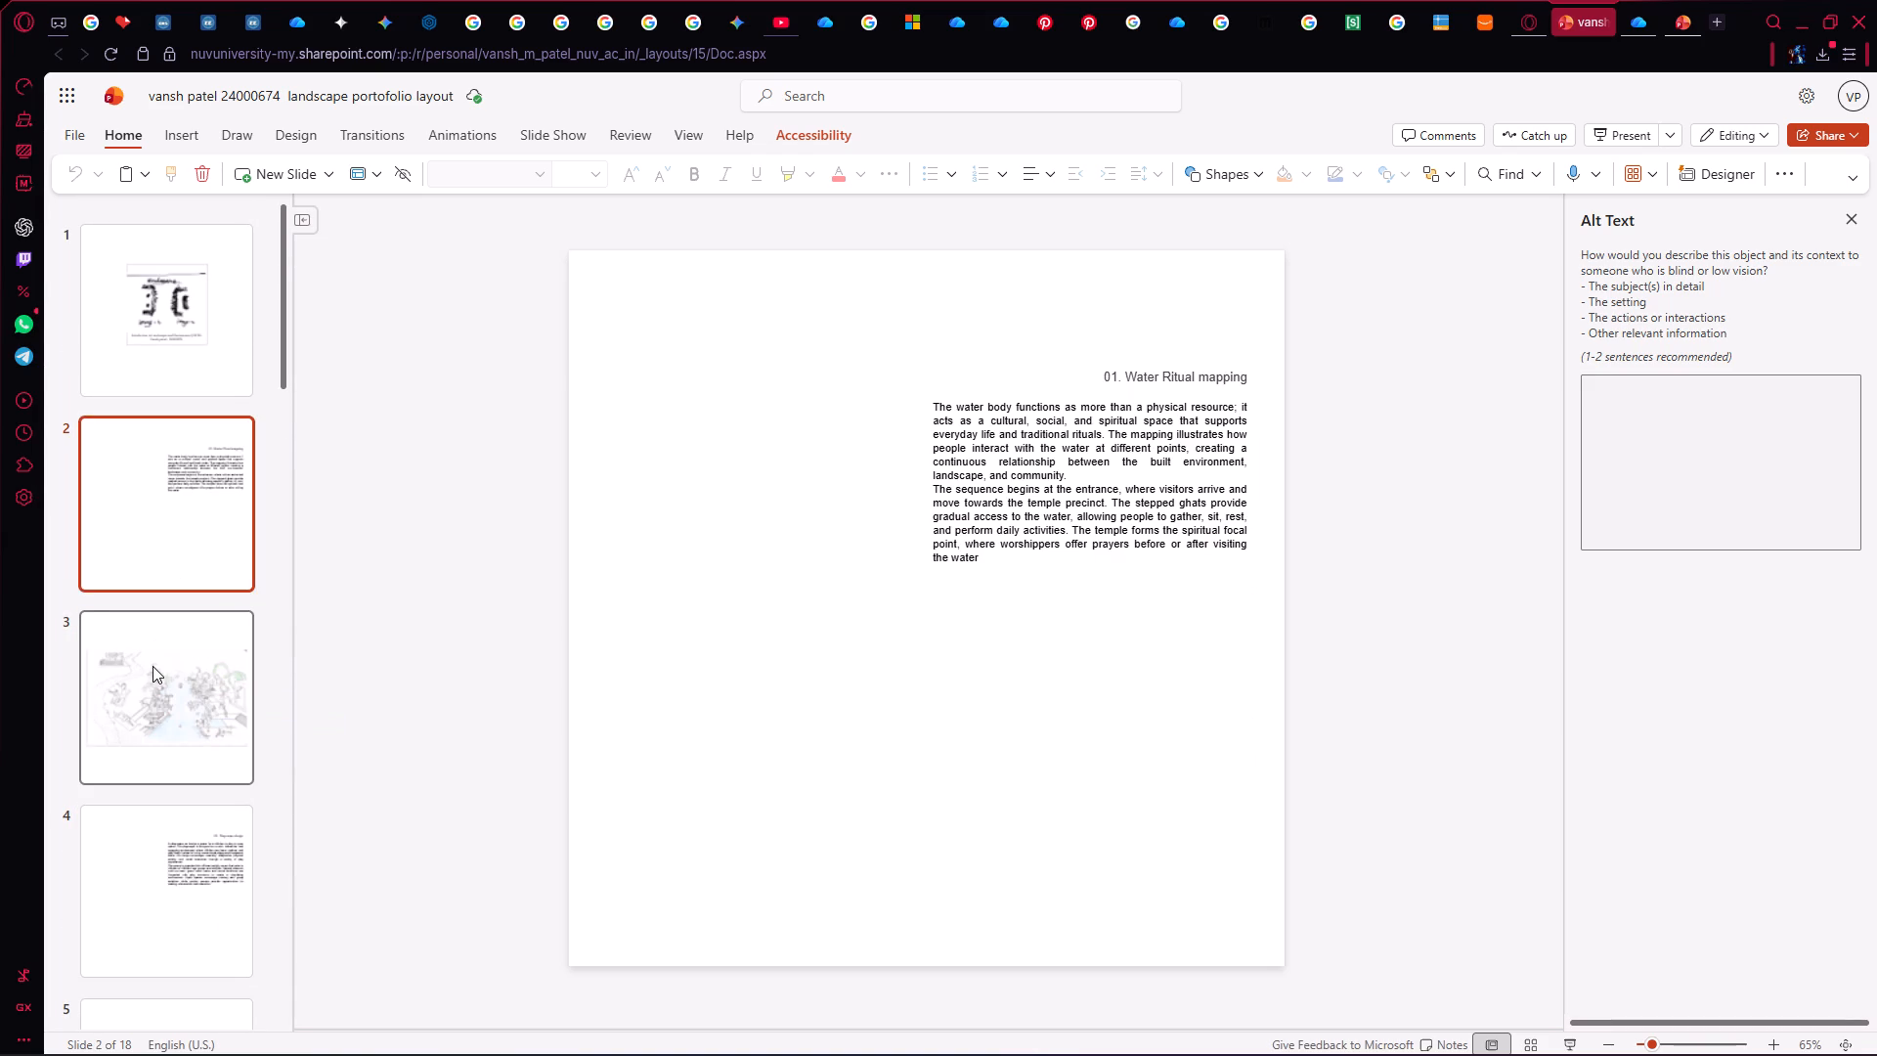
{"action": "left_click", "coordinate": [153, 666]}
{"action": "scroll", "coordinate": [153, 662], "scroll_direction": "down", "scroll_amount": 2}
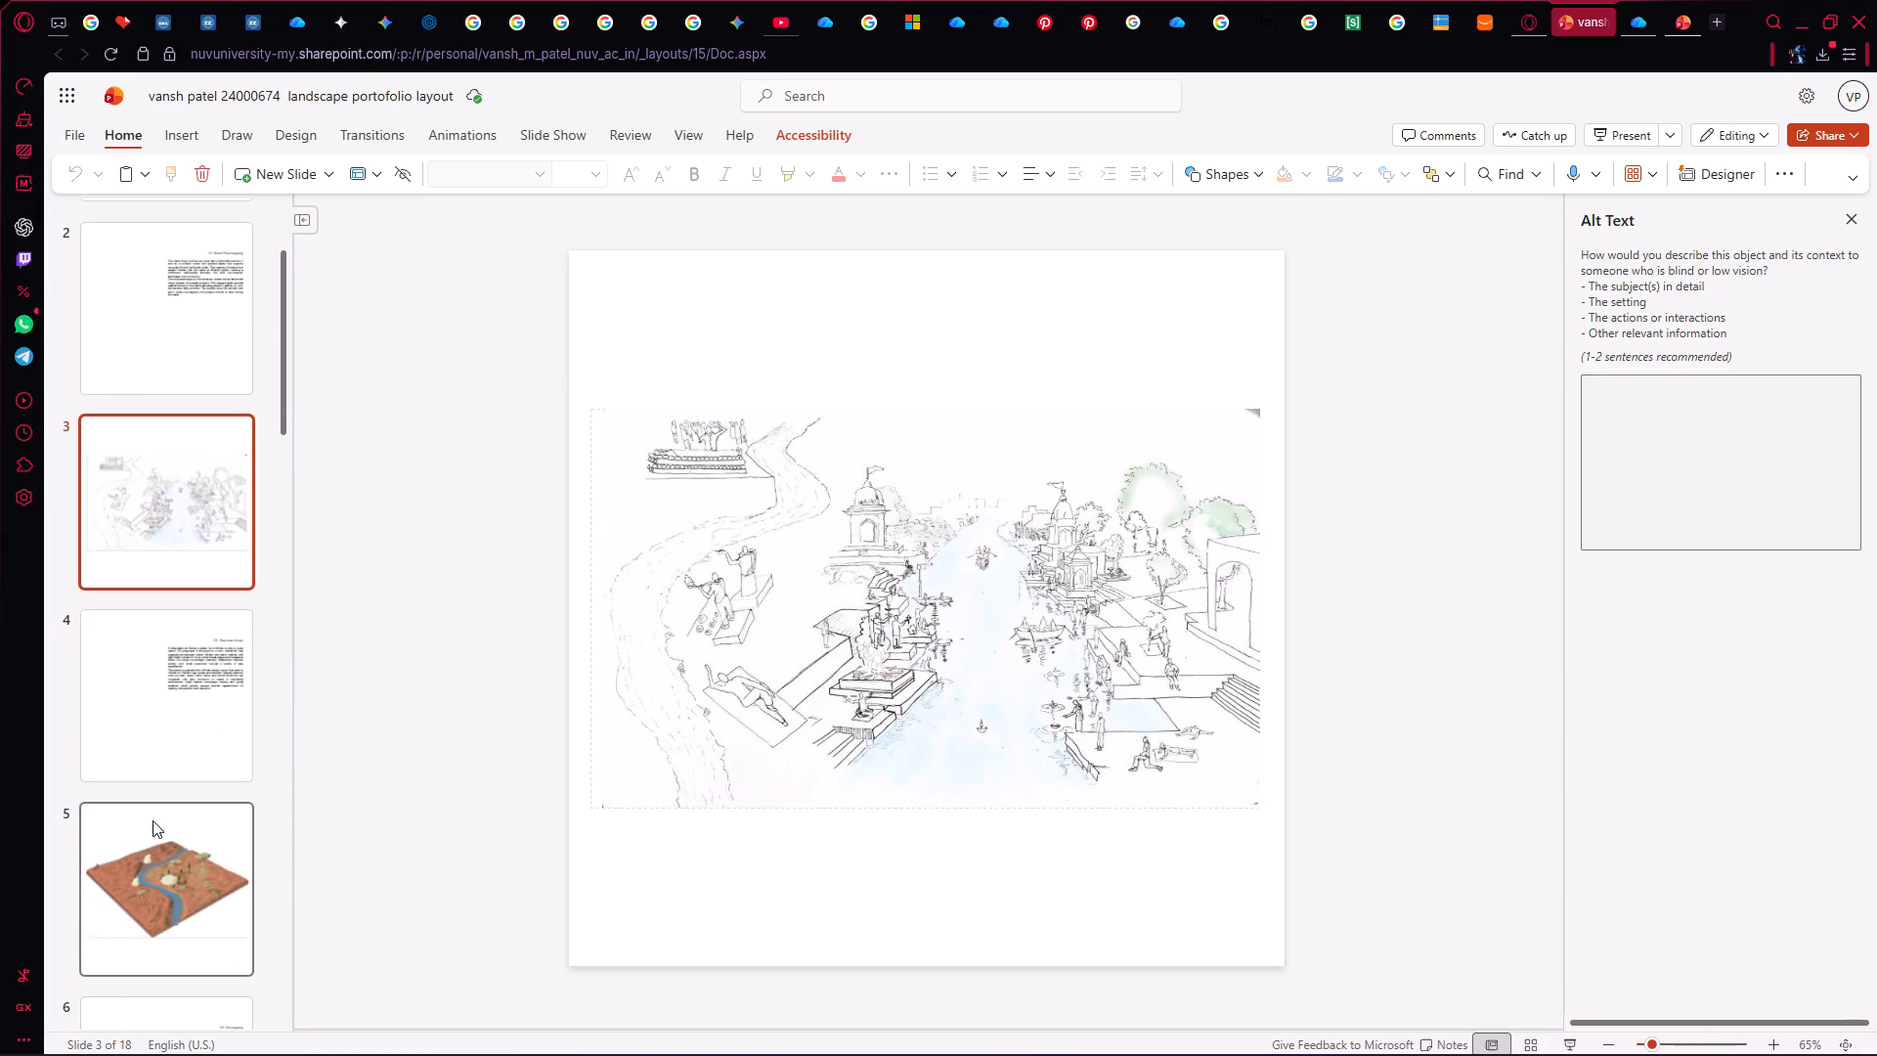
{"action": "left_click", "coordinate": [167, 846]}
{"action": "left_click", "coordinate": [169, 689]}
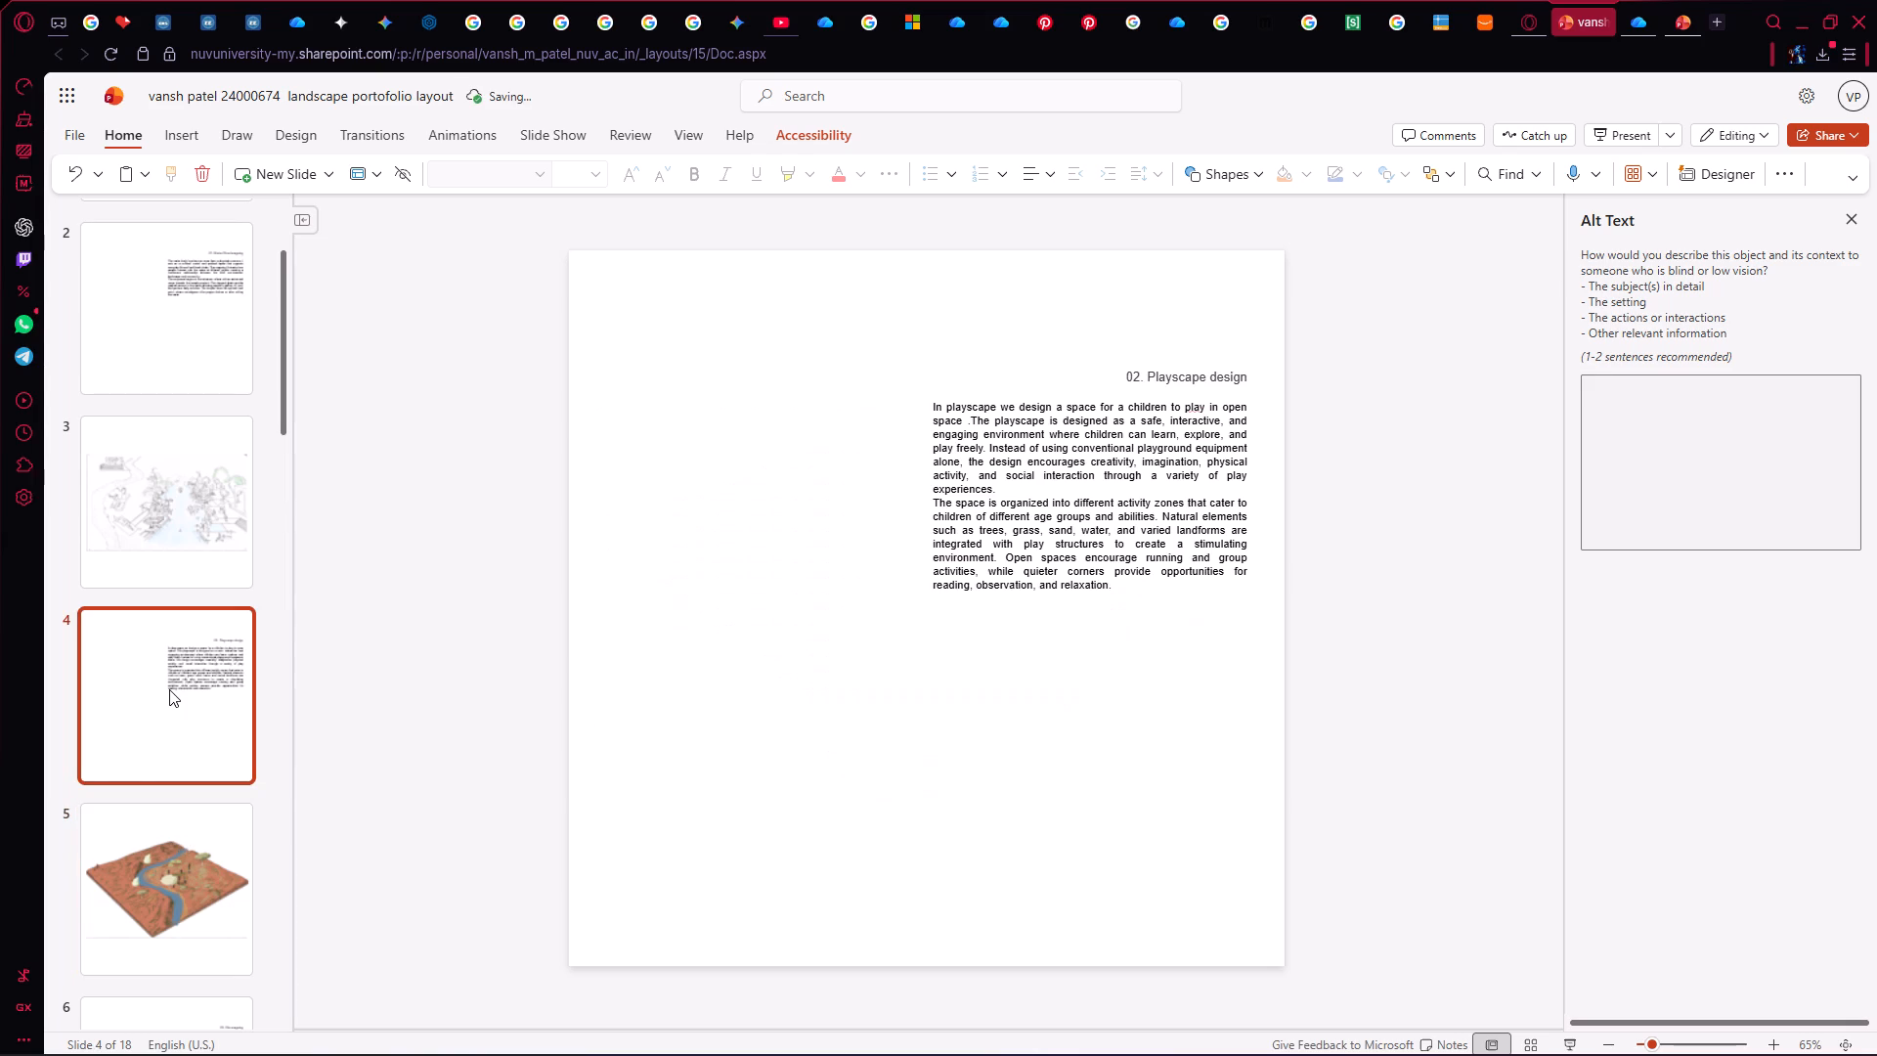
Examine the Site mapping slides, from the text on slide 6 through the matrix mapping drawing on slide 8.
{"action": "scroll", "coordinate": [169, 689], "scroll_direction": "down", "scroll_amount": 3}
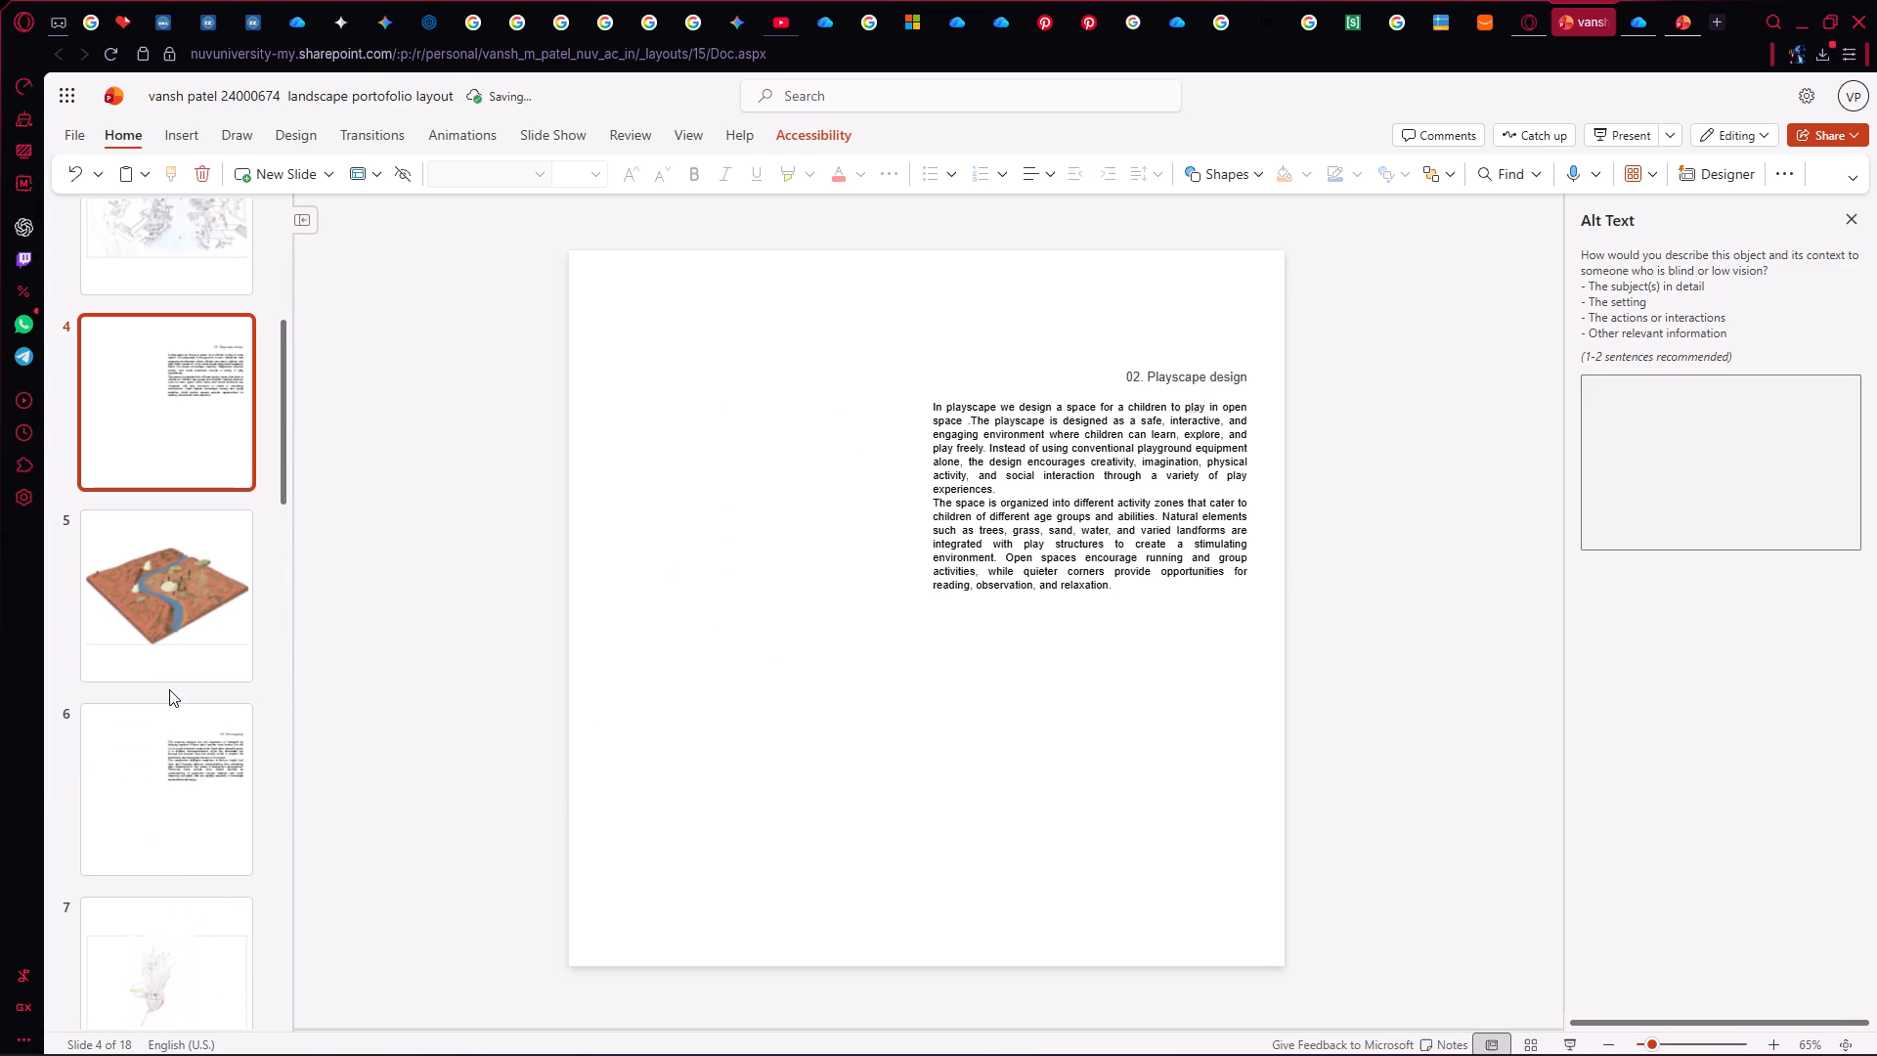
{"action": "scroll", "coordinate": [187, 655], "scroll_direction": "down", "scroll_amount": 2}
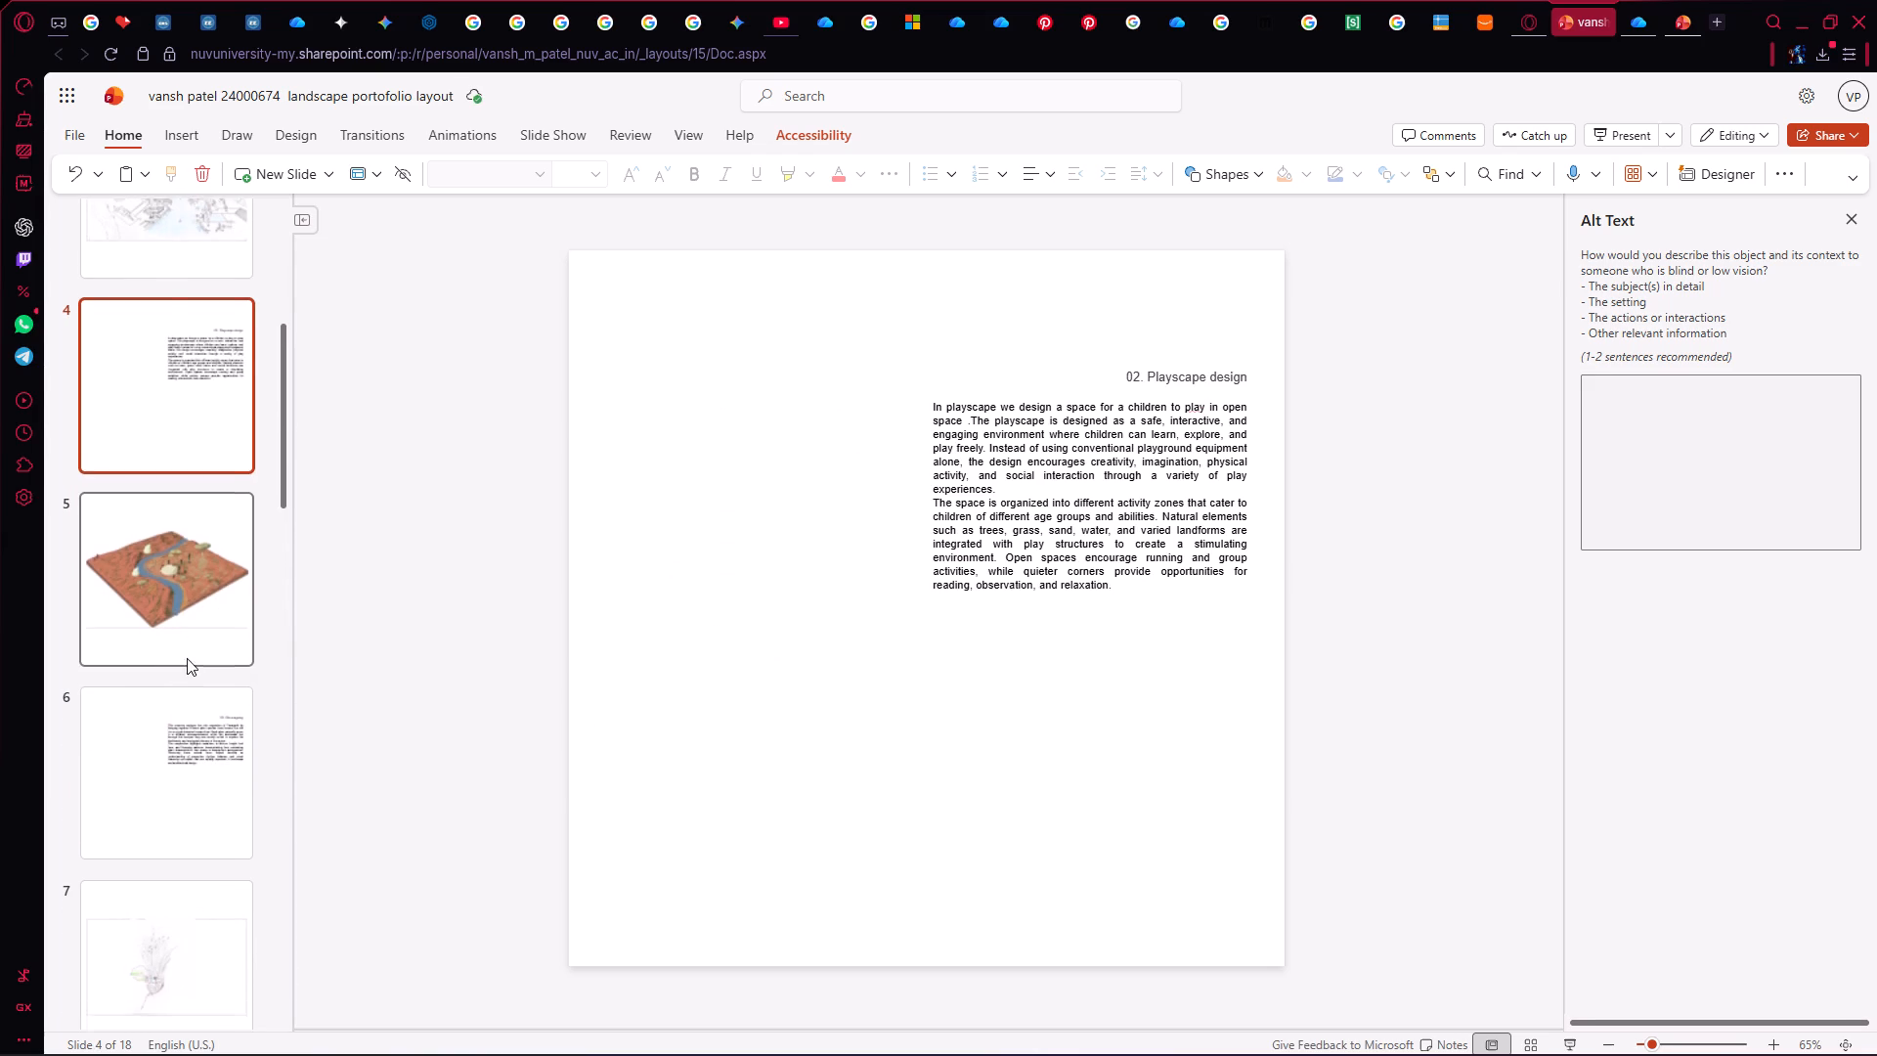
{"action": "scroll", "coordinate": [187, 658], "scroll_direction": "down", "scroll_amount": 1}
{"action": "left_click", "coordinate": [169, 559]}
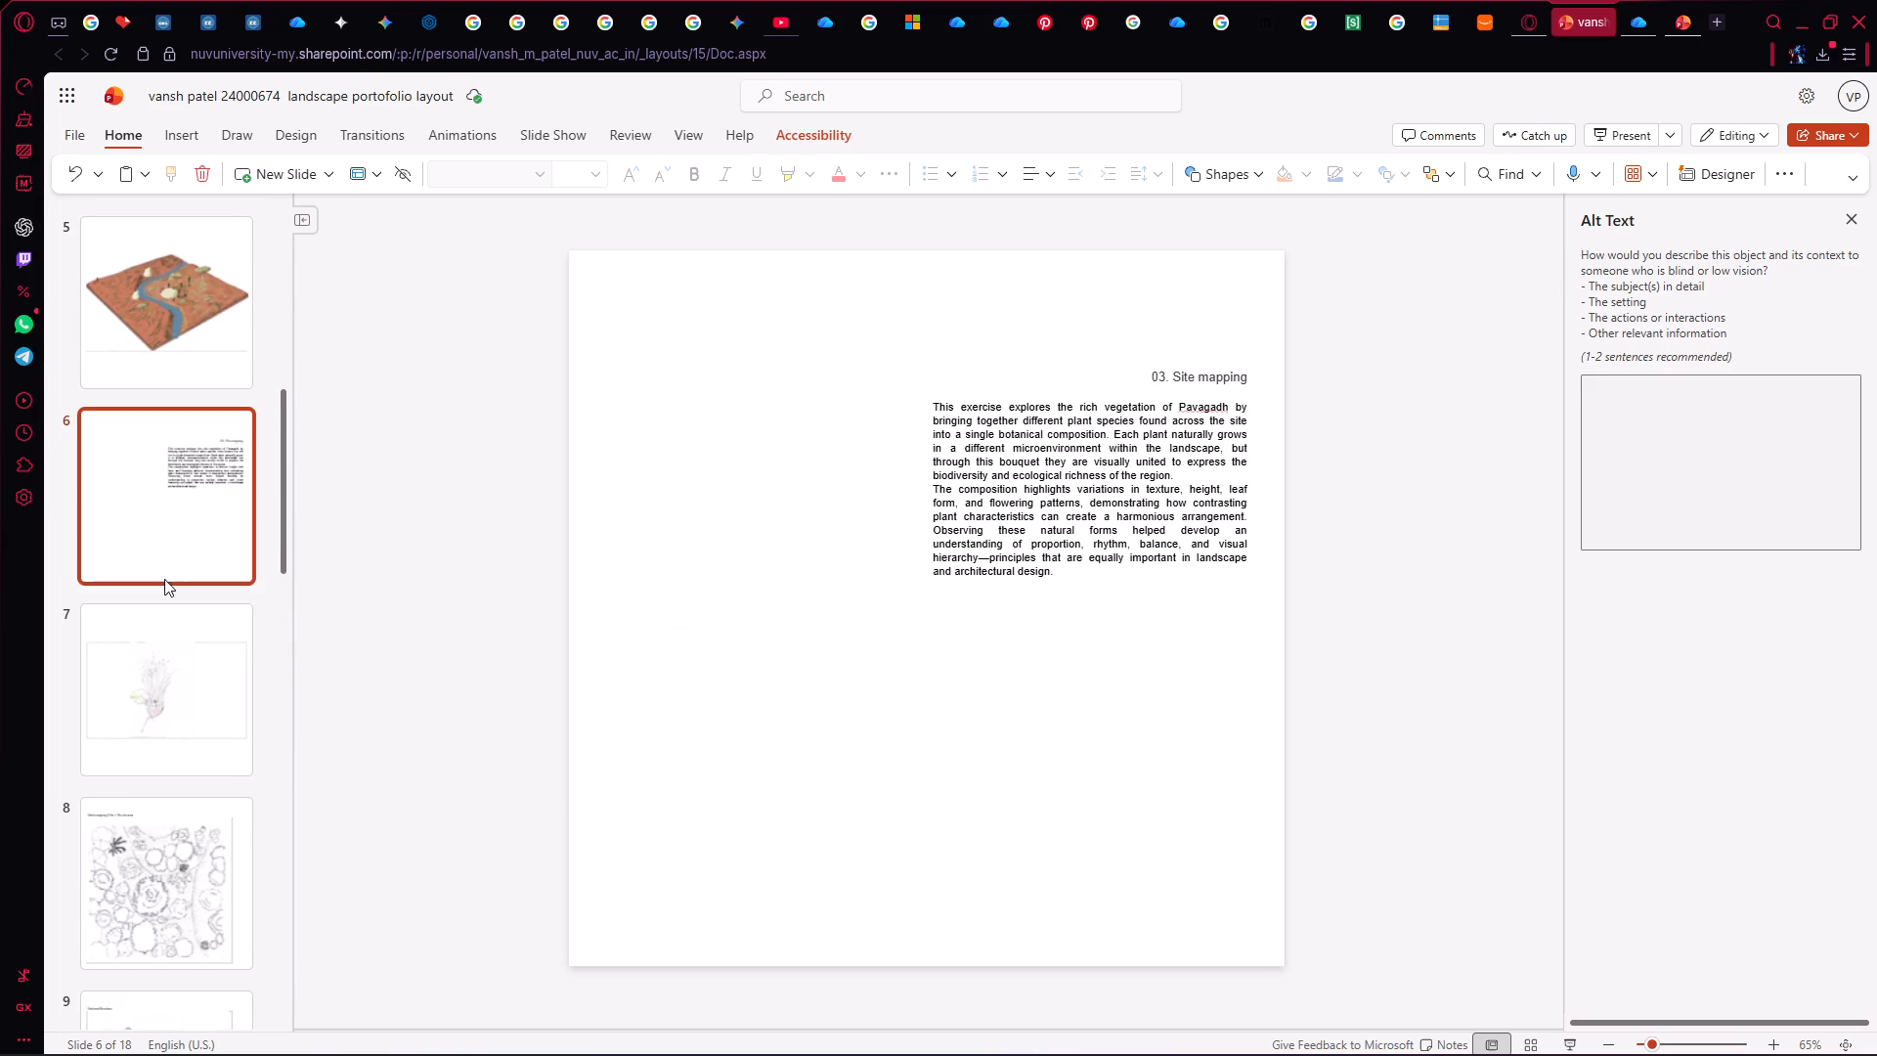
{"action": "left_click", "coordinate": [156, 714]}
{"action": "left_click", "coordinate": [189, 568]}
{"action": "left_click", "coordinate": [192, 686]}
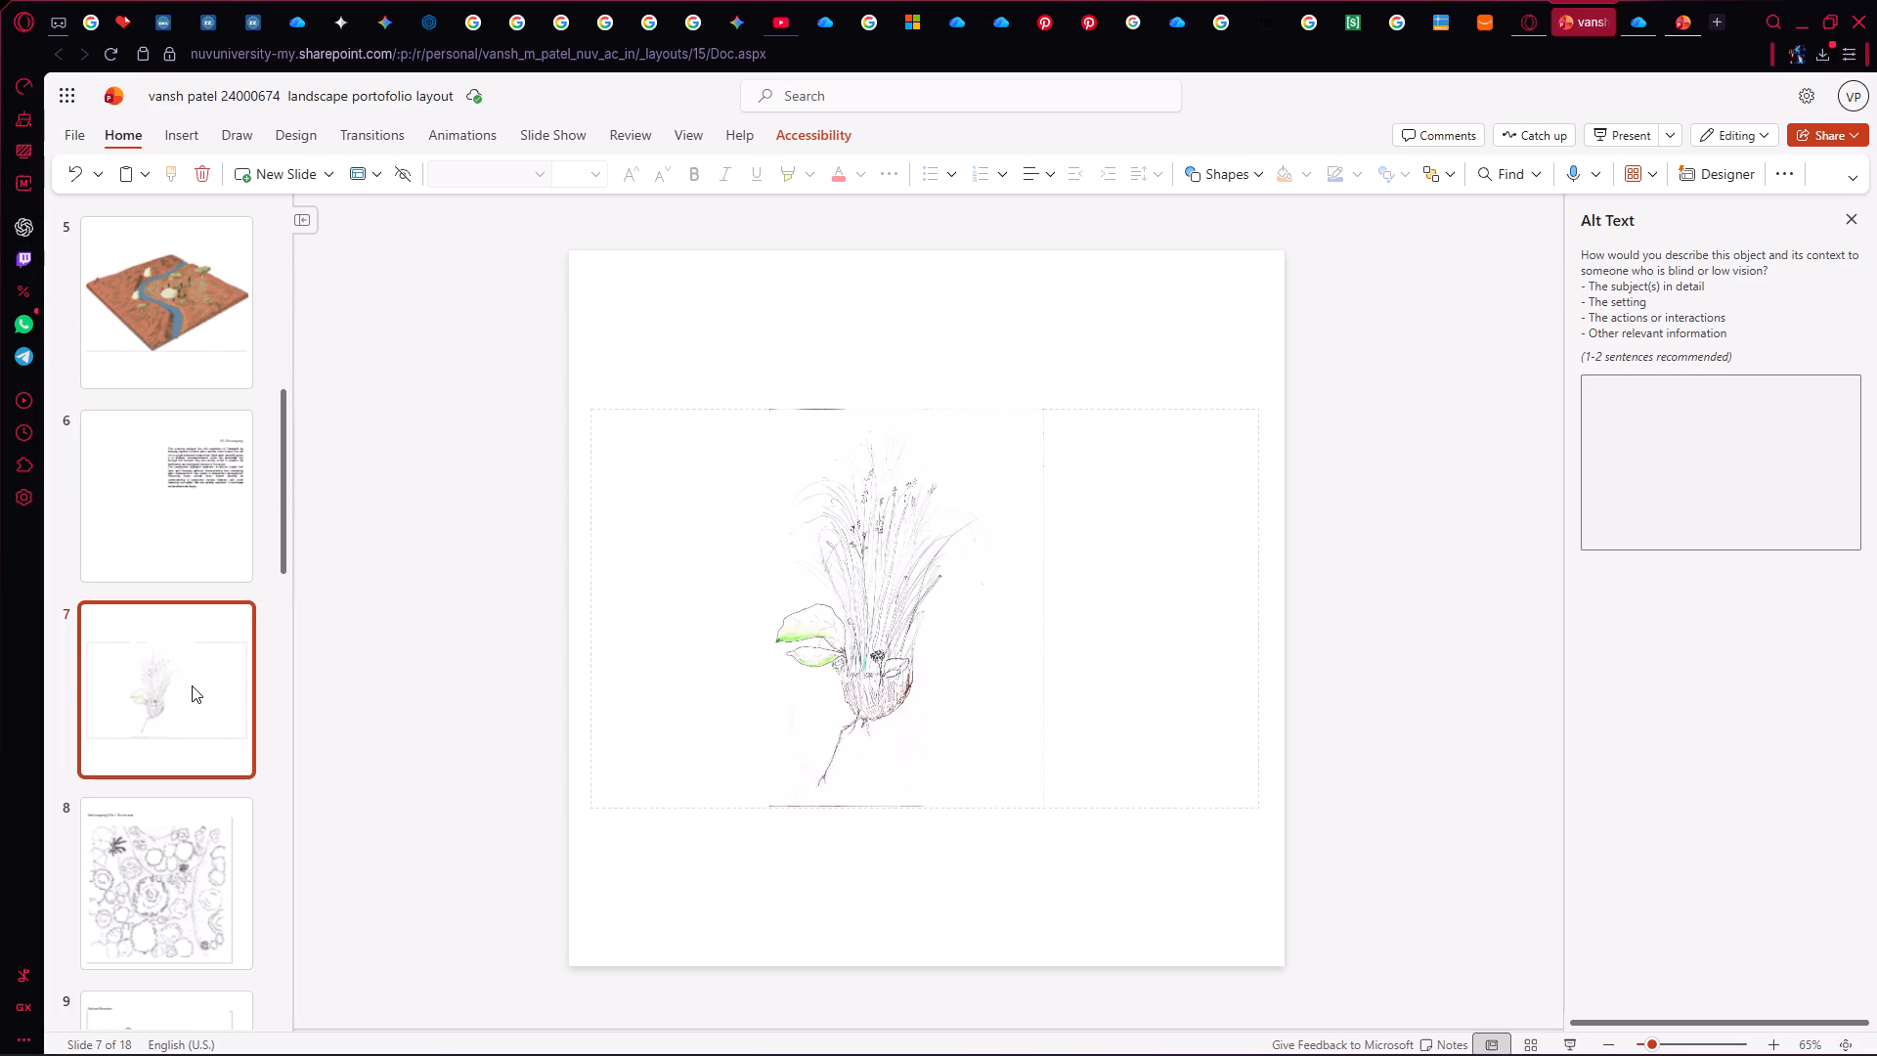
{"action": "scroll", "coordinate": [194, 679], "scroll_direction": "down", "scroll_amount": 2}
{"action": "left_click", "coordinate": [186, 708]}
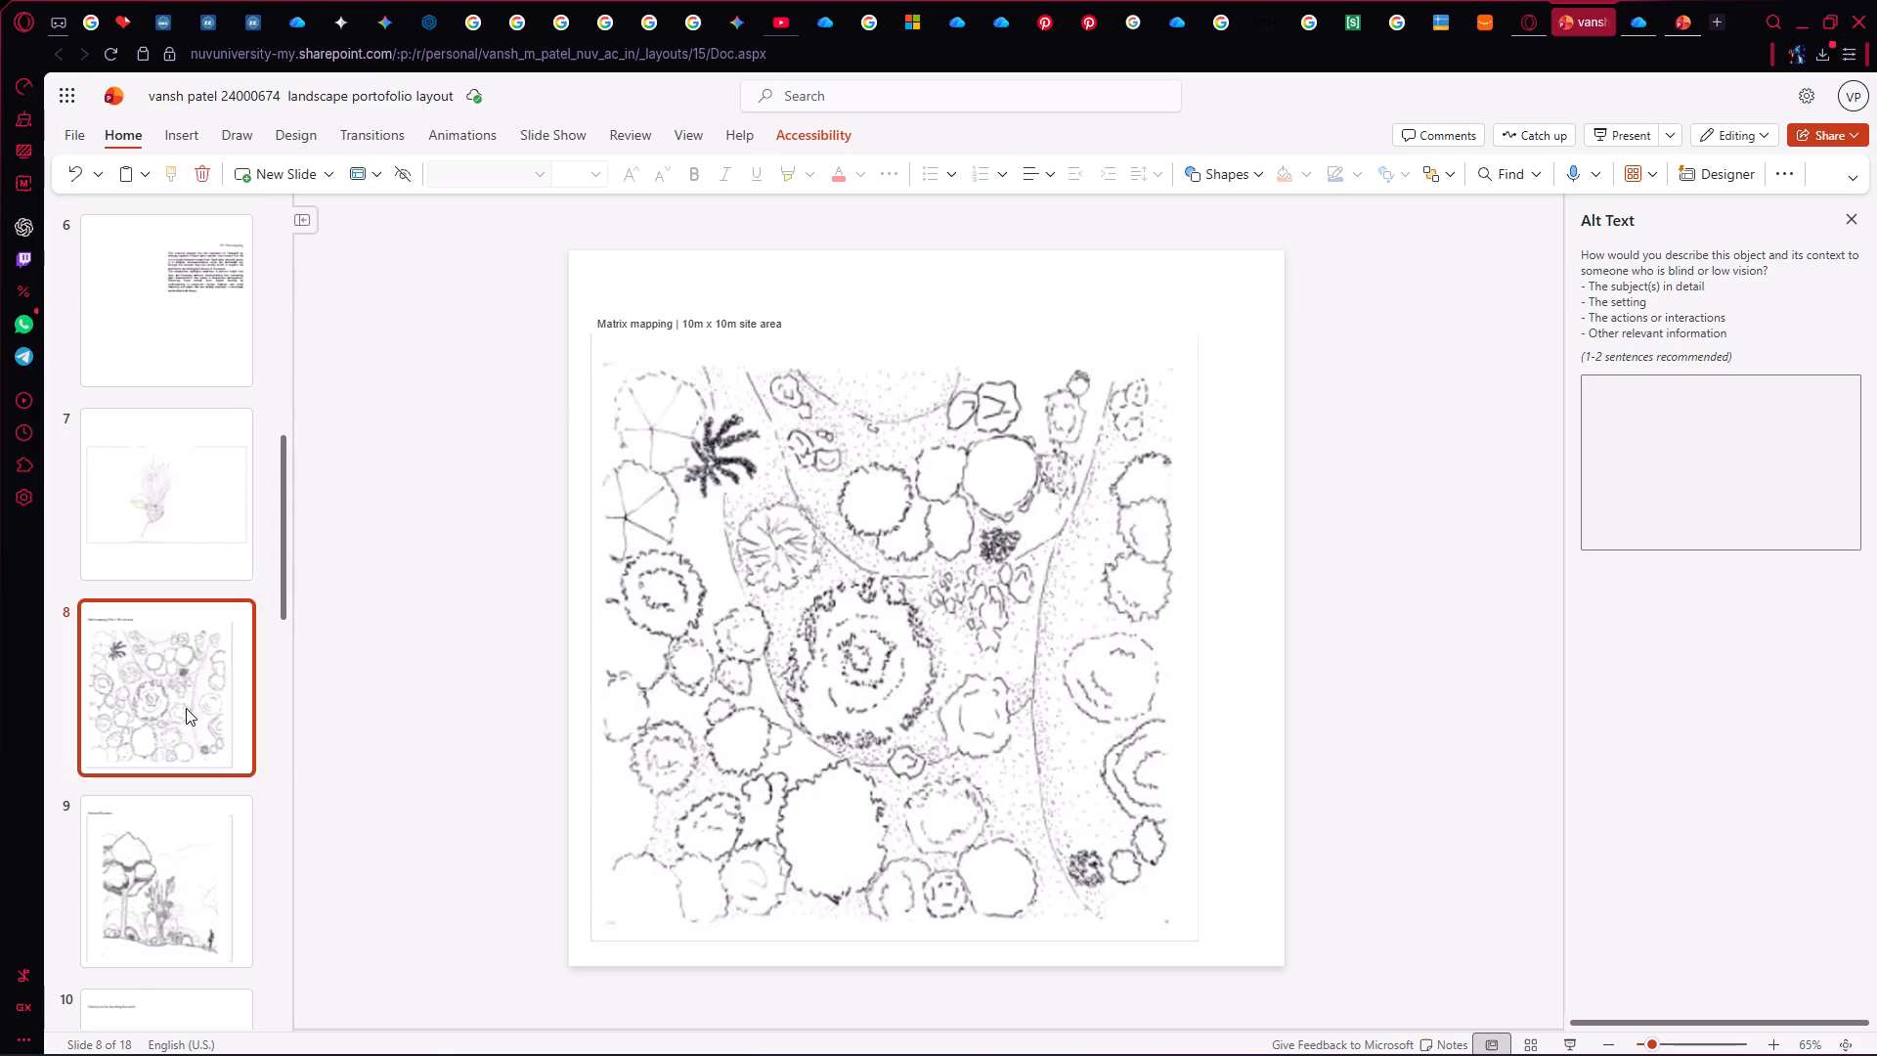
{"action": "scroll", "coordinate": [313, 673], "scroll_direction": "up", "scroll_amount": 2}
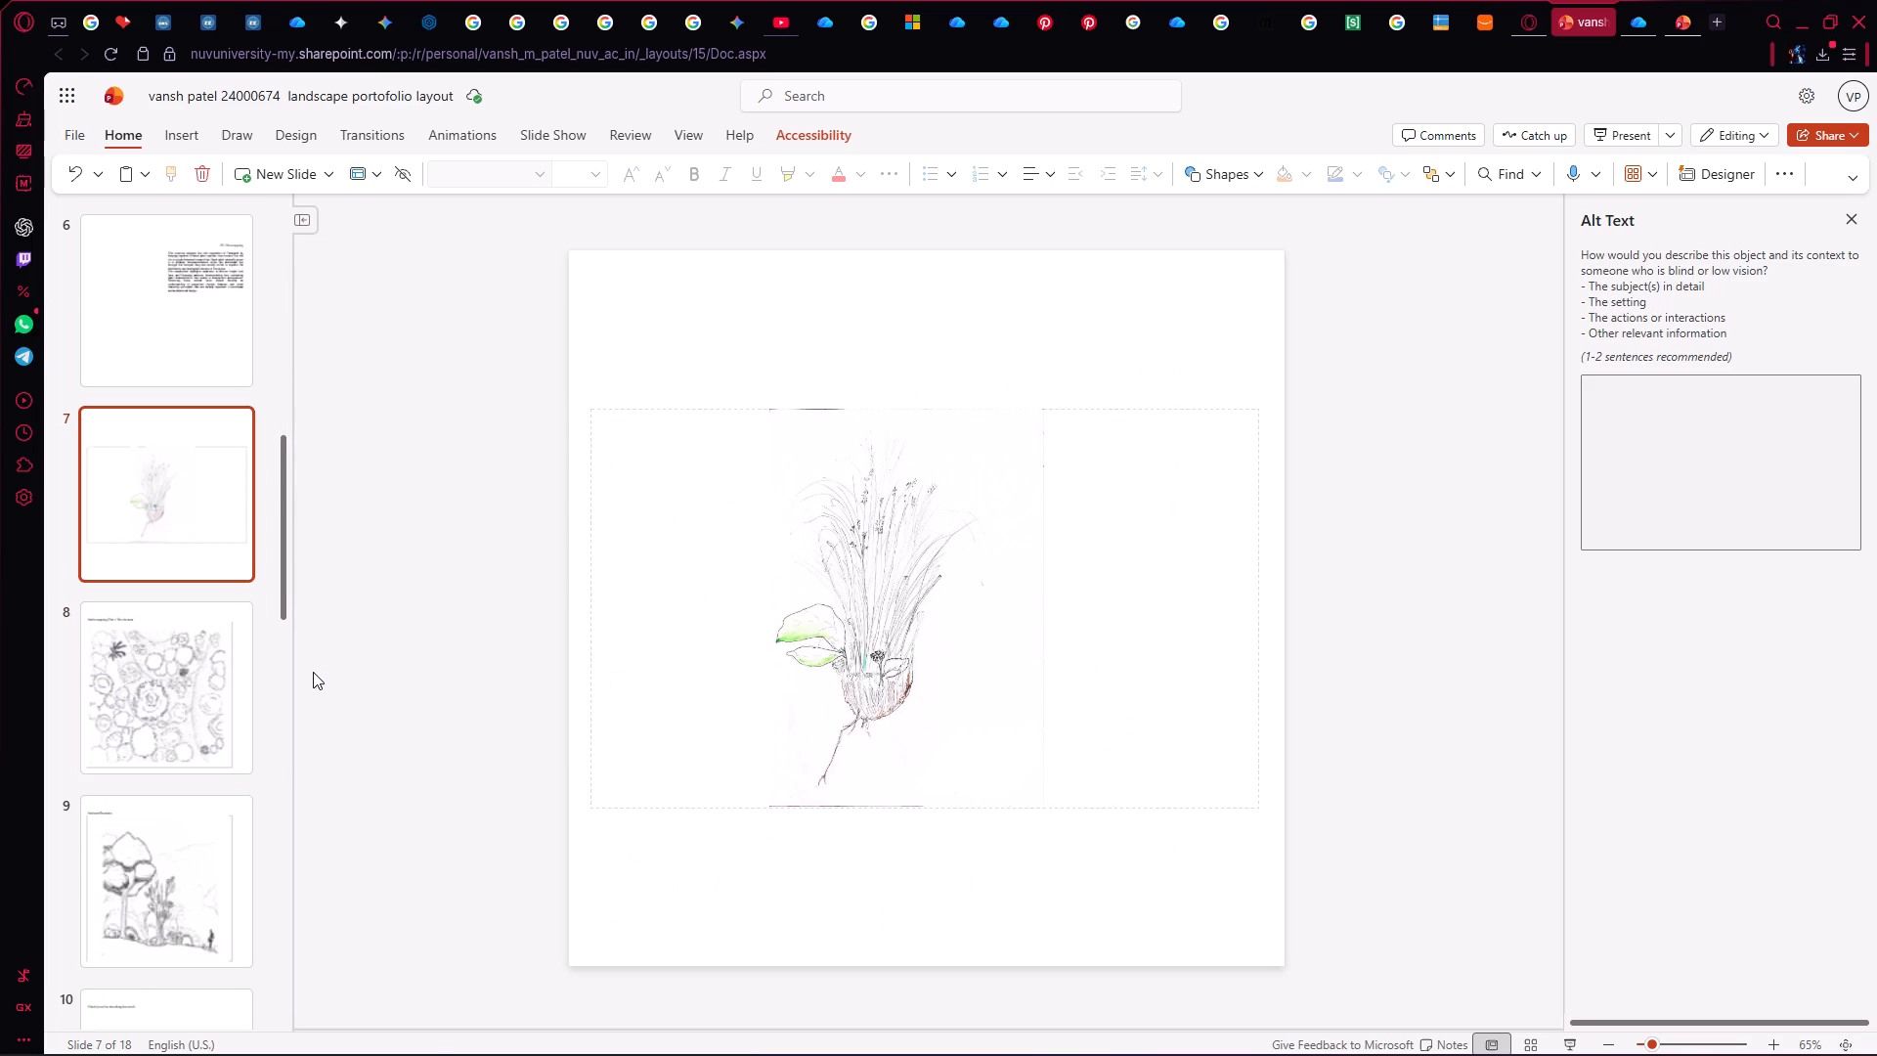
Continue through slides 8 to 14, examining the mapping, sectional elevation, sketch, illustration and planting design pages.
{"action": "left_click", "coordinate": [186, 683]}
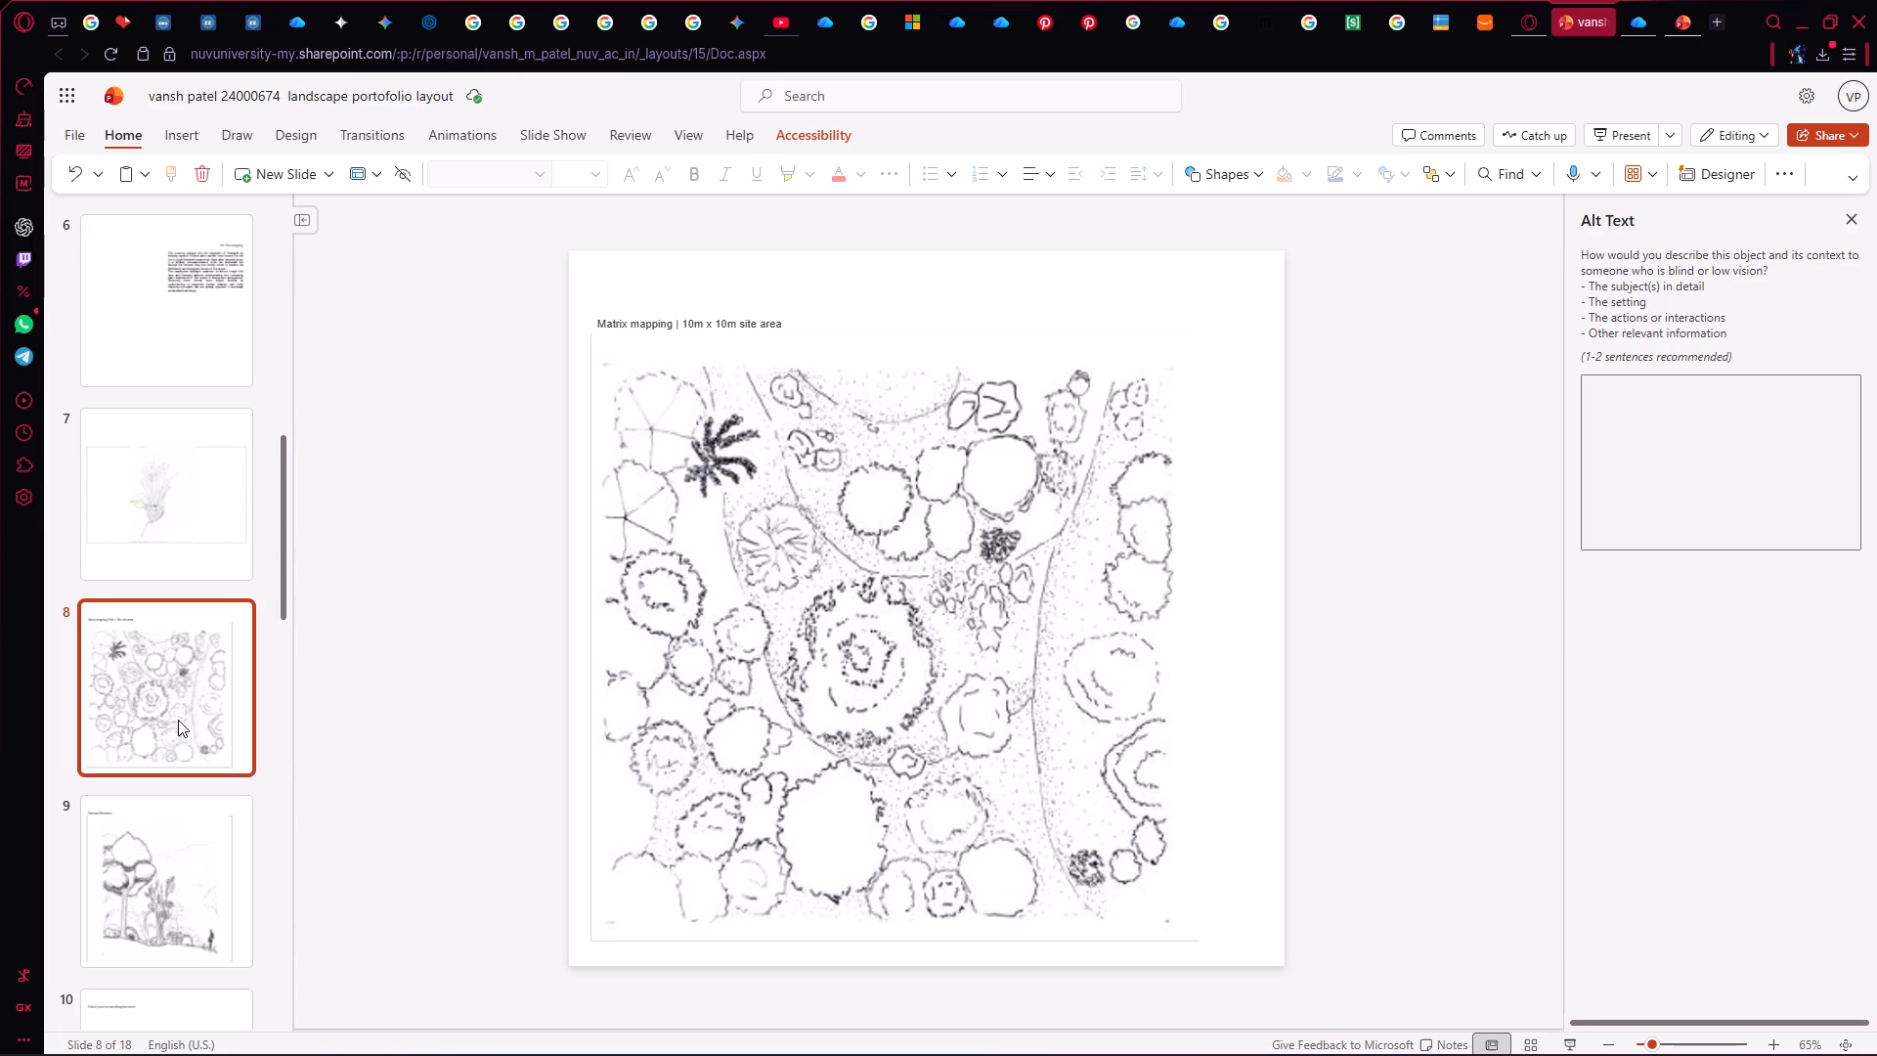
{"action": "left_click", "coordinate": [164, 839]}
{"action": "scroll", "coordinate": [175, 810], "scroll_direction": "down", "scroll_amount": 3}
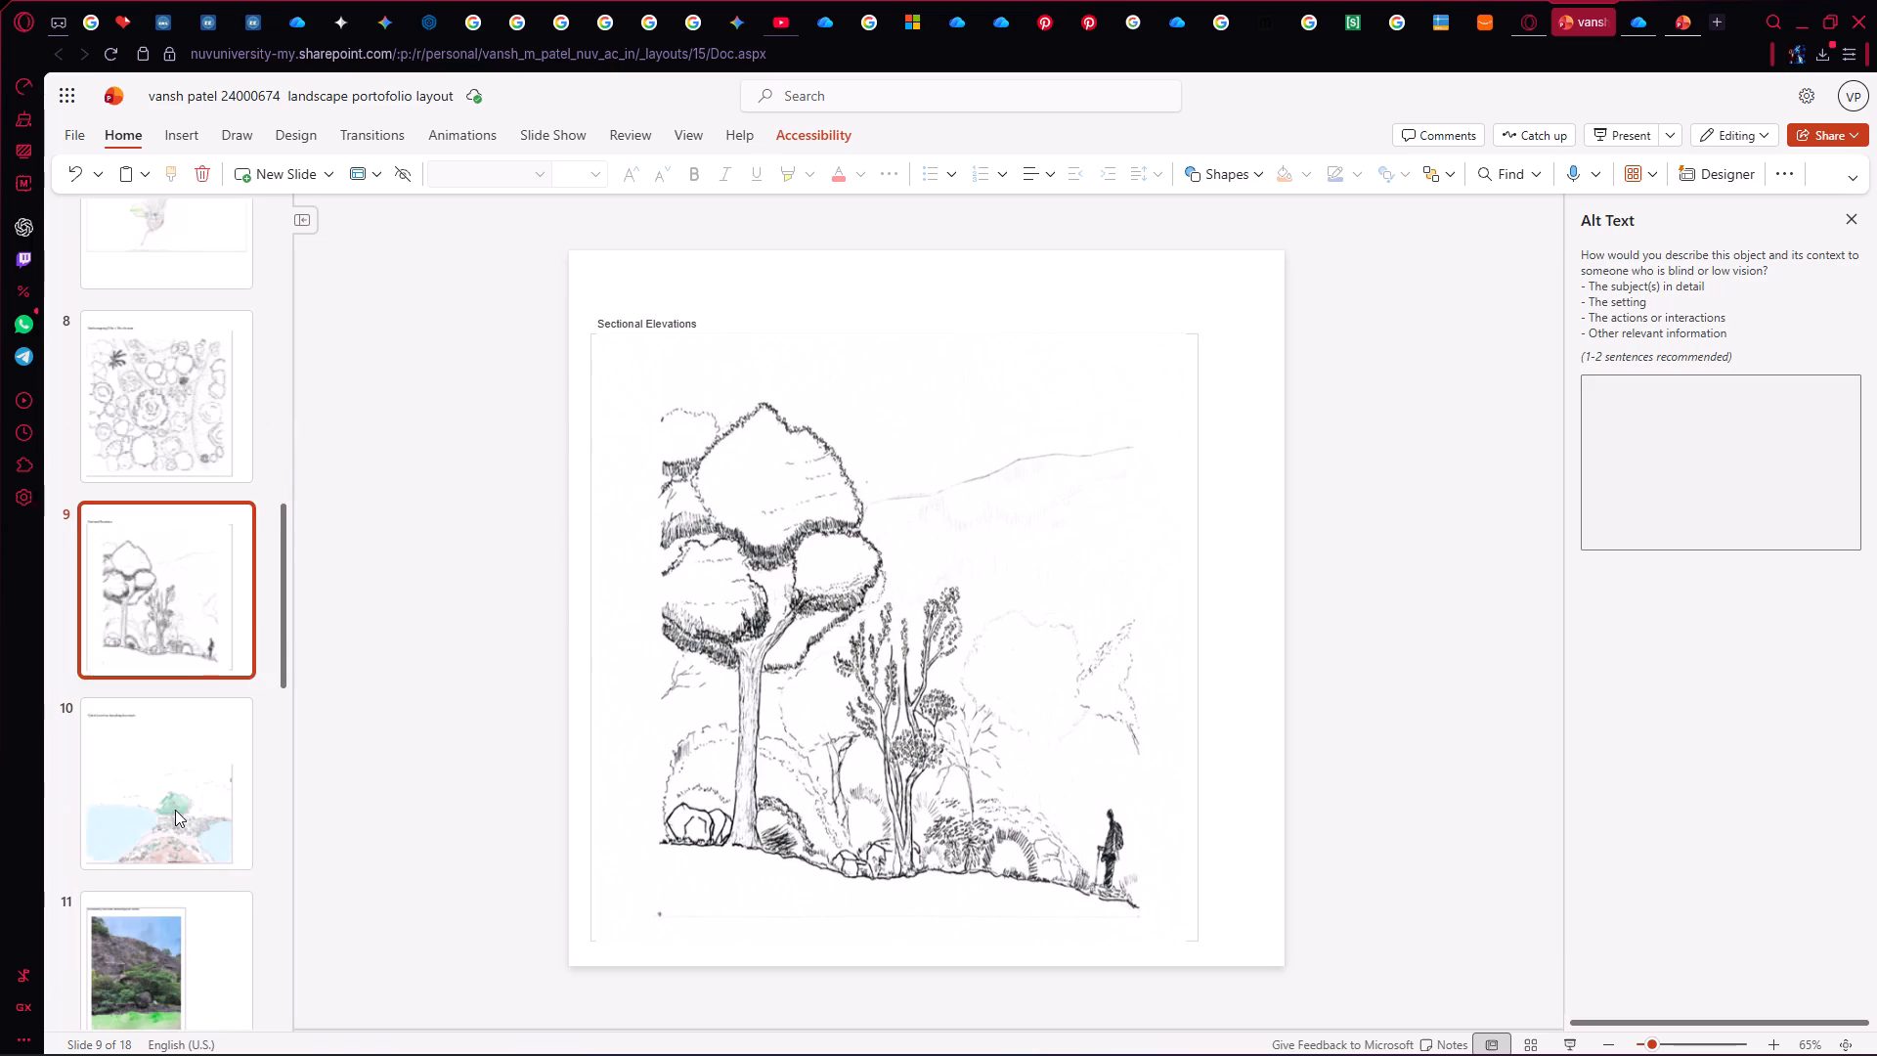
{"action": "left_click", "coordinate": [175, 821]}
{"action": "scroll", "coordinate": [181, 795], "scroll_direction": "down", "scroll_amount": 2}
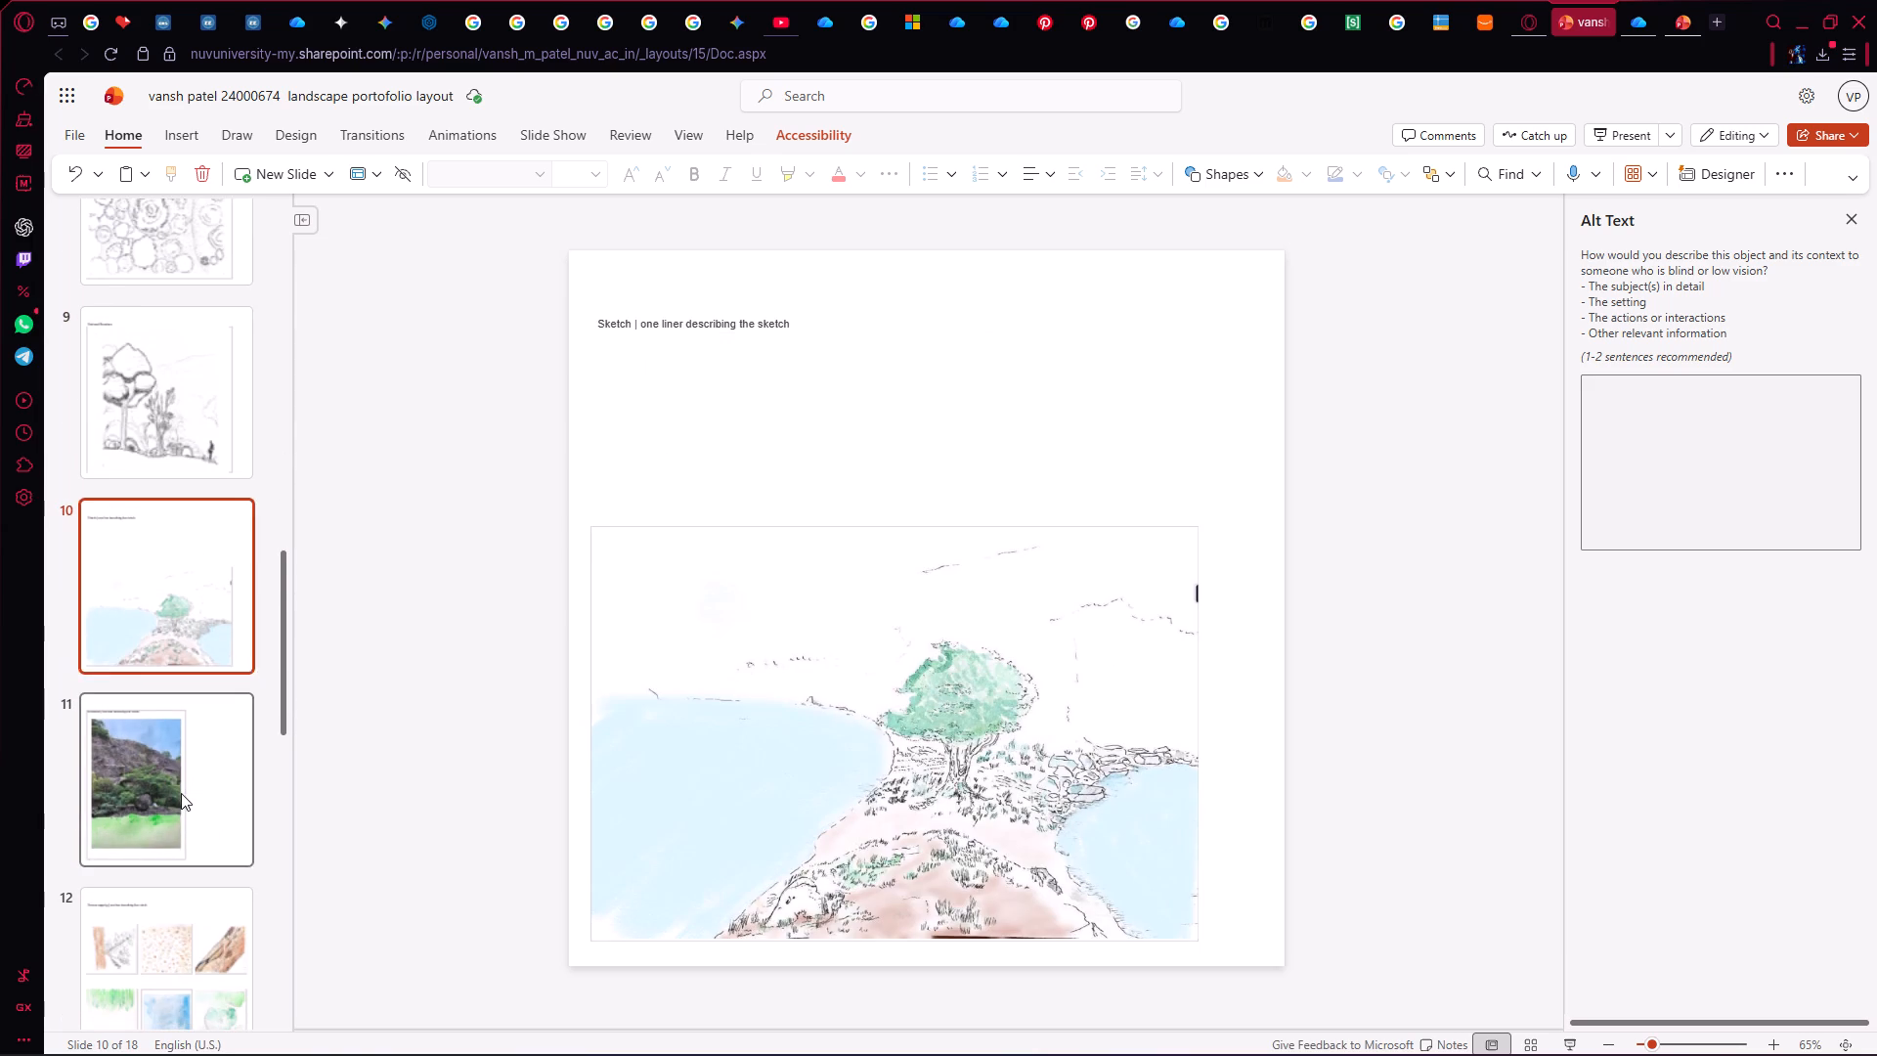
{"action": "left_click", "coordinate": [181, 789]}
{"action": "scroll", "coordinate": [180, 782], "scroll_direction": "down", "scroll_amount": 3}
{"action": "left_click", "coordinate": [182, 682]}
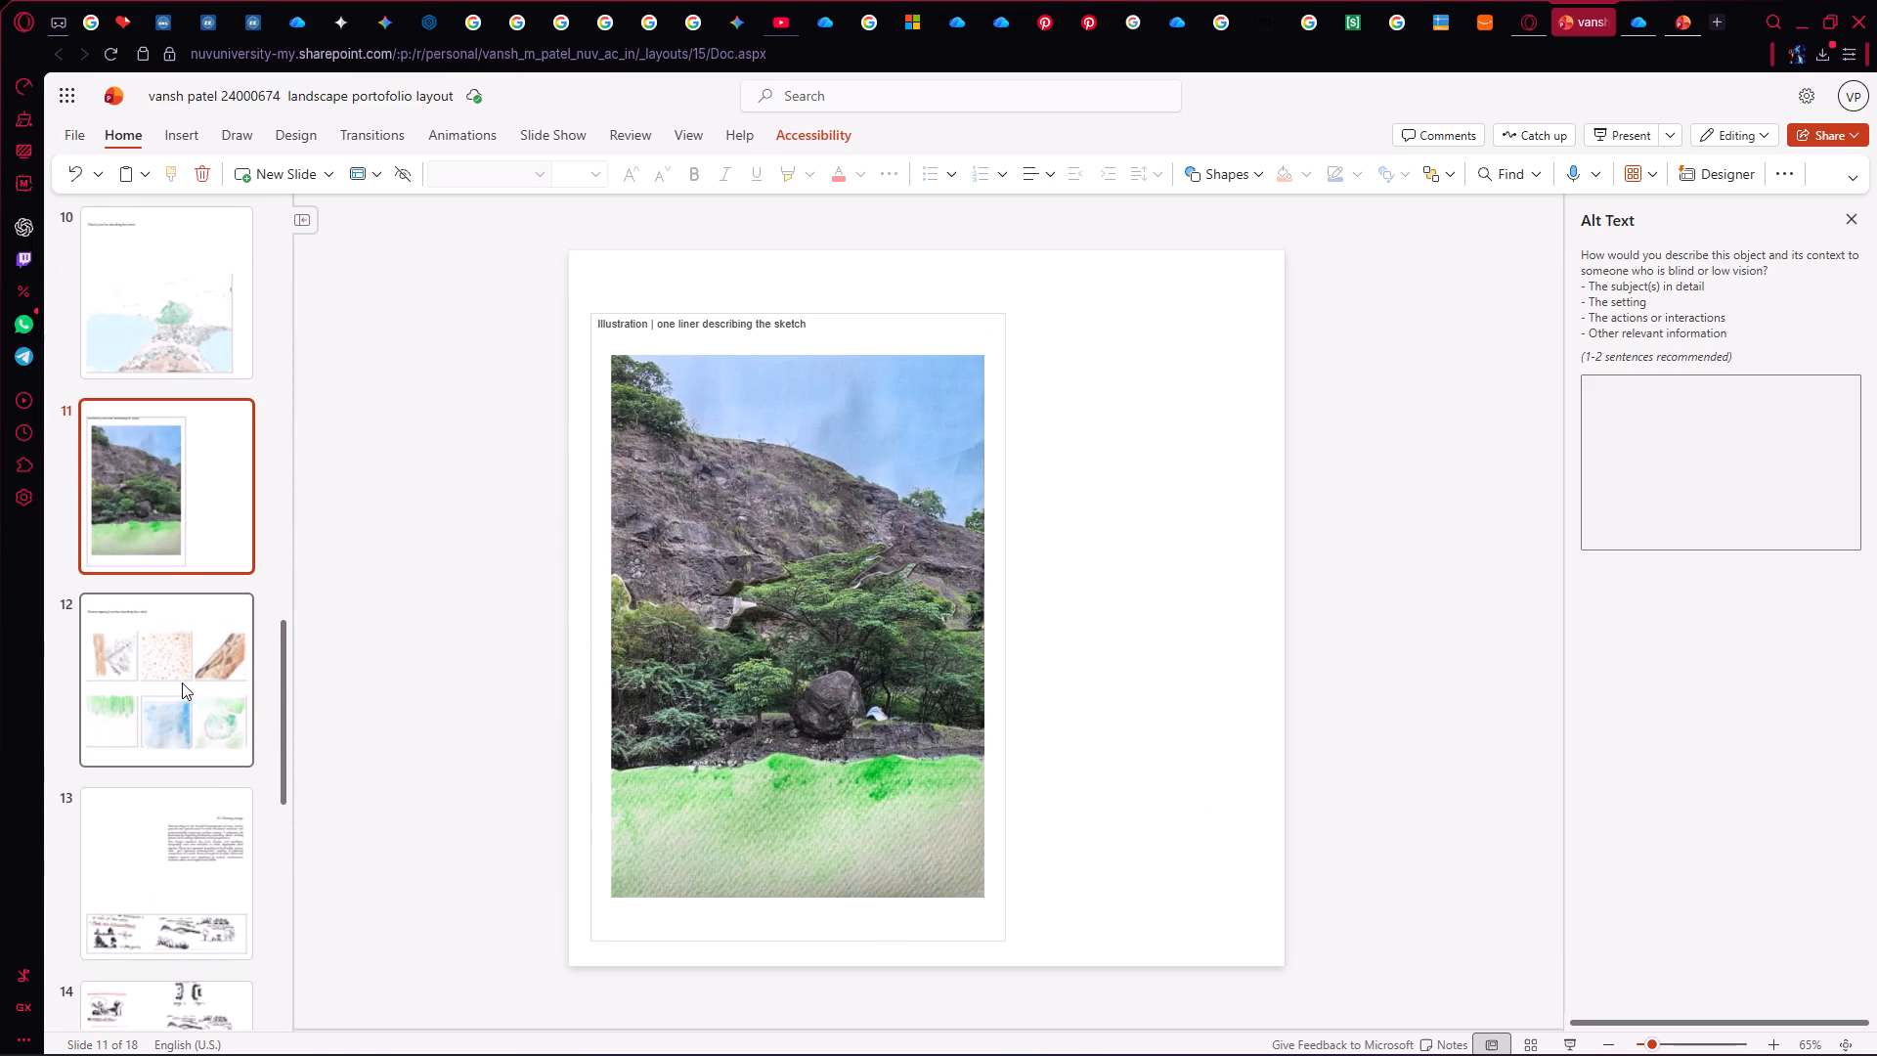
{"action": "left_click", "coordinate": [158, 848]}
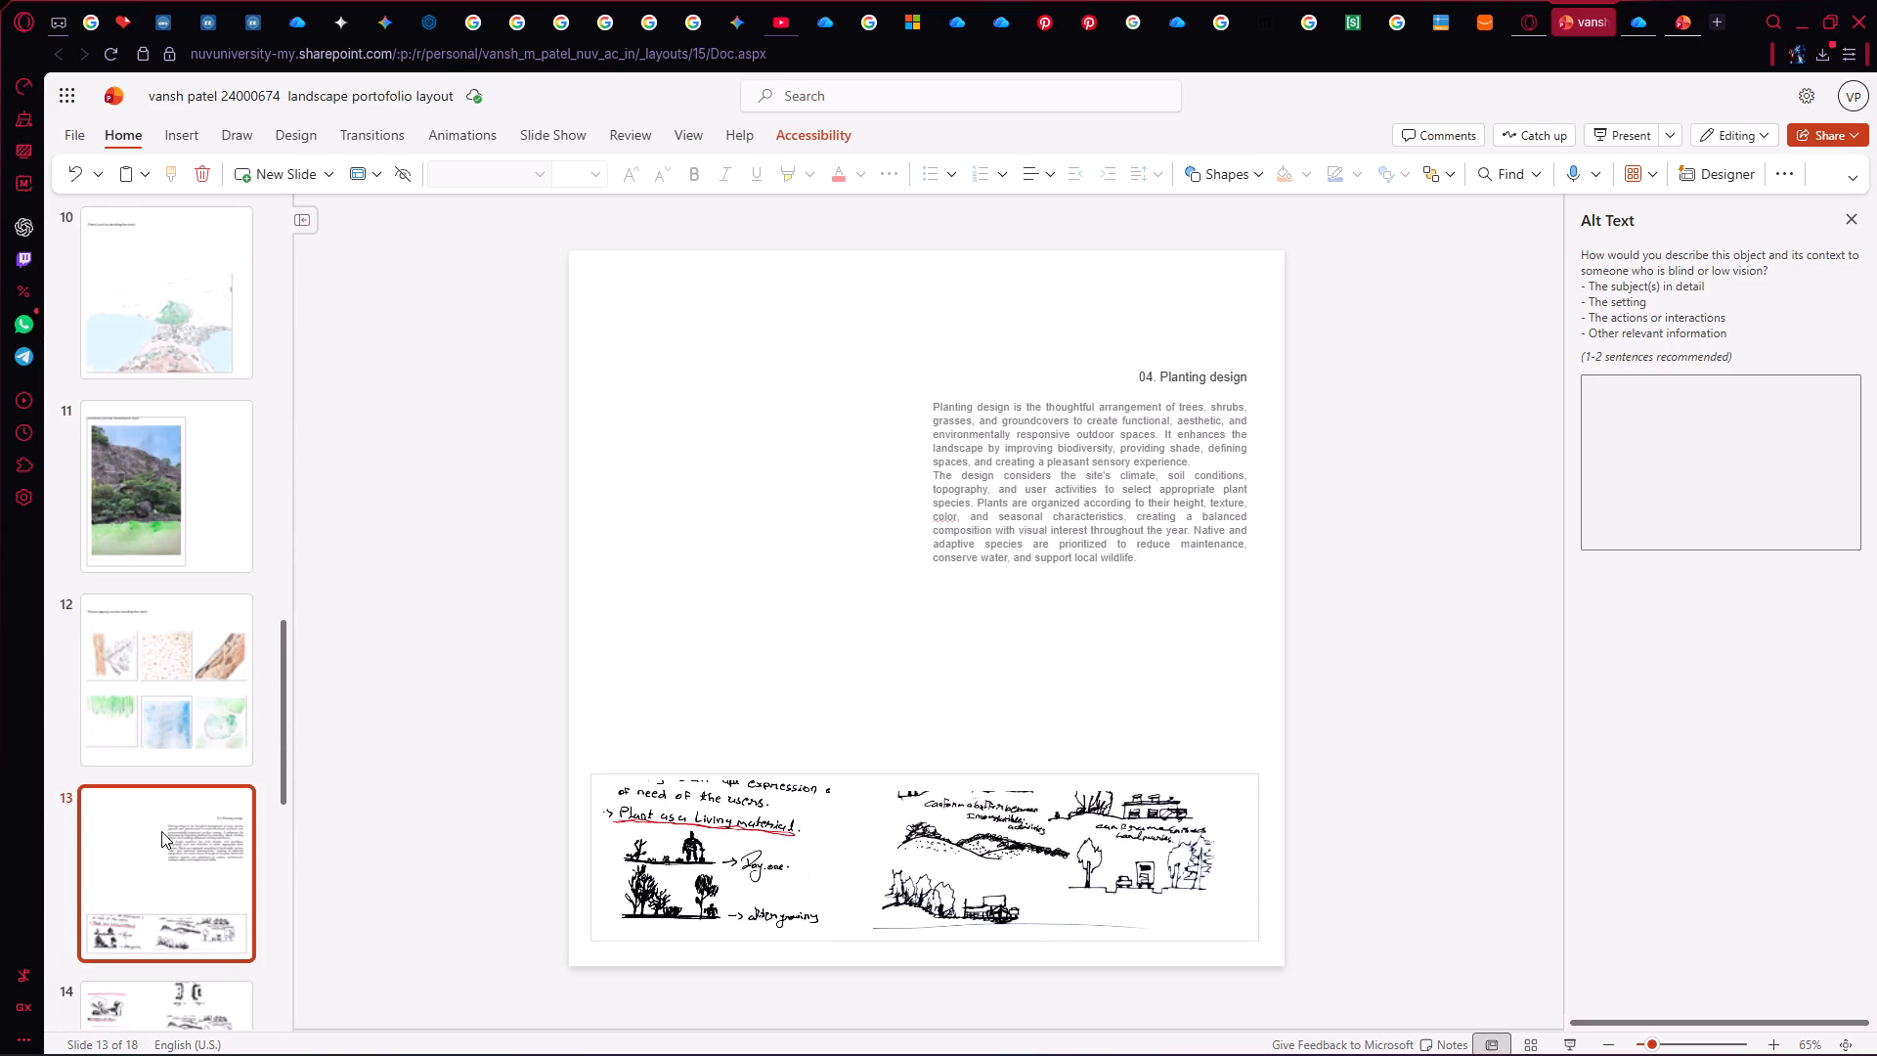
{"action": "scroll", "coordinate": [161, 823], "scroll_direction": "down", "scroll_amount": 3}
{"action": "left_click", "coordinate": [165, 808]}
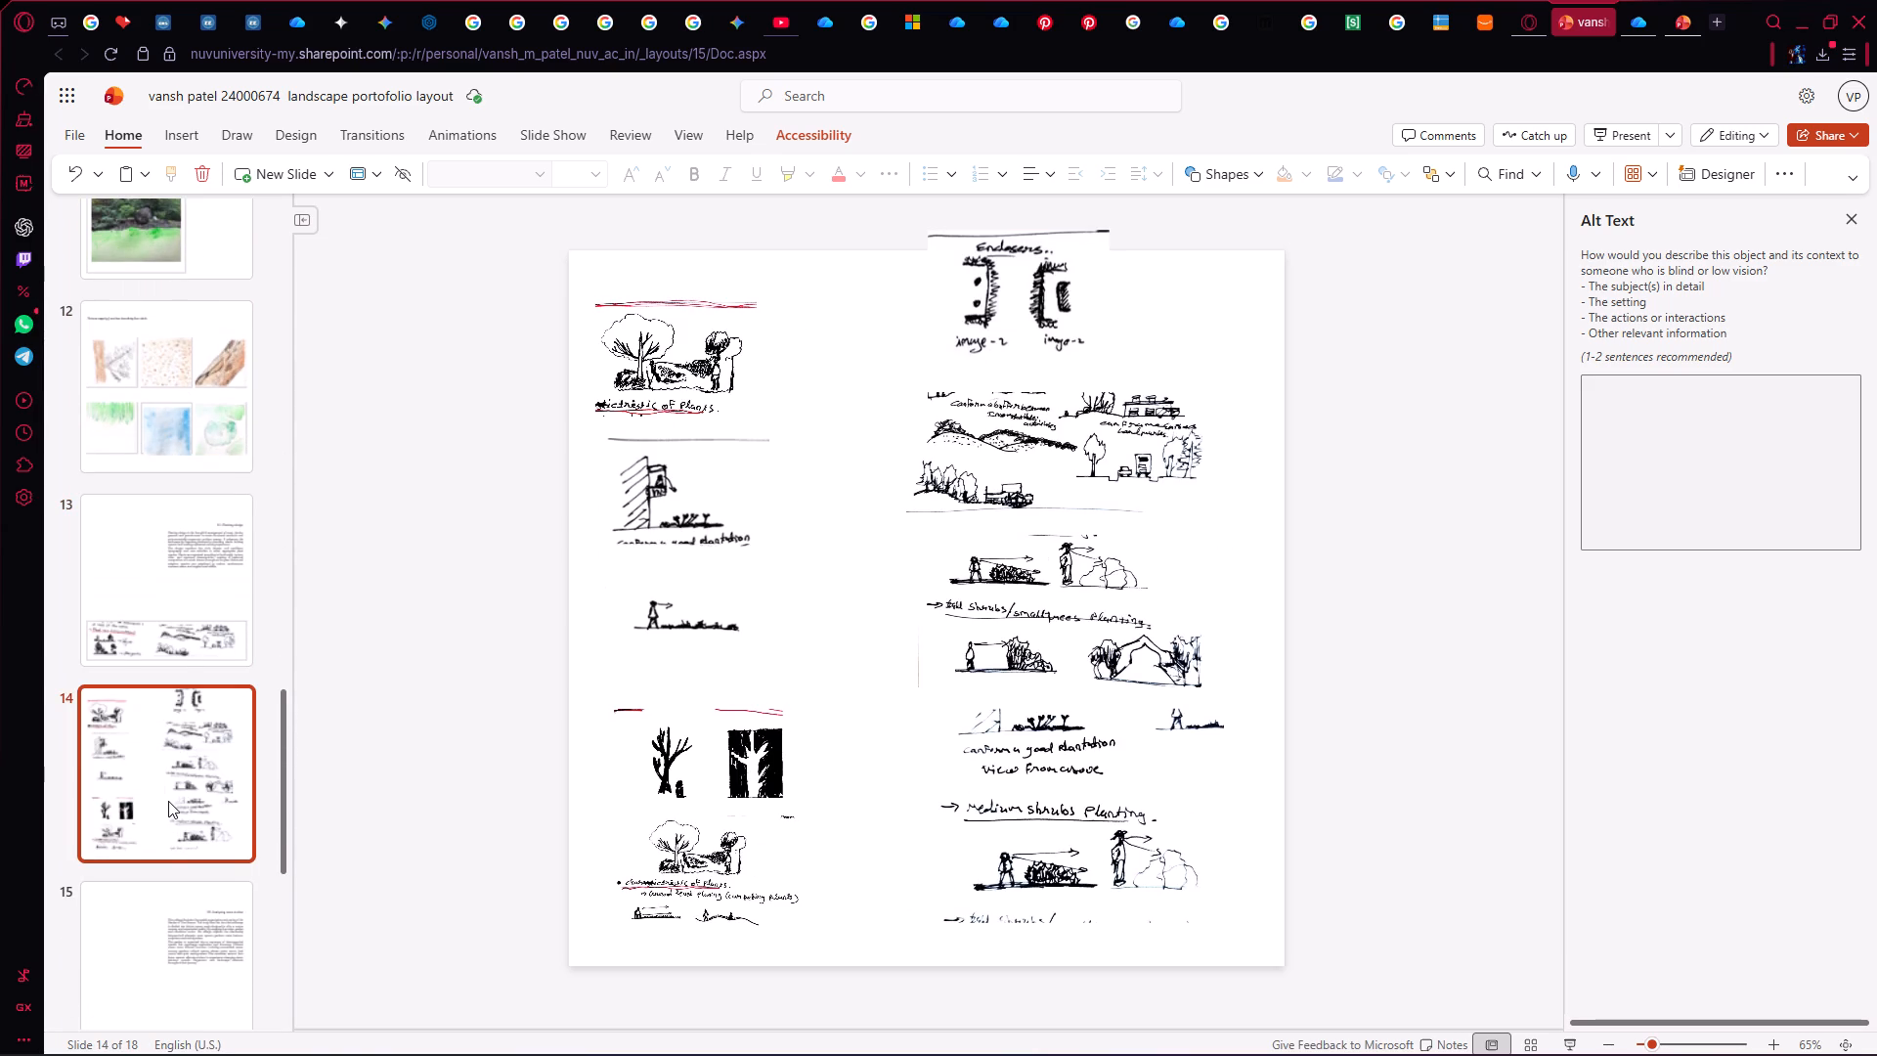
{"action": "scroll", "coordinate": [168, 801], "scroll_direction": "down", "scroll_amount": 1}
{"action": "scroll", "coordinate": [169, 801], "scroll_direction": "up", "scroll_amount": 2}
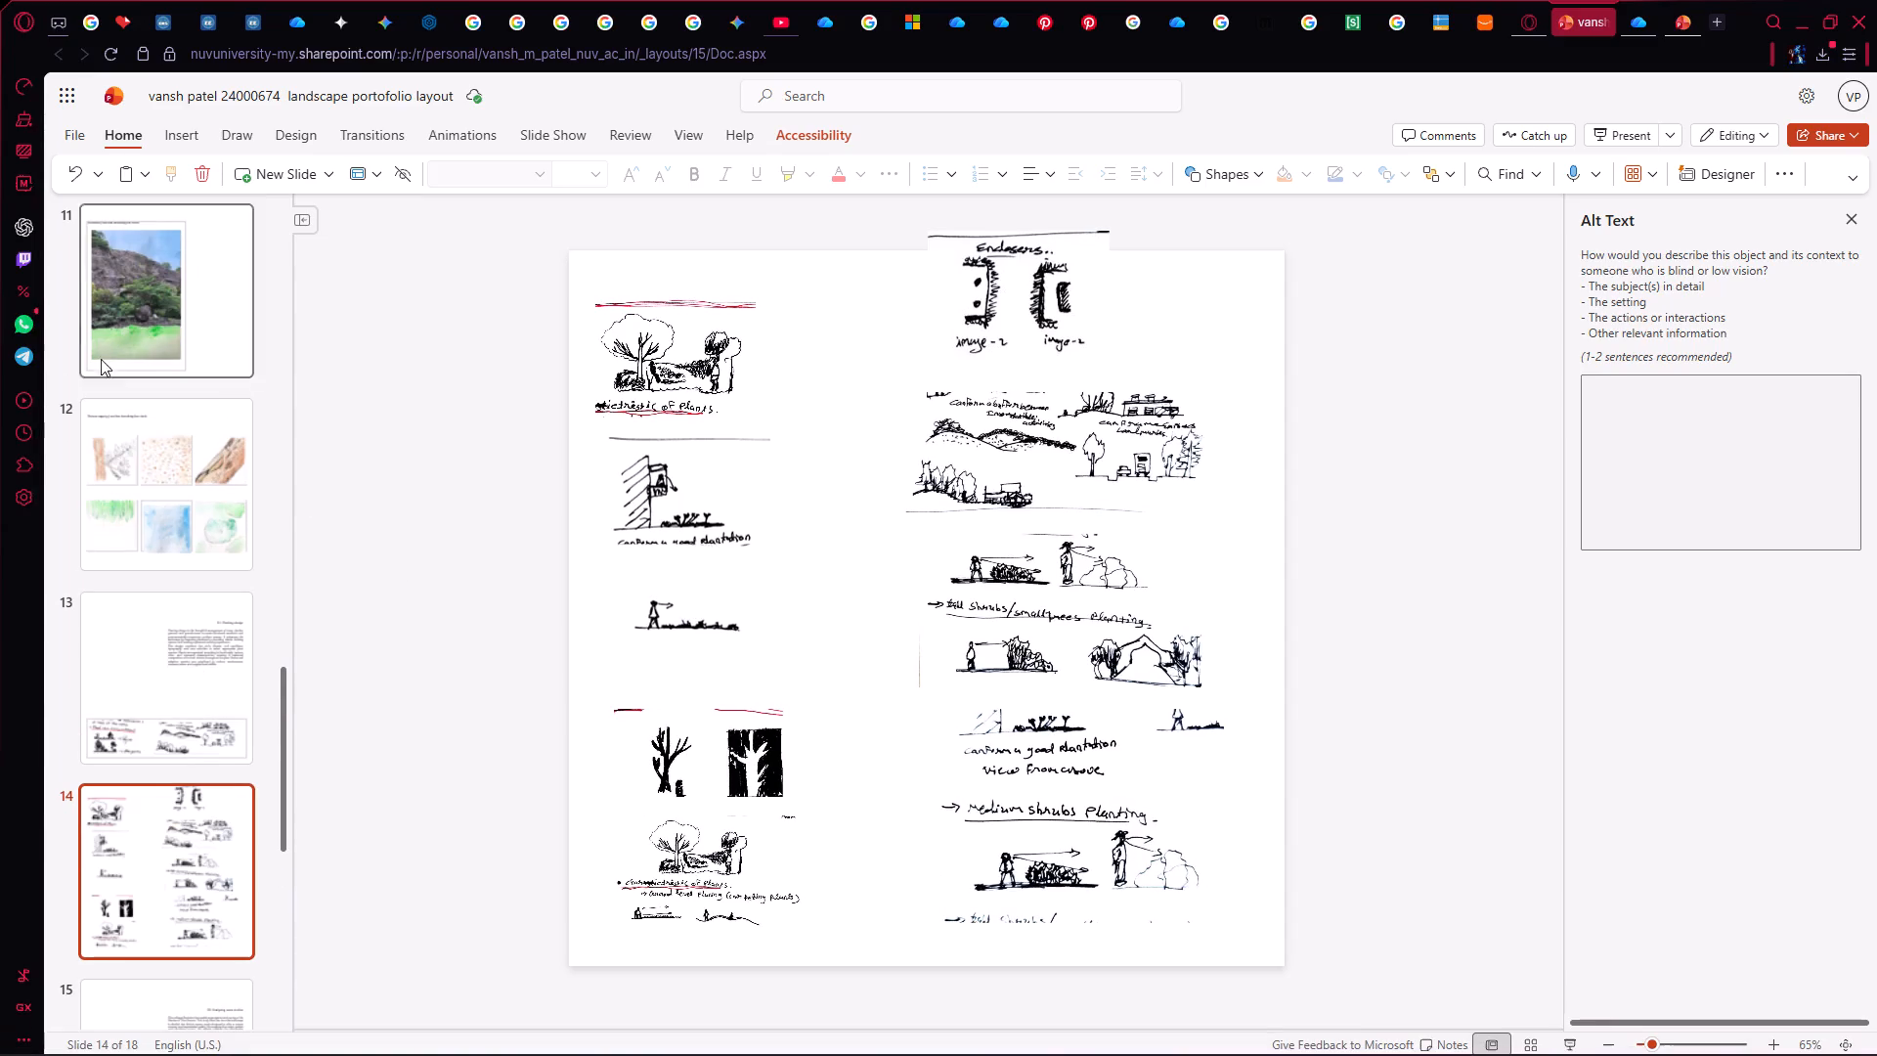
{"action": "left_click", "coordinate": [27, 323]}
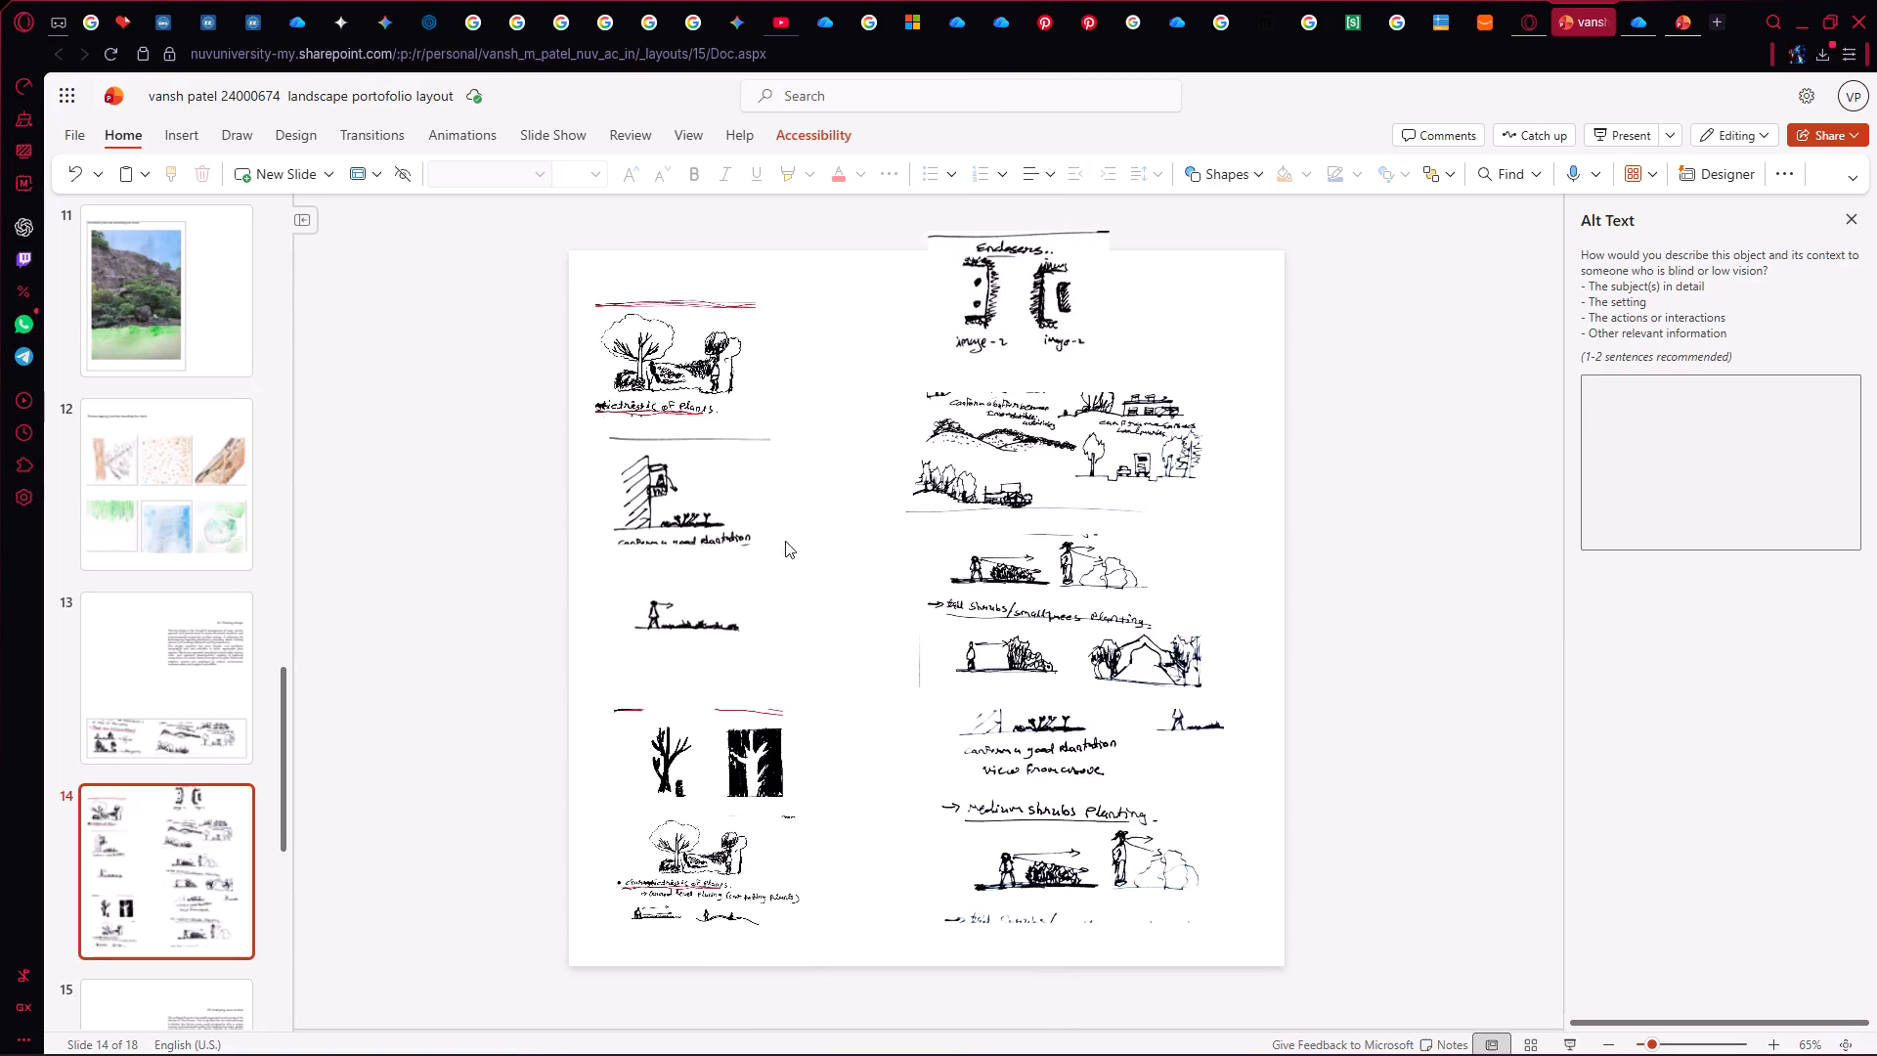
Delete the enclosure sketch and the uppermost tree sketch with the red line above it from slide 14.
{"action": "left_click", "coordinate": [645, 368]}
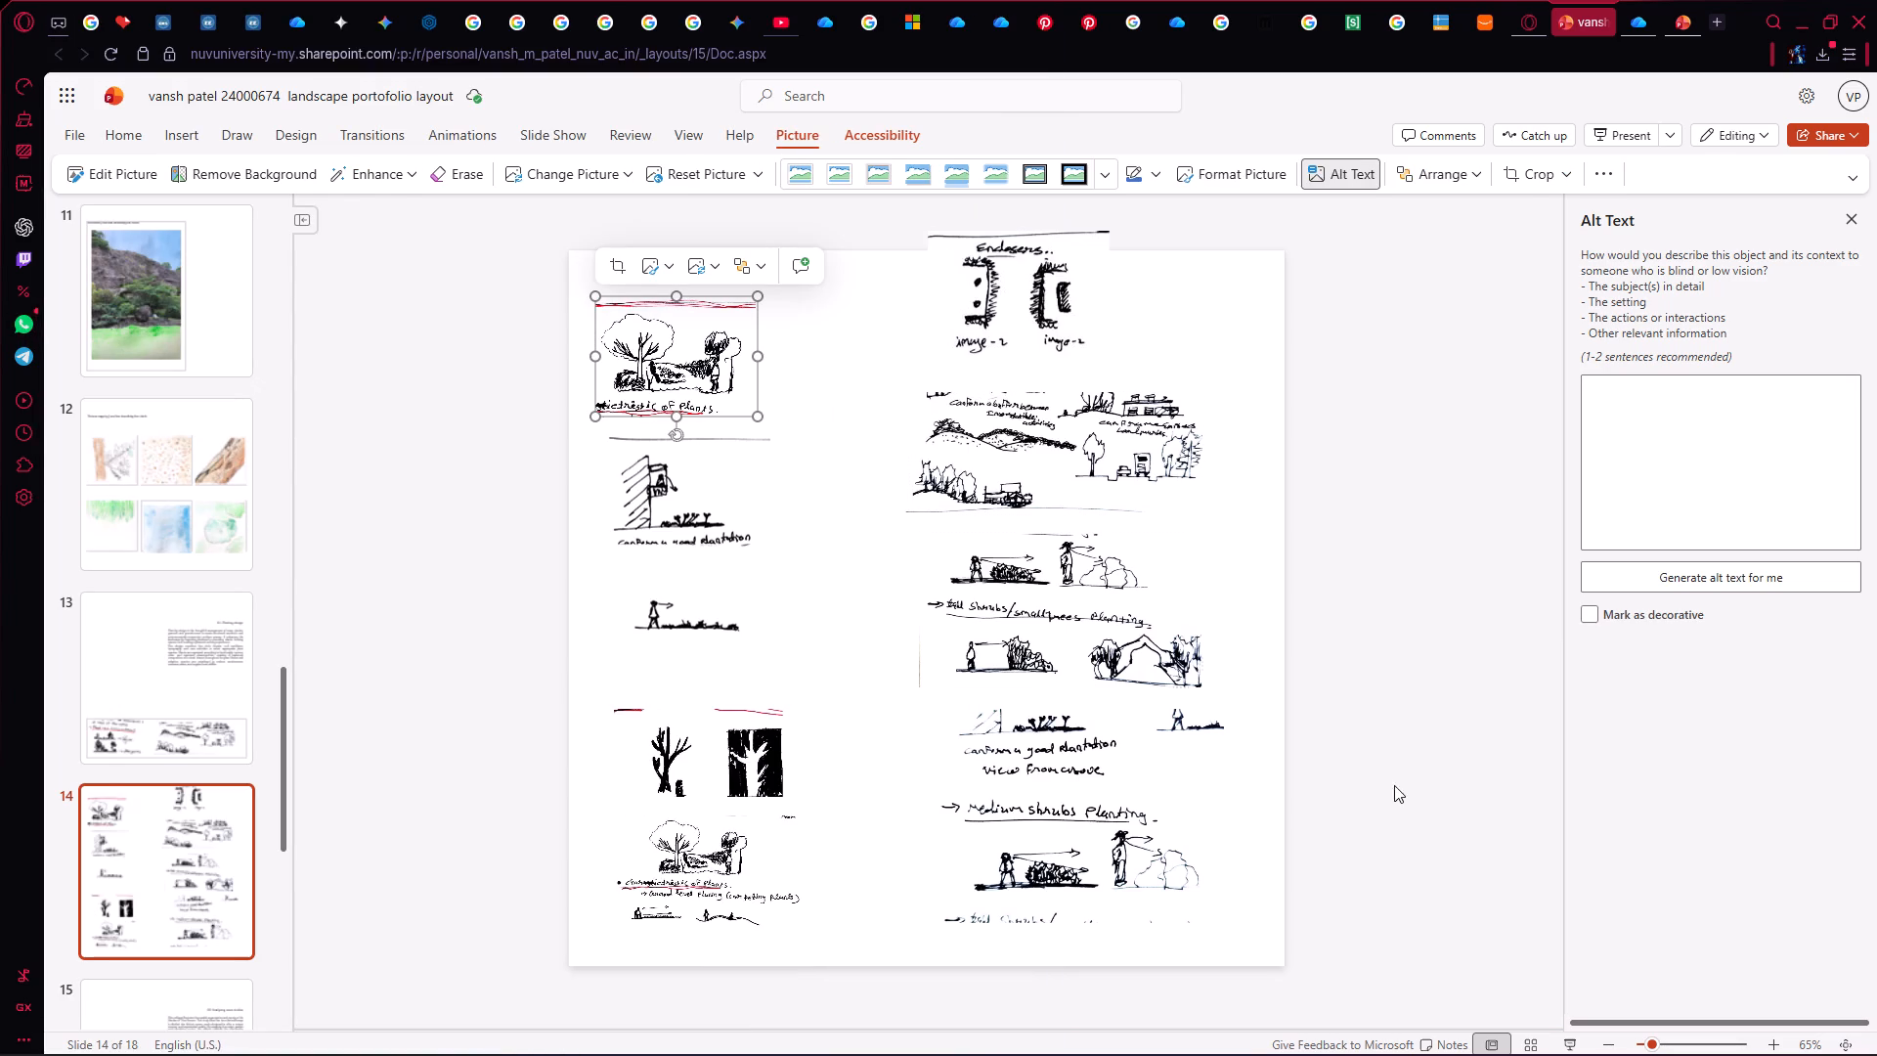
{"action": "left_click", "coordinate": [1418, 745]}
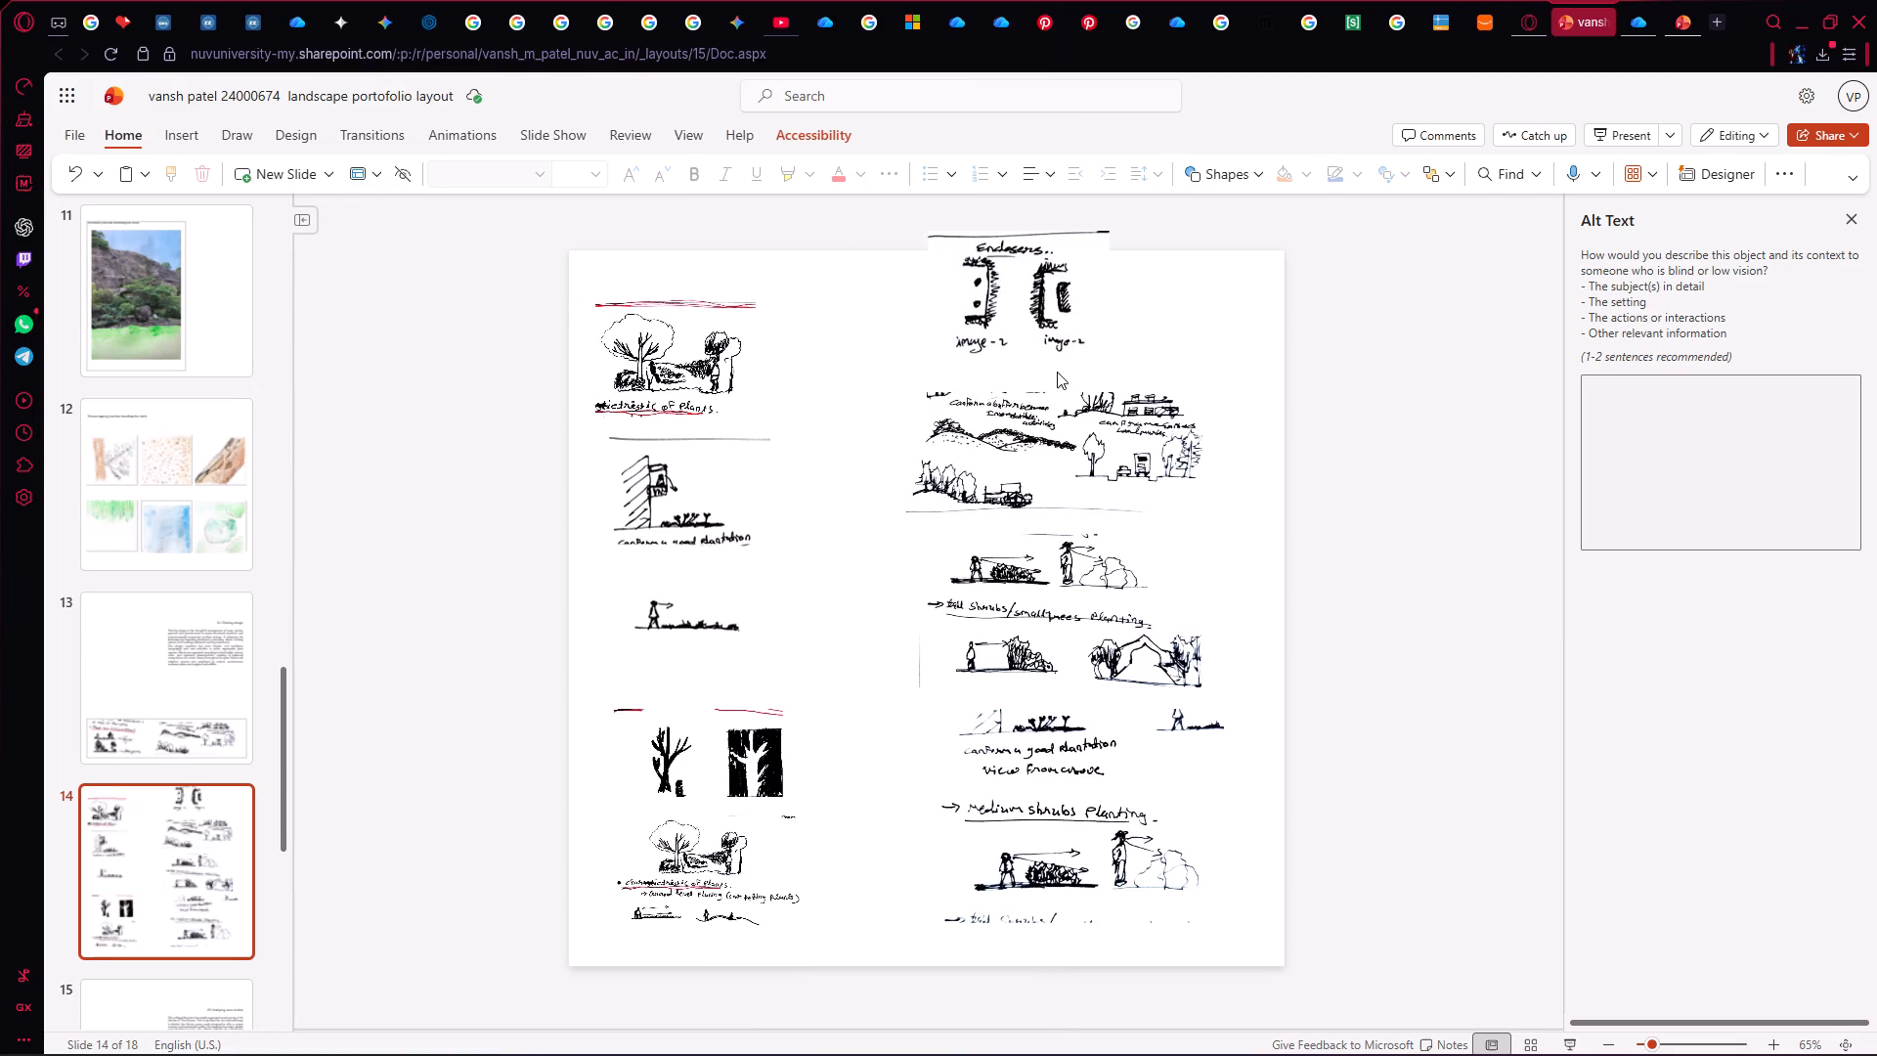
{"action": "left_click", "coordinate": [1050, 353]}
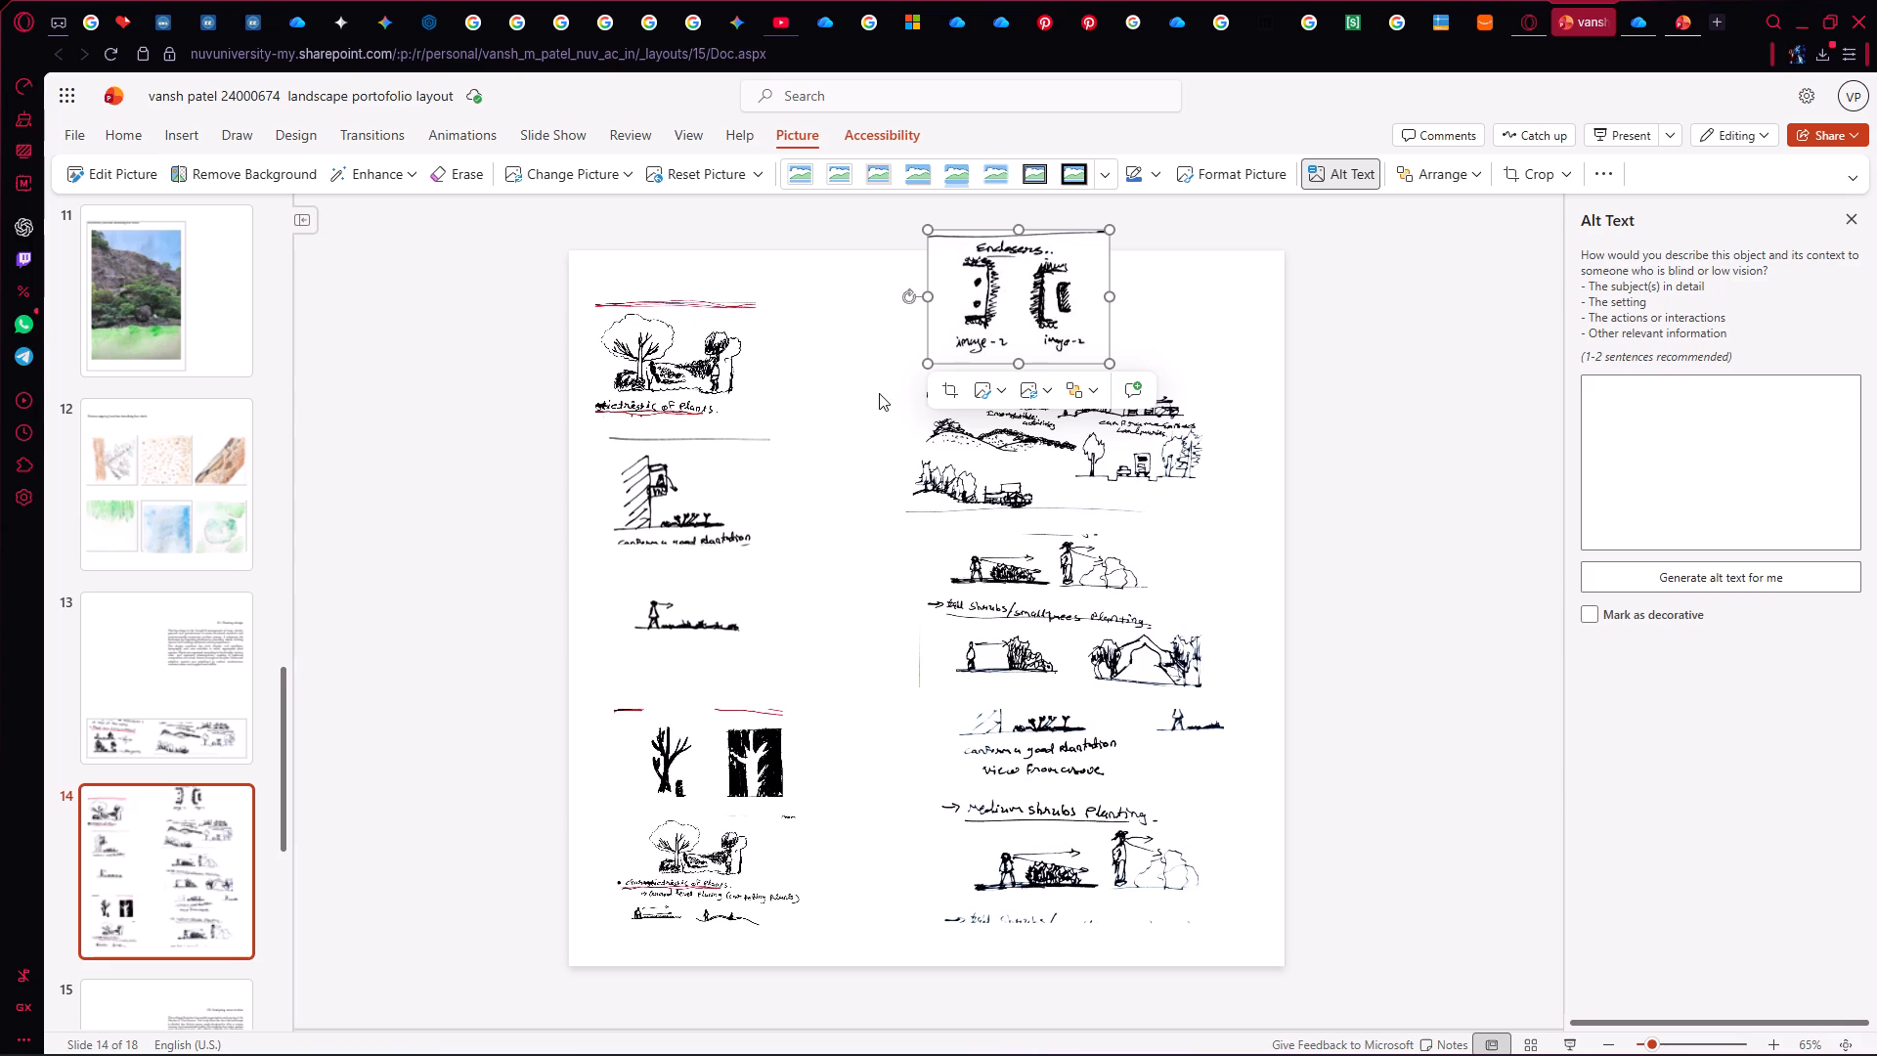
{"action": "key", "text": "Delete"}
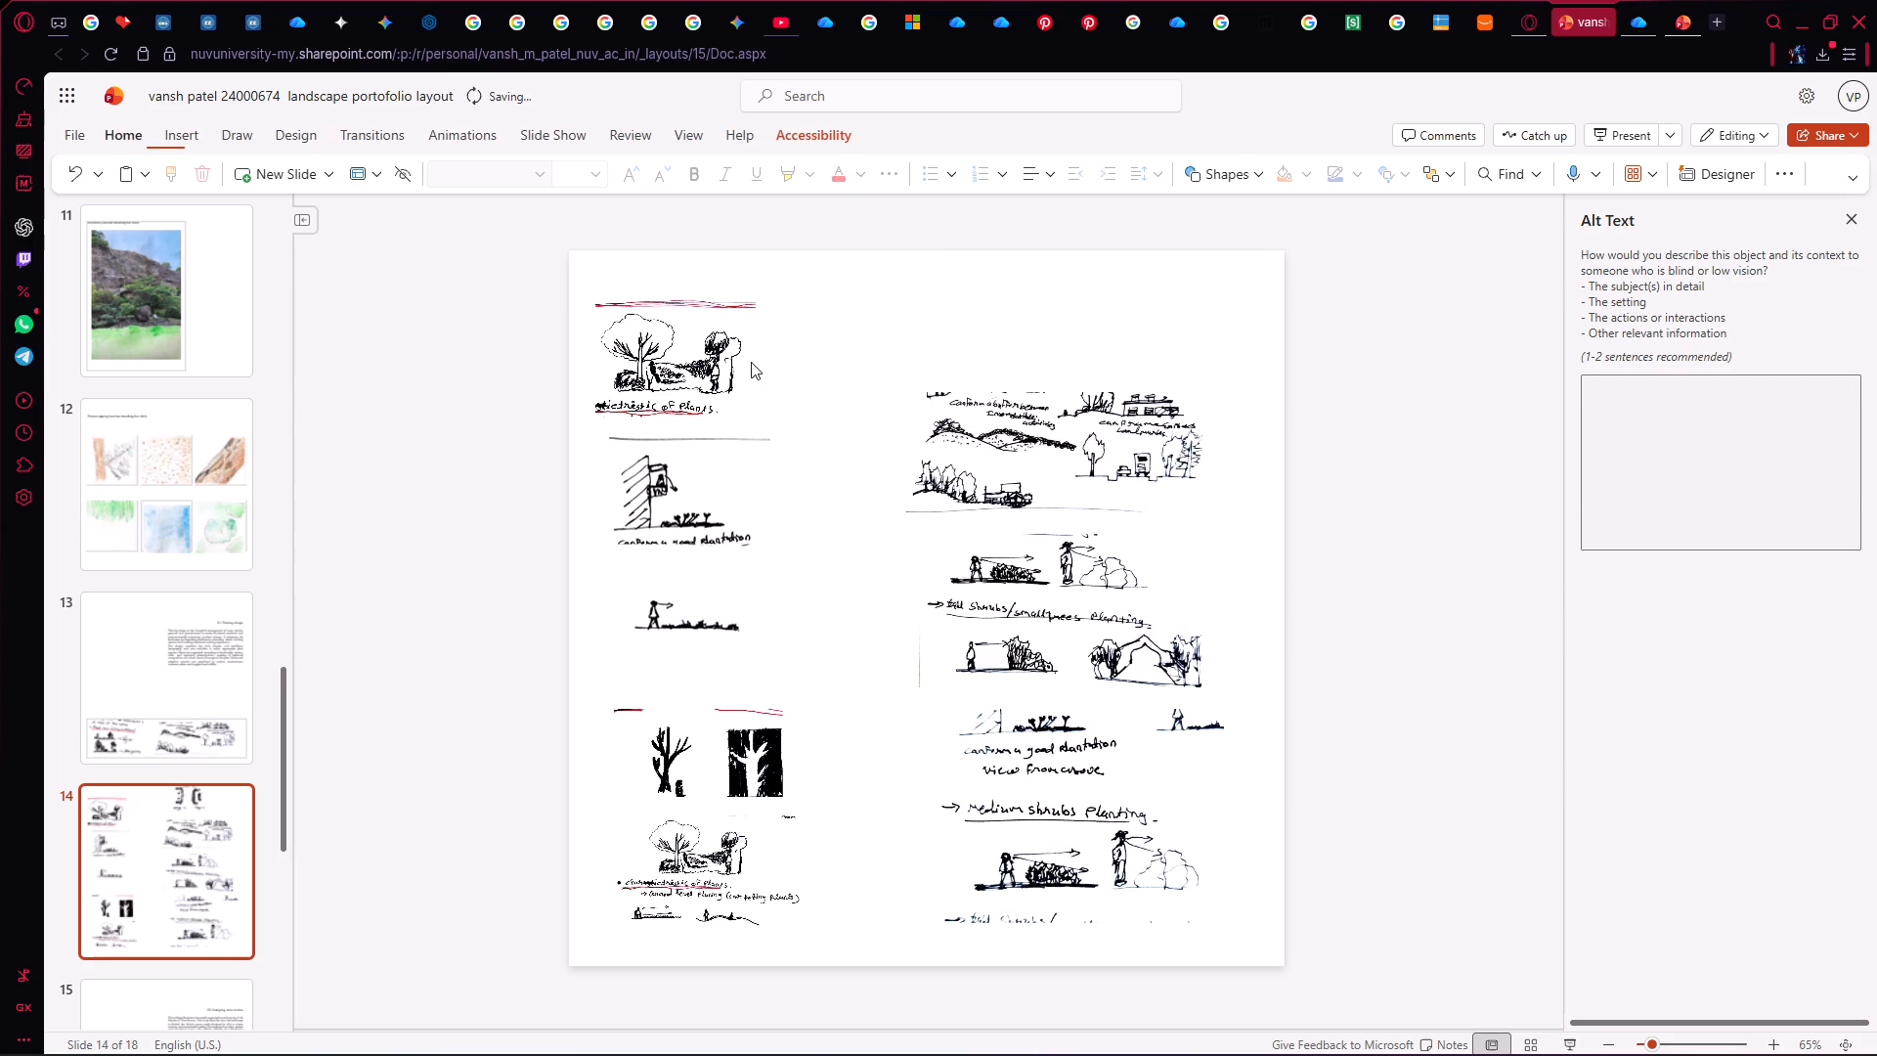
{"action": "left_click", "coordinate": [751, 360]}
{"action": "left_click", "coordinate": [704, 366]}
{"action": "key", "text": "Delete"}
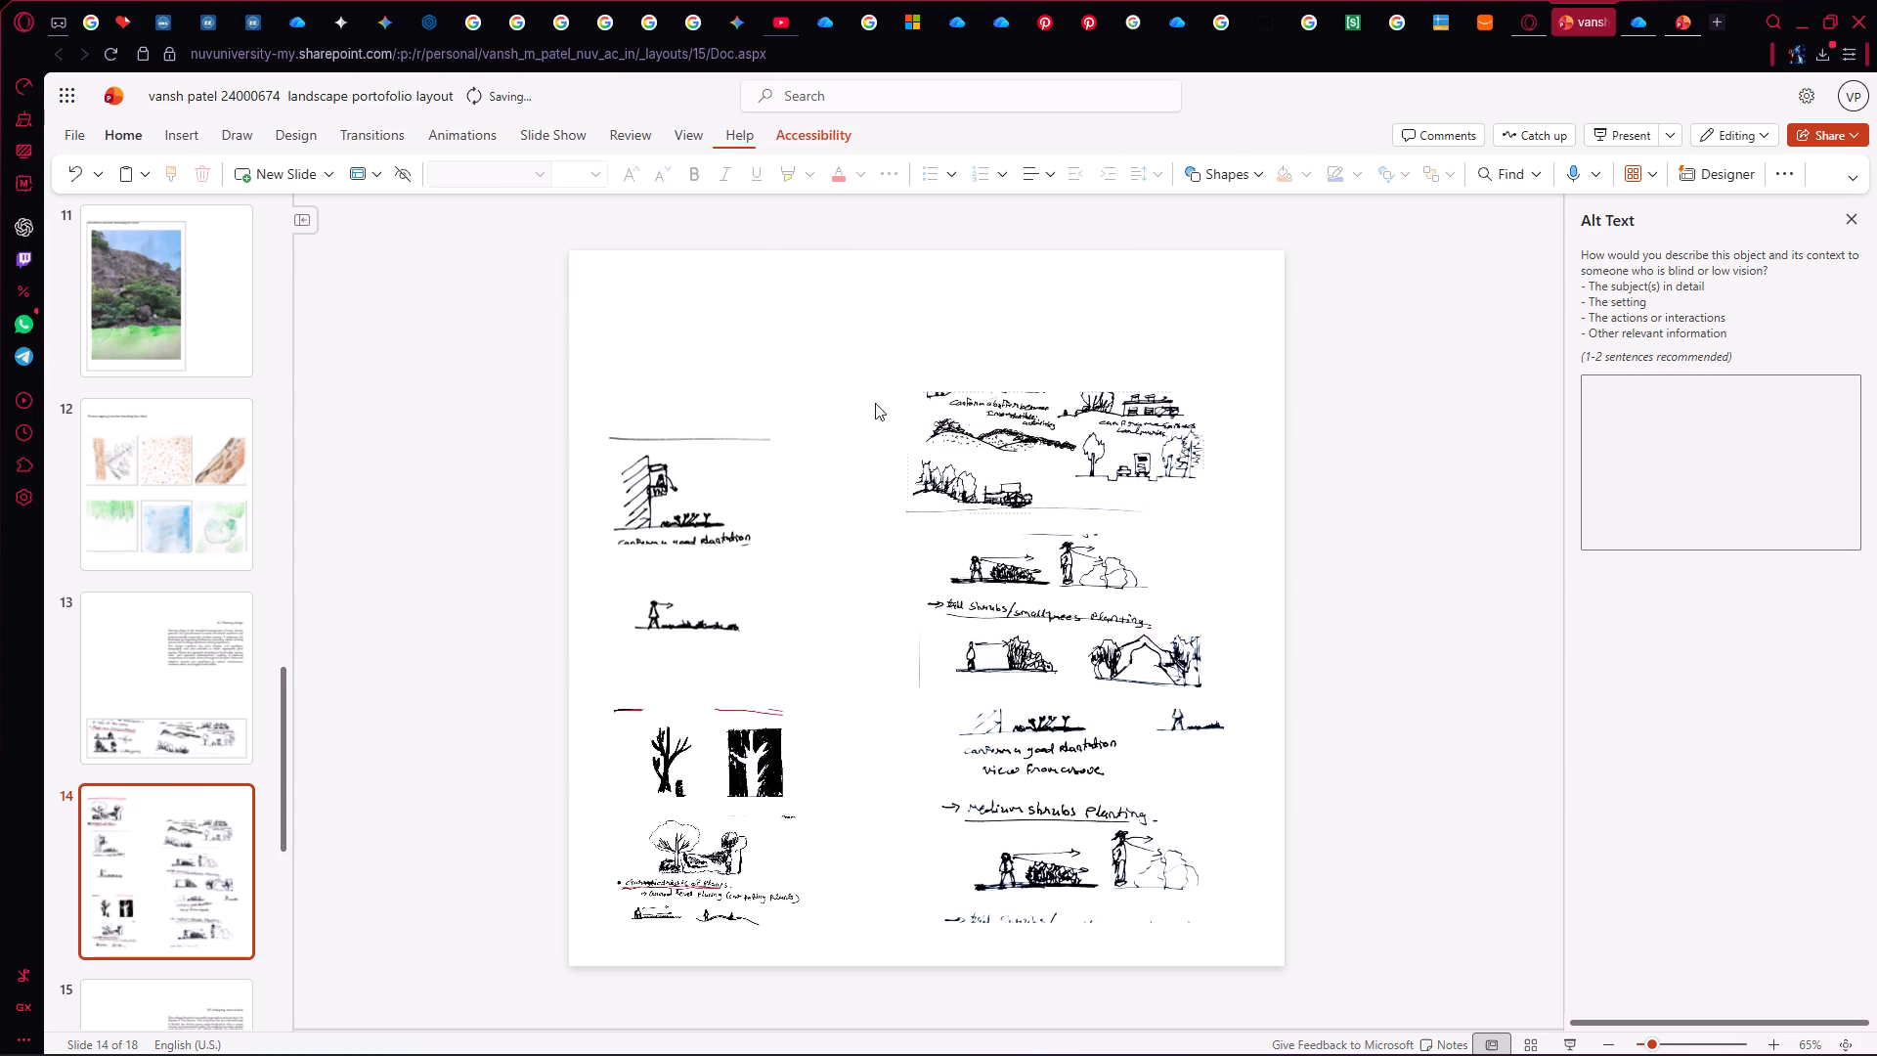
Move the hills and buildings sketch on slide 14 slightly downward.
{"action": "left_click", "coordinate": [1010, 425]}
{"action": "left_click_drag", "start_coordinate": [1025, 456], "coordinate": [1026, 465]}
{"action": "left_click", "coordinate": [1347, 536]}
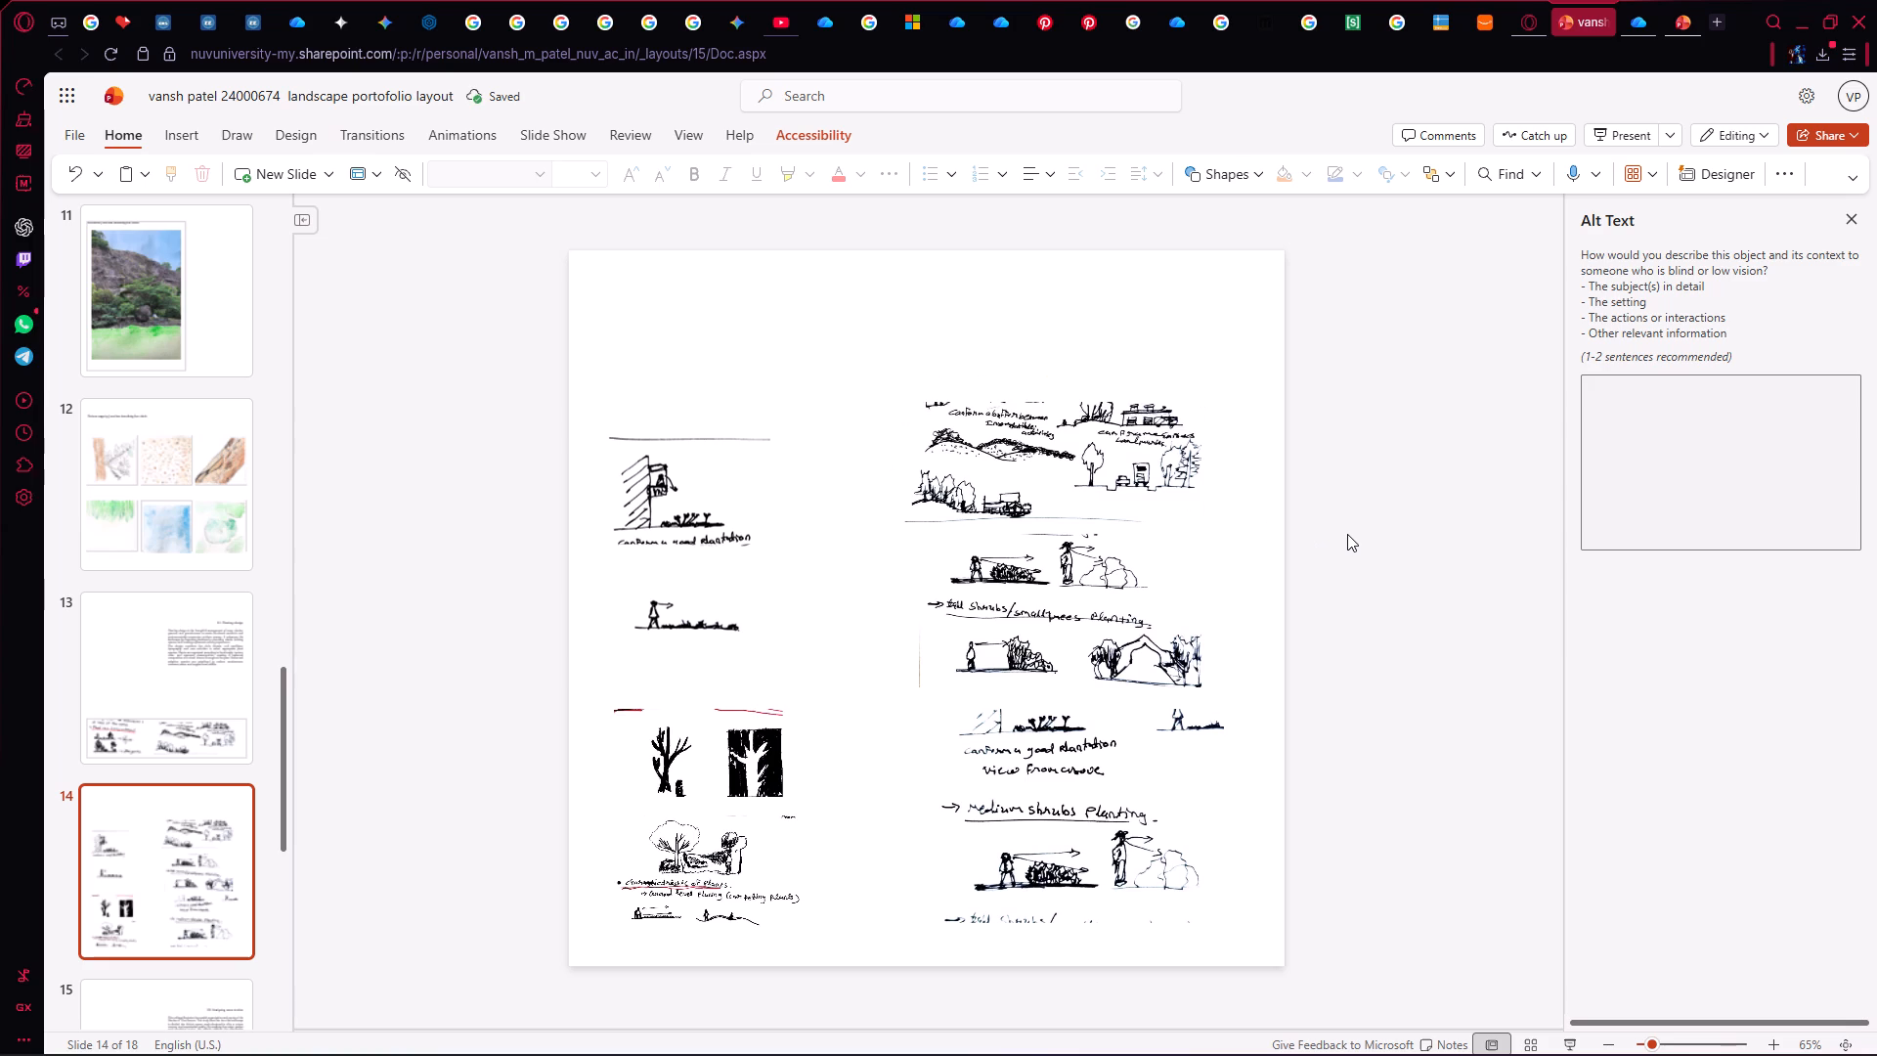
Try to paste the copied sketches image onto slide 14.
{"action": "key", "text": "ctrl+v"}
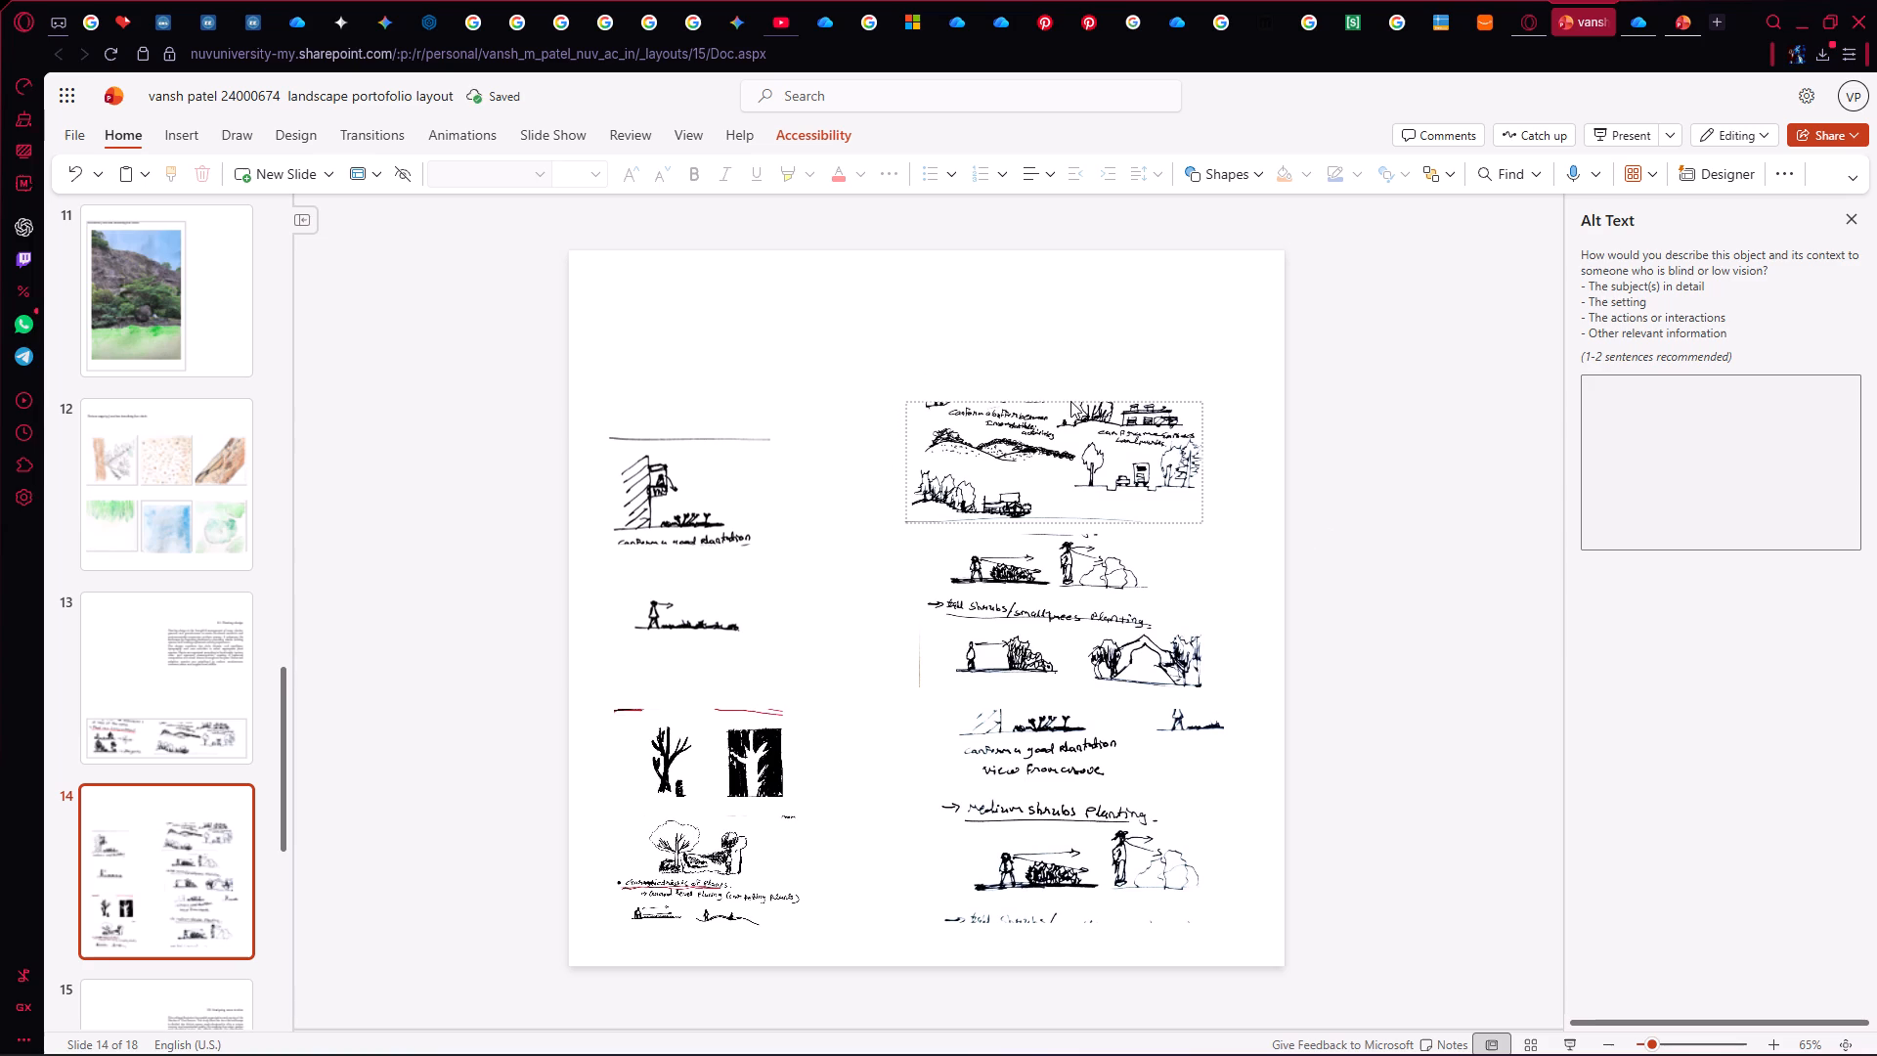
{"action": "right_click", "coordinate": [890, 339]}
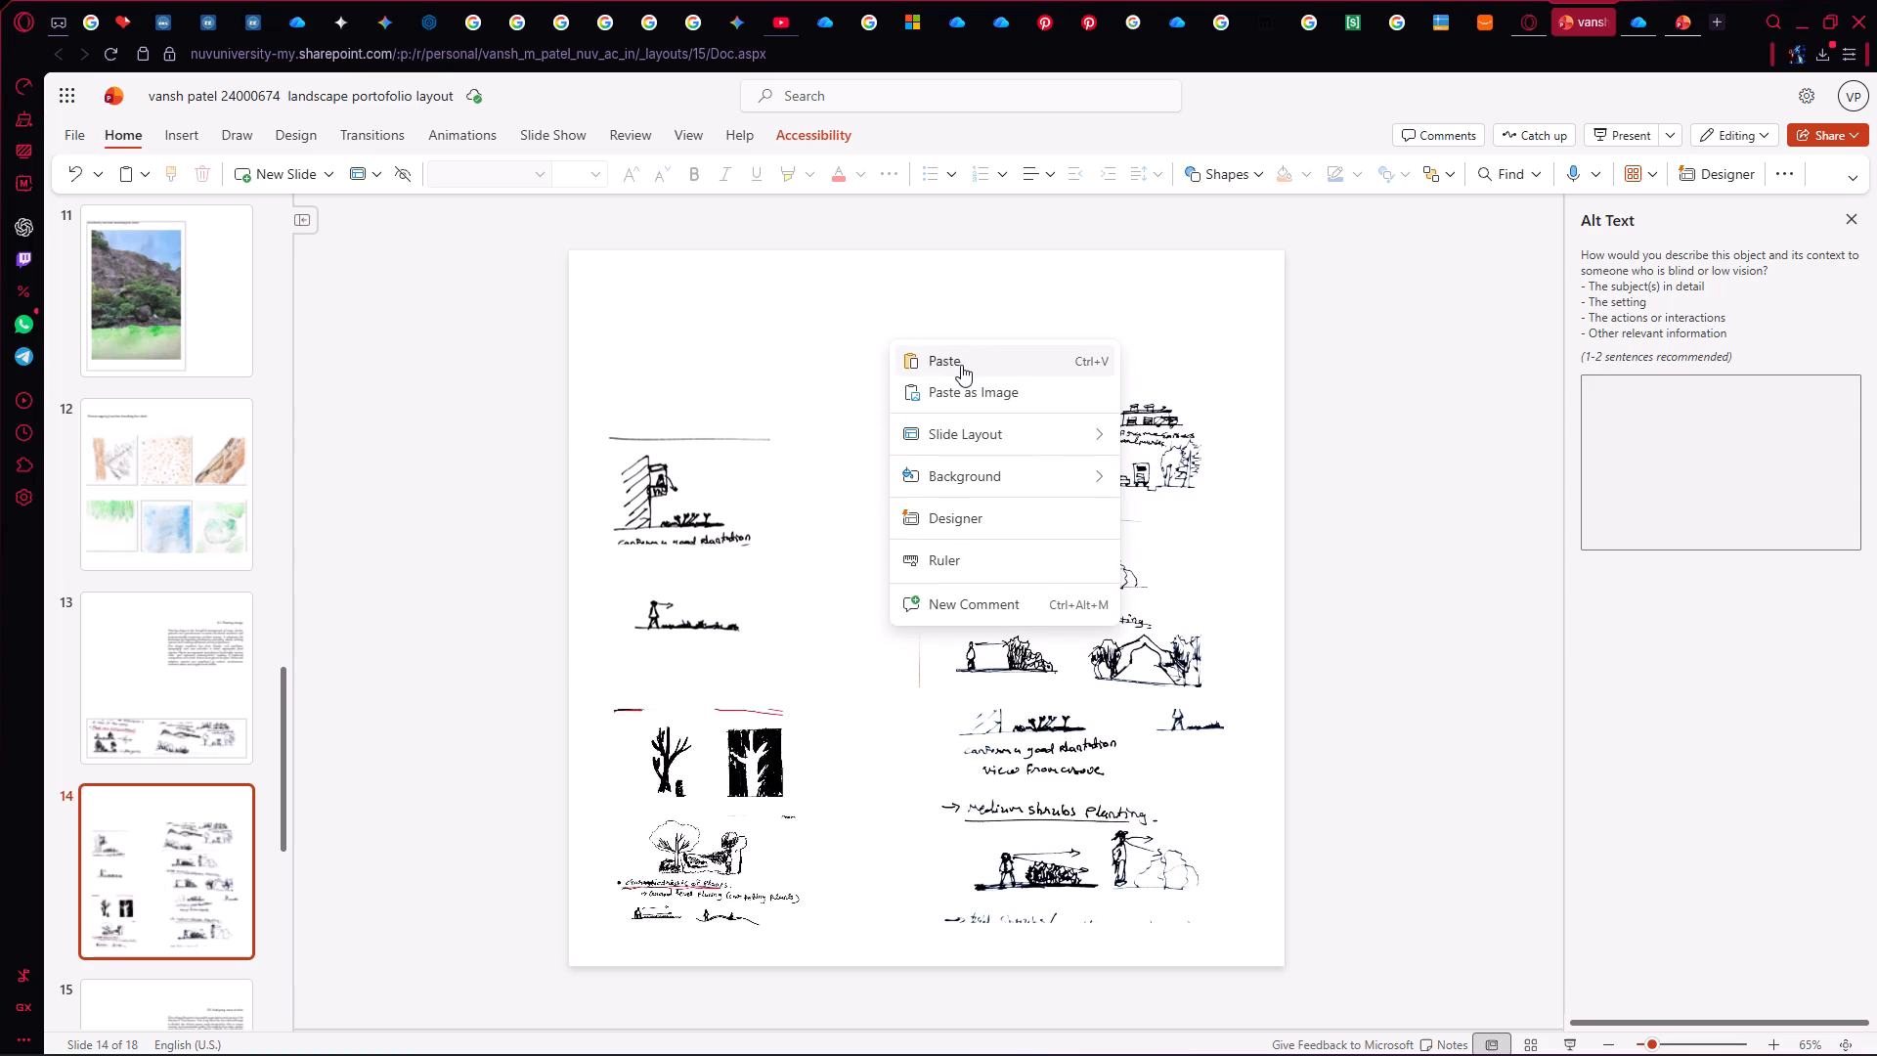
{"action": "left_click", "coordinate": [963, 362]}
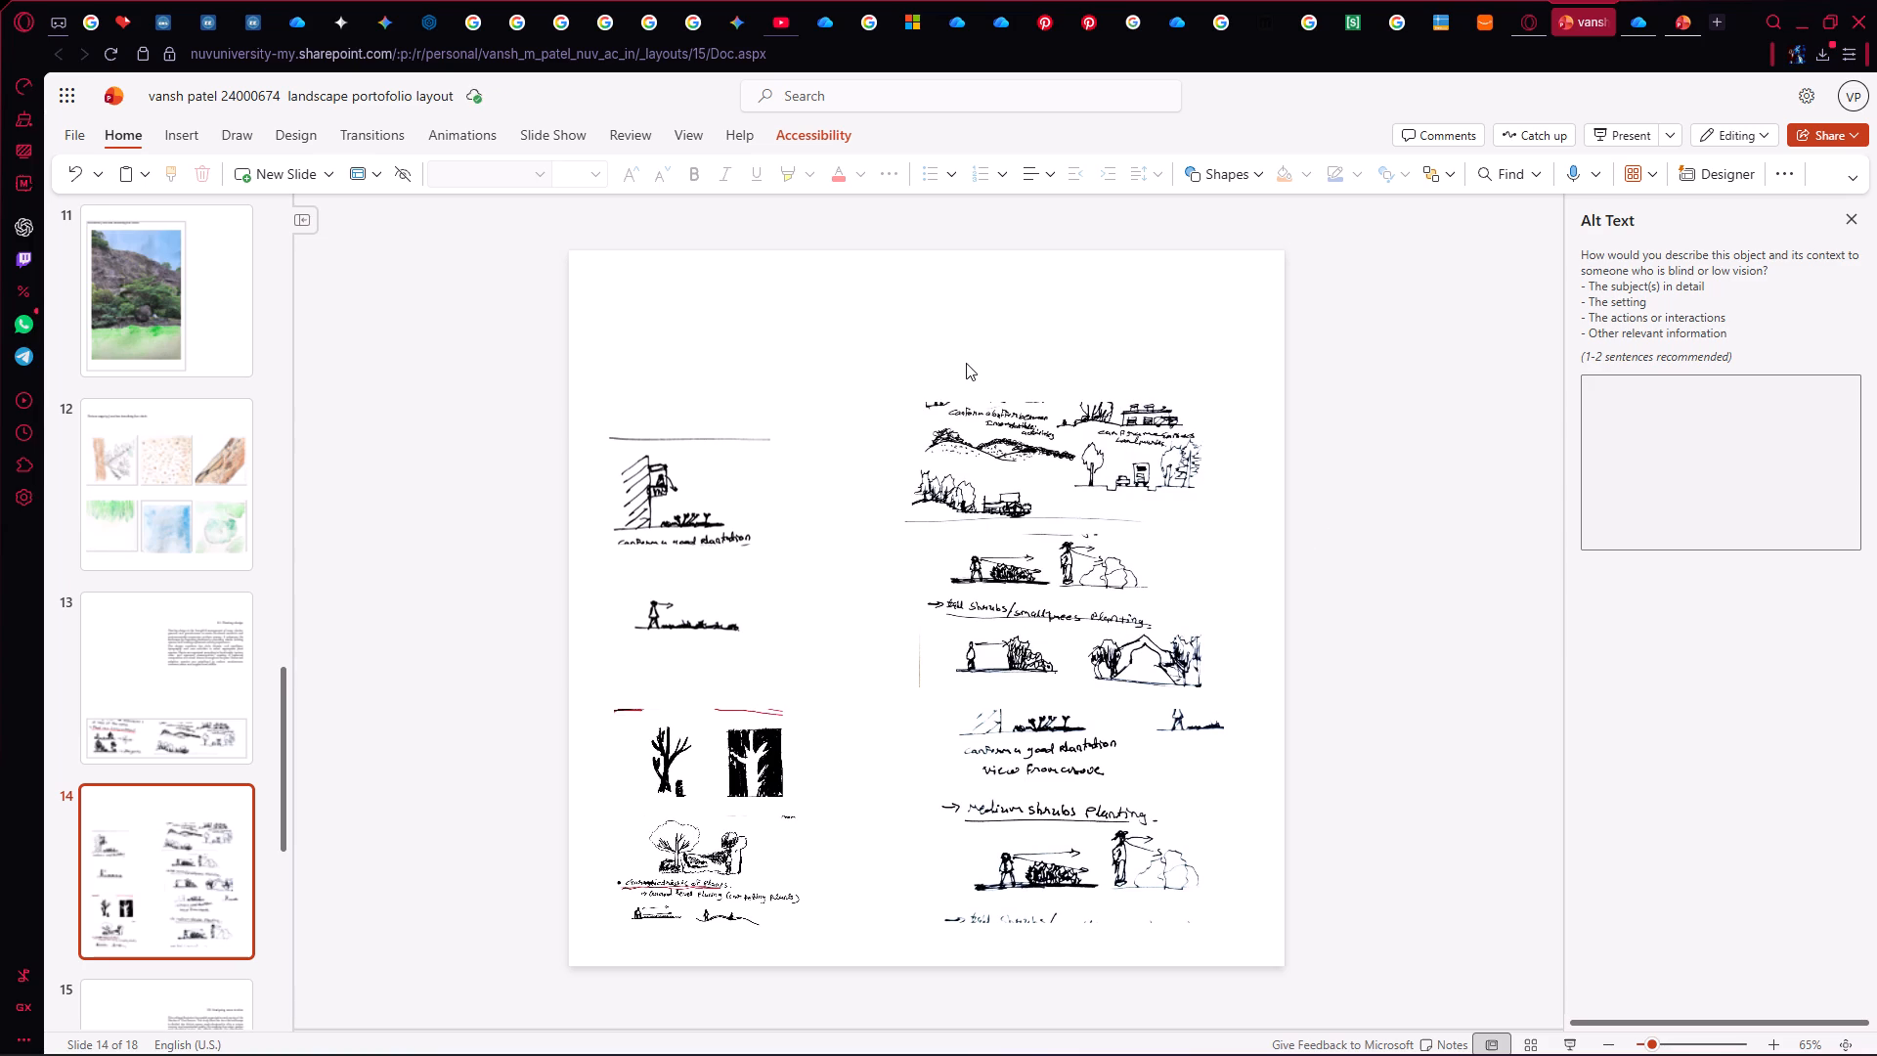
{"action": "left_click", "coordinate": [31, 319]}
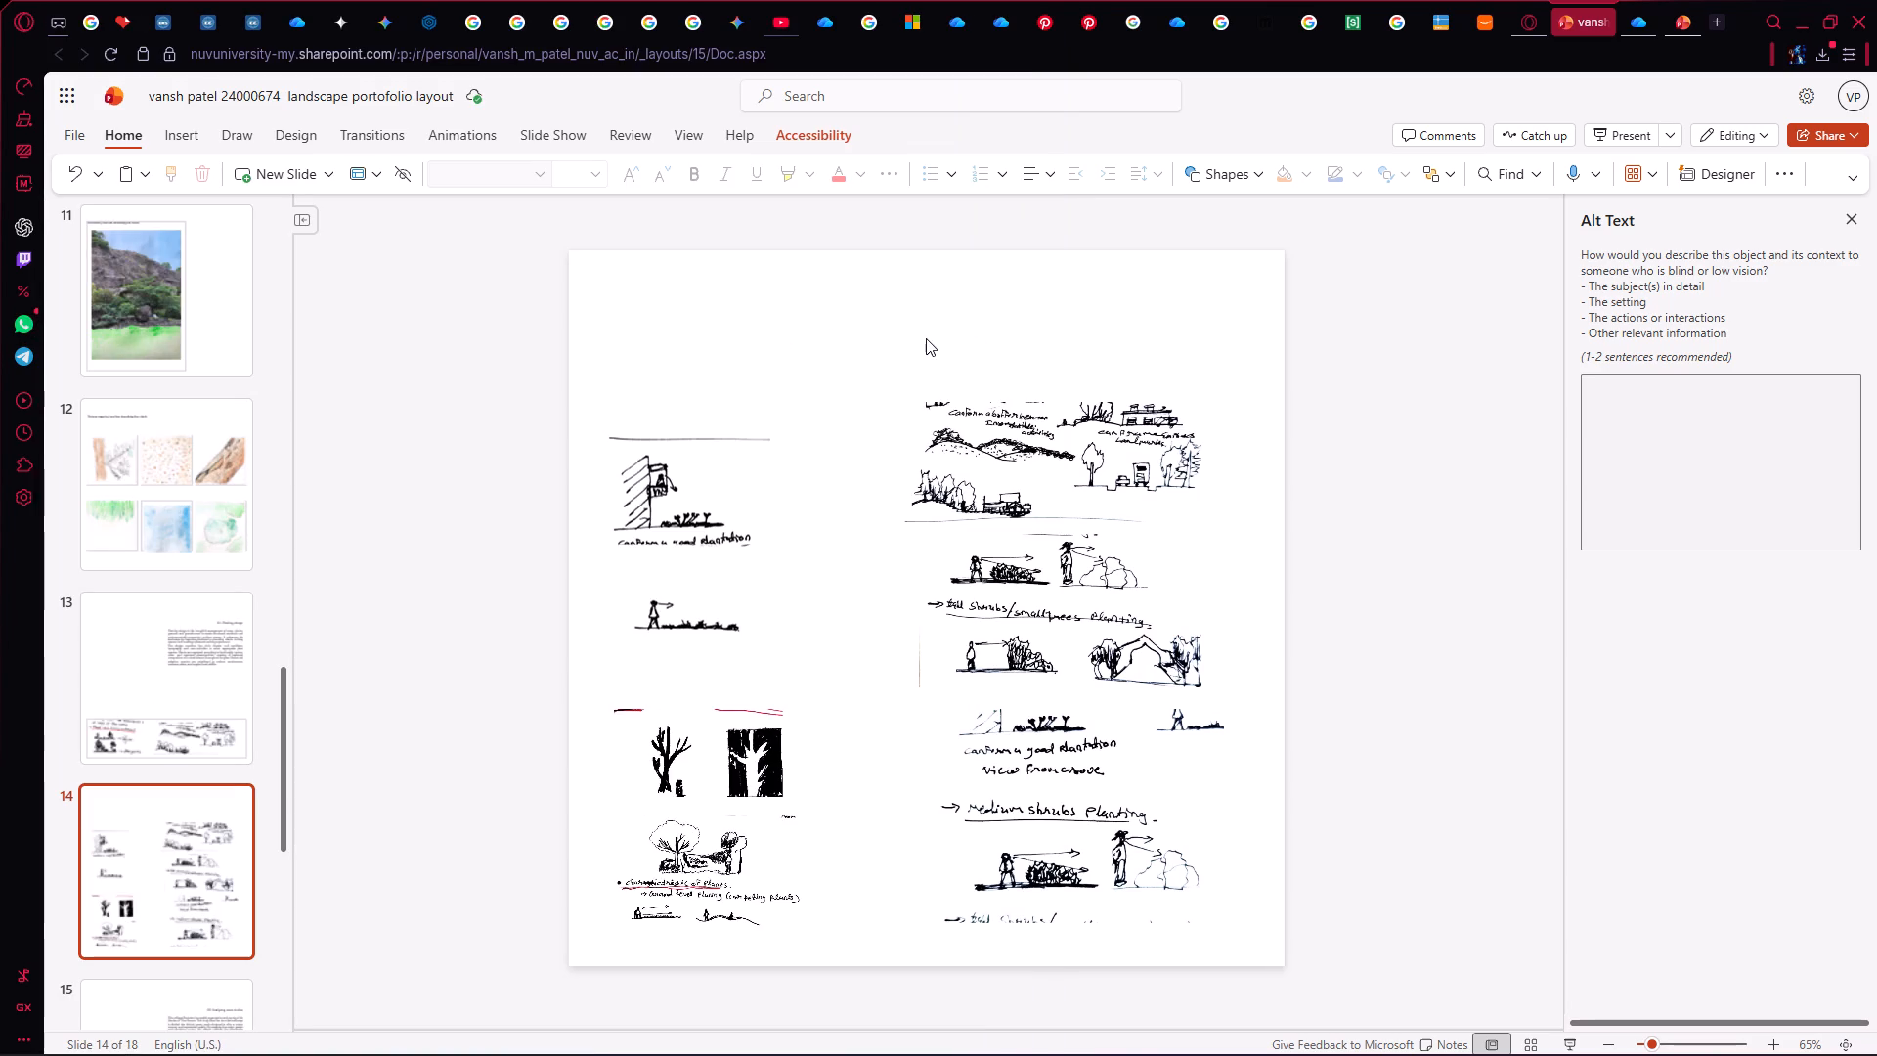
{"action": "left_click", "coordinate": [850, 339]}
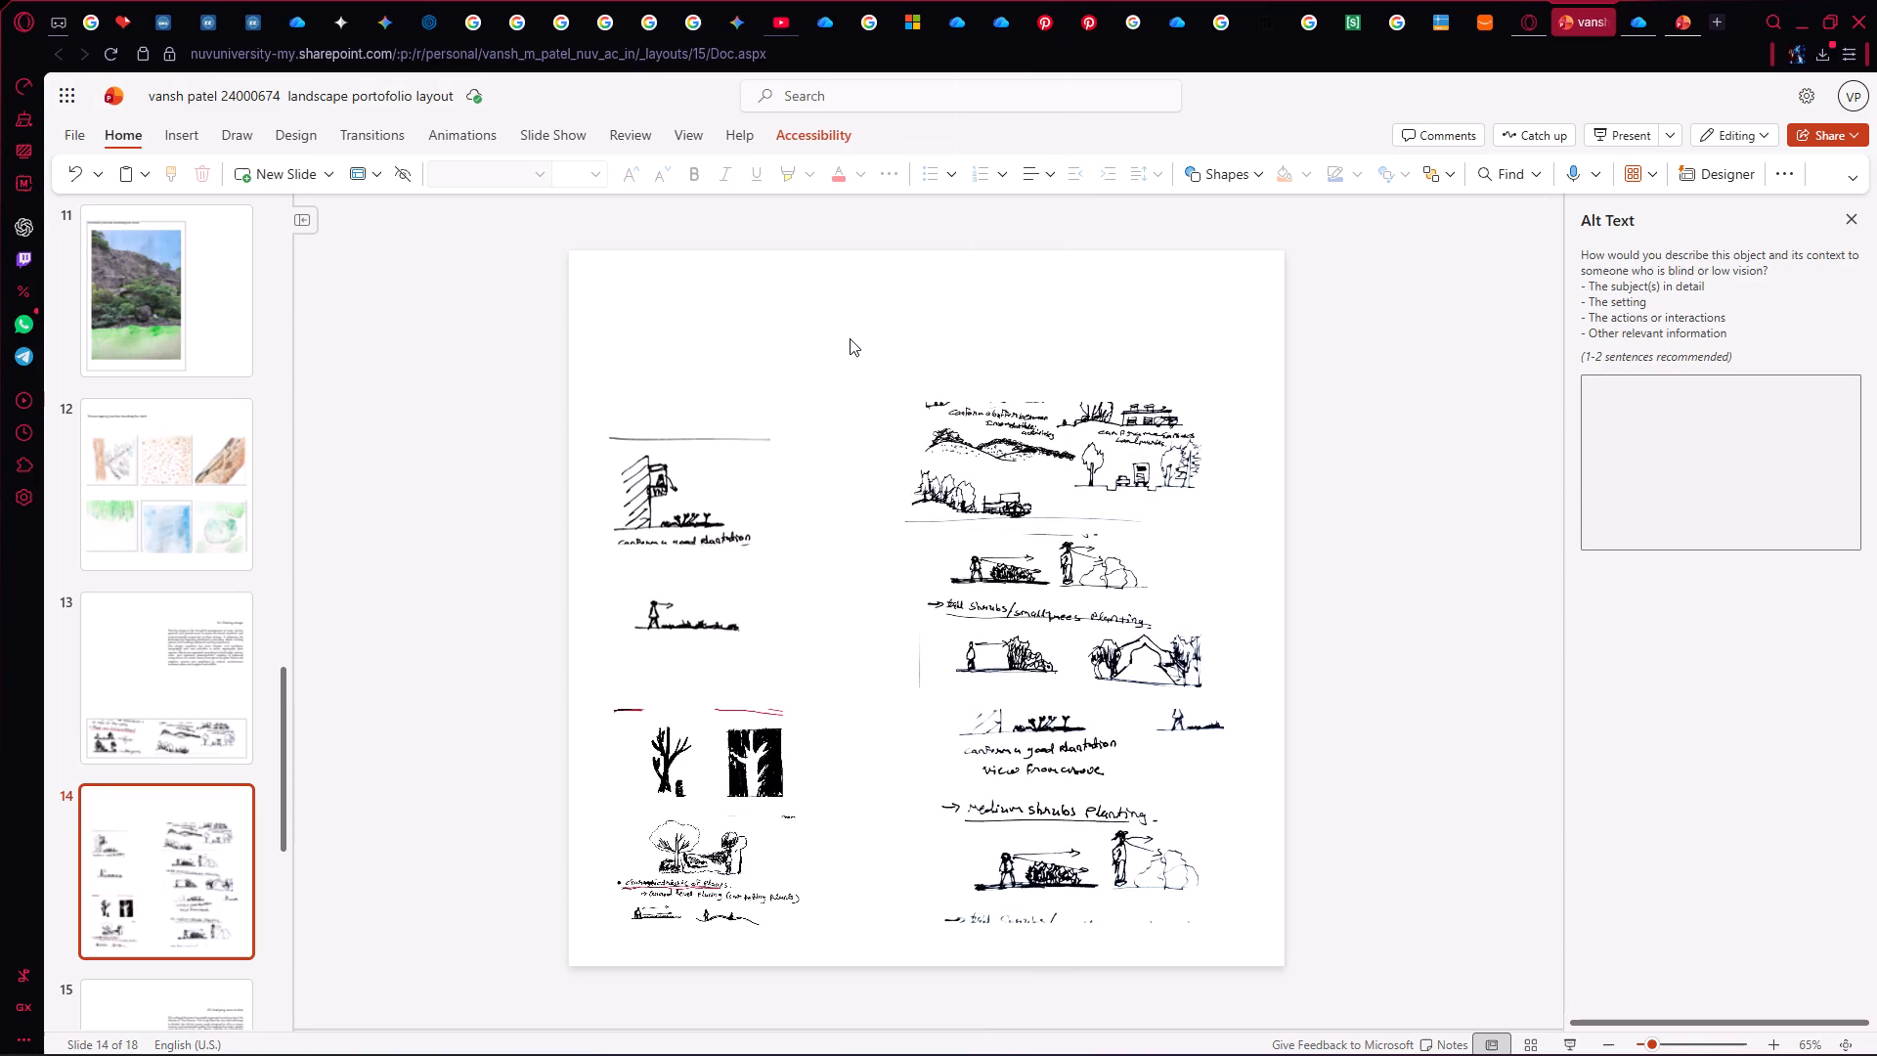
{"action": "key", "text": "ctrl+v"}
{"action": "right_click", "coordinate": [855, 335]}
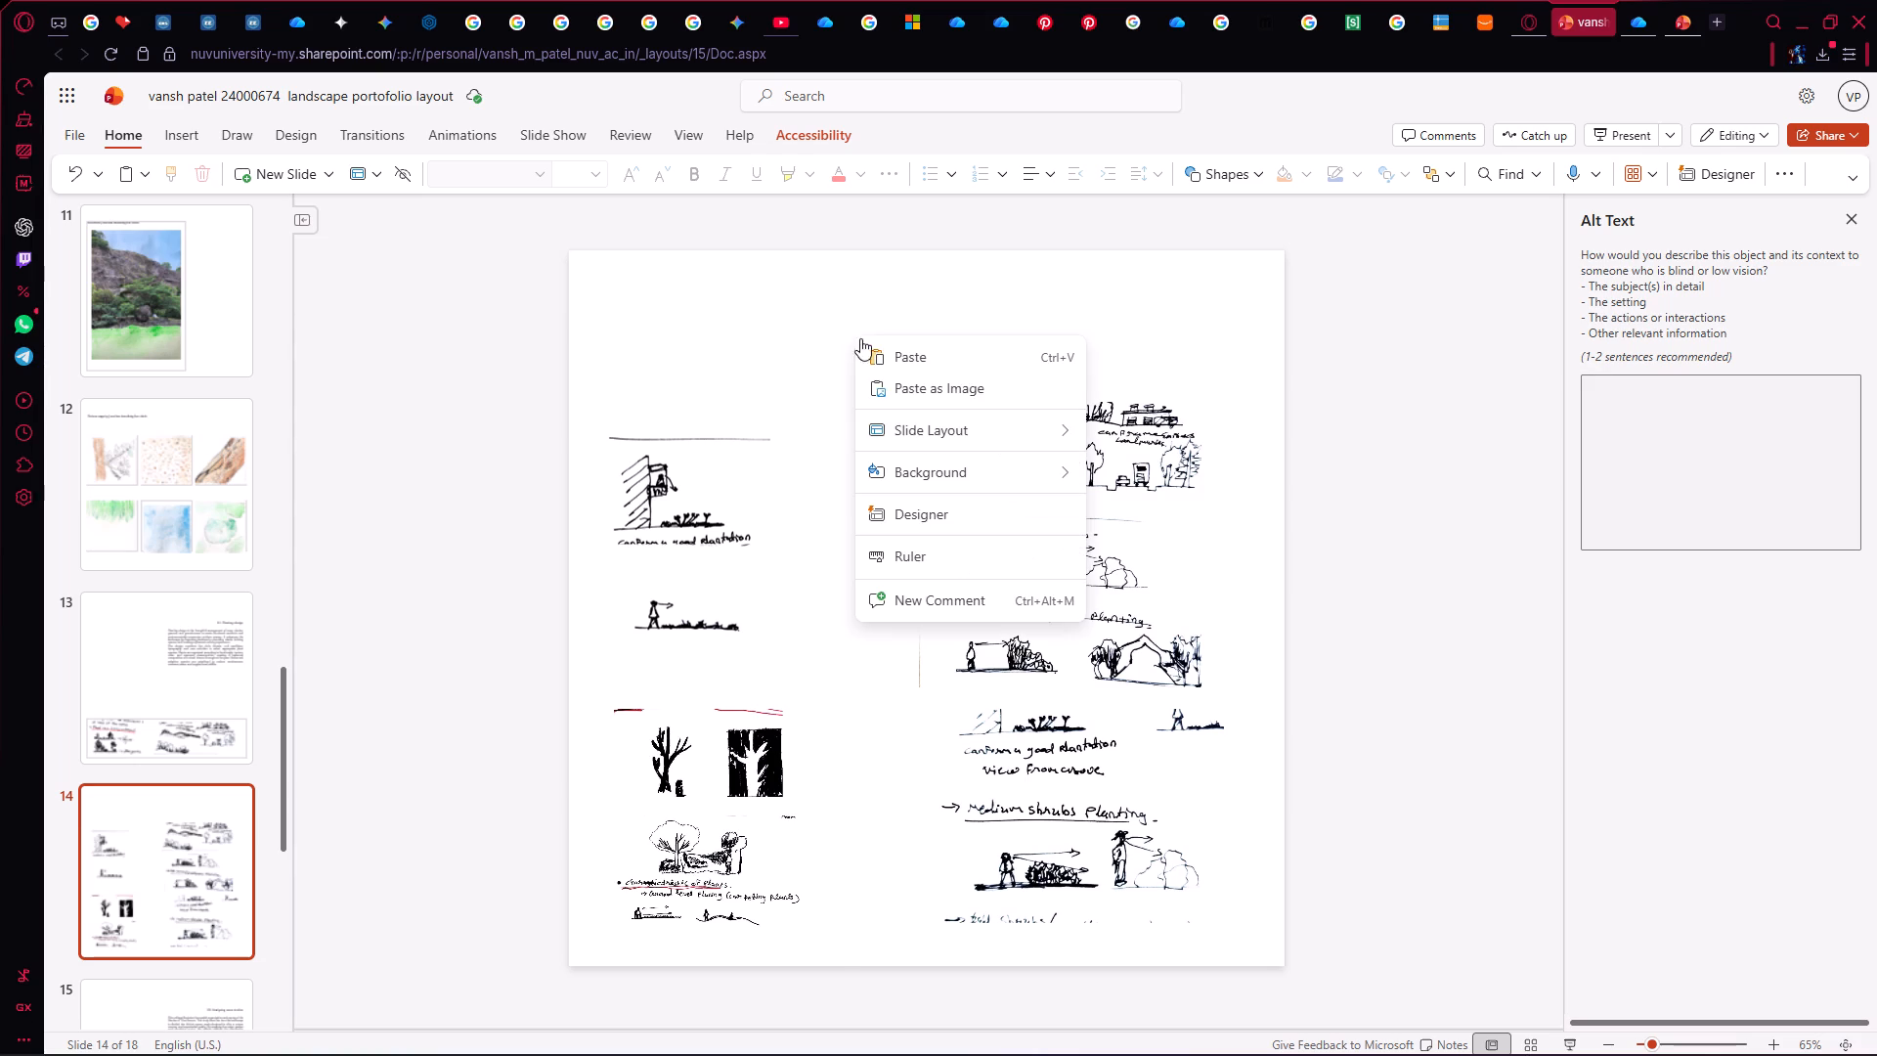
{"action": "left_click", "coordinate": [892, 357]}
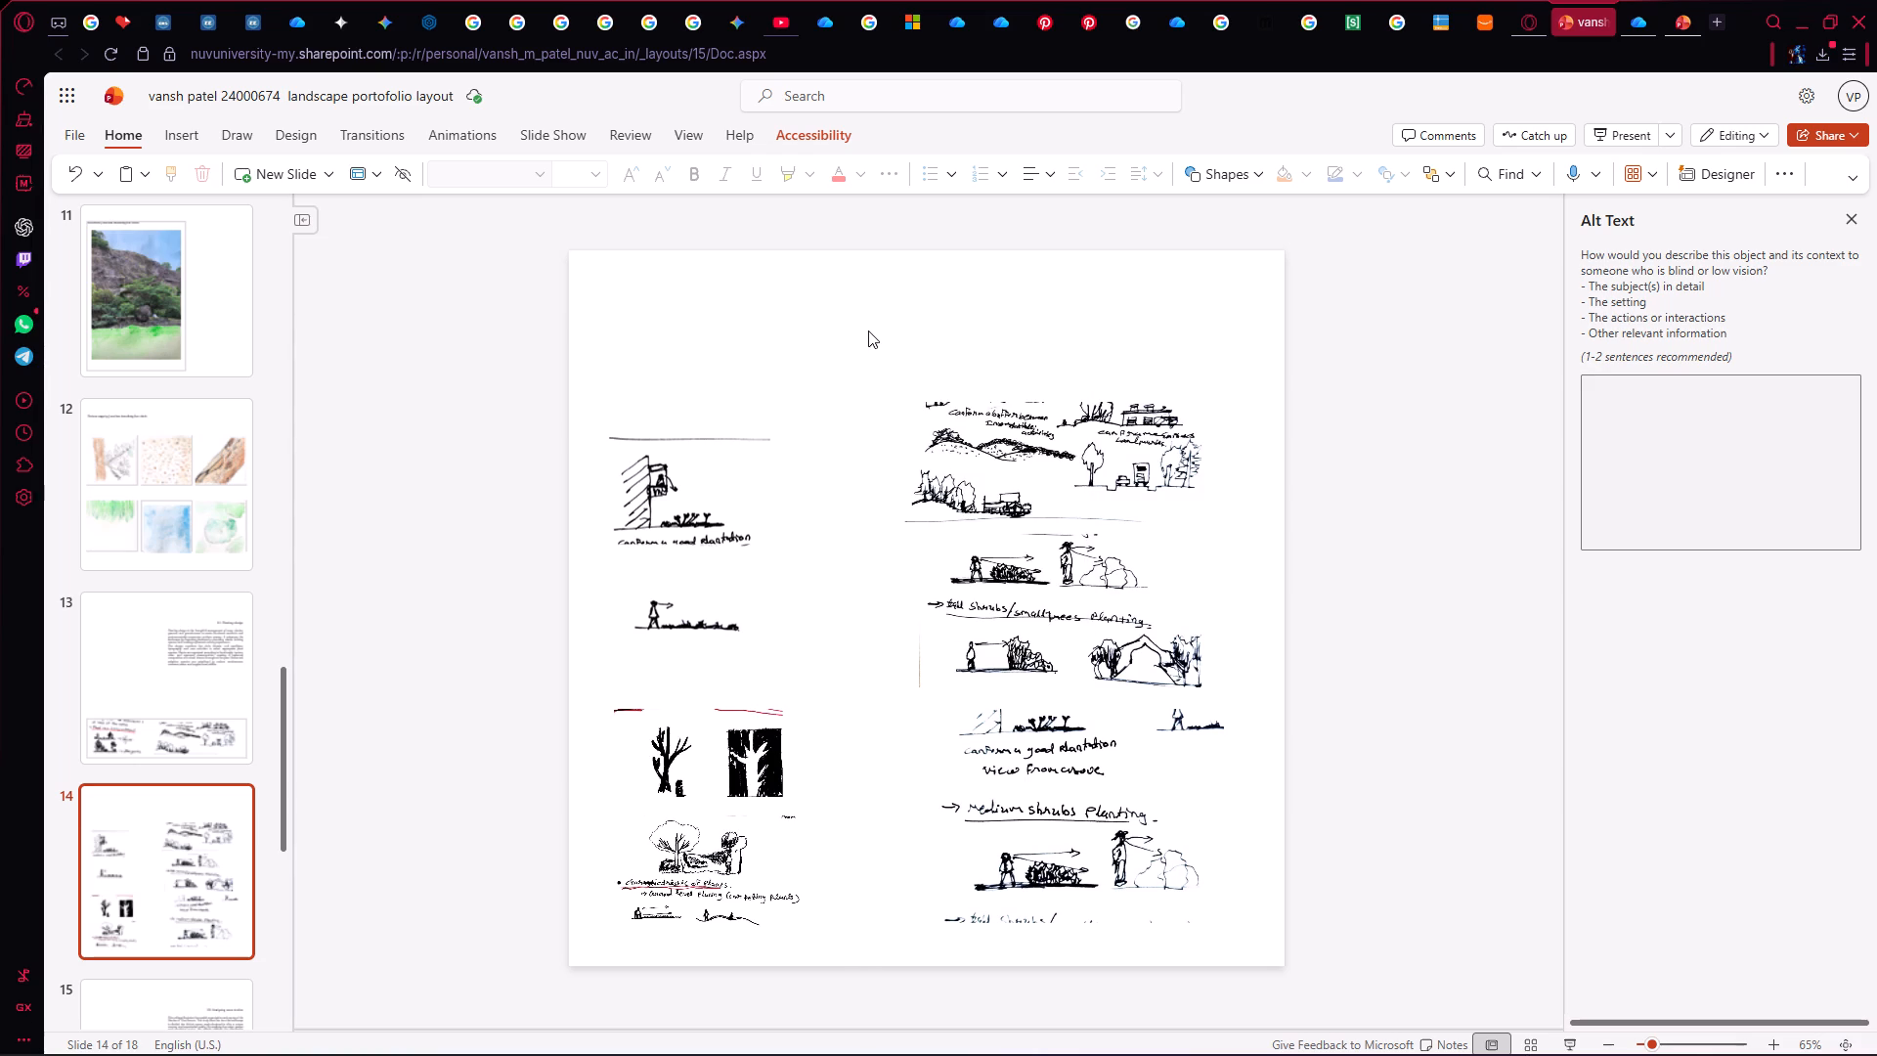
{"action": "right_click", "coordinate": [868, 330]}
{"action": "left_click", "coordinate": [912, 375]}
Move the large planting sketch picture on slide 14 up to the slide's upper part, aligned with its side edges.
{"action": "left_click_drag", "start_coordinate": [900, 551], "coordinate": [890, 422]}
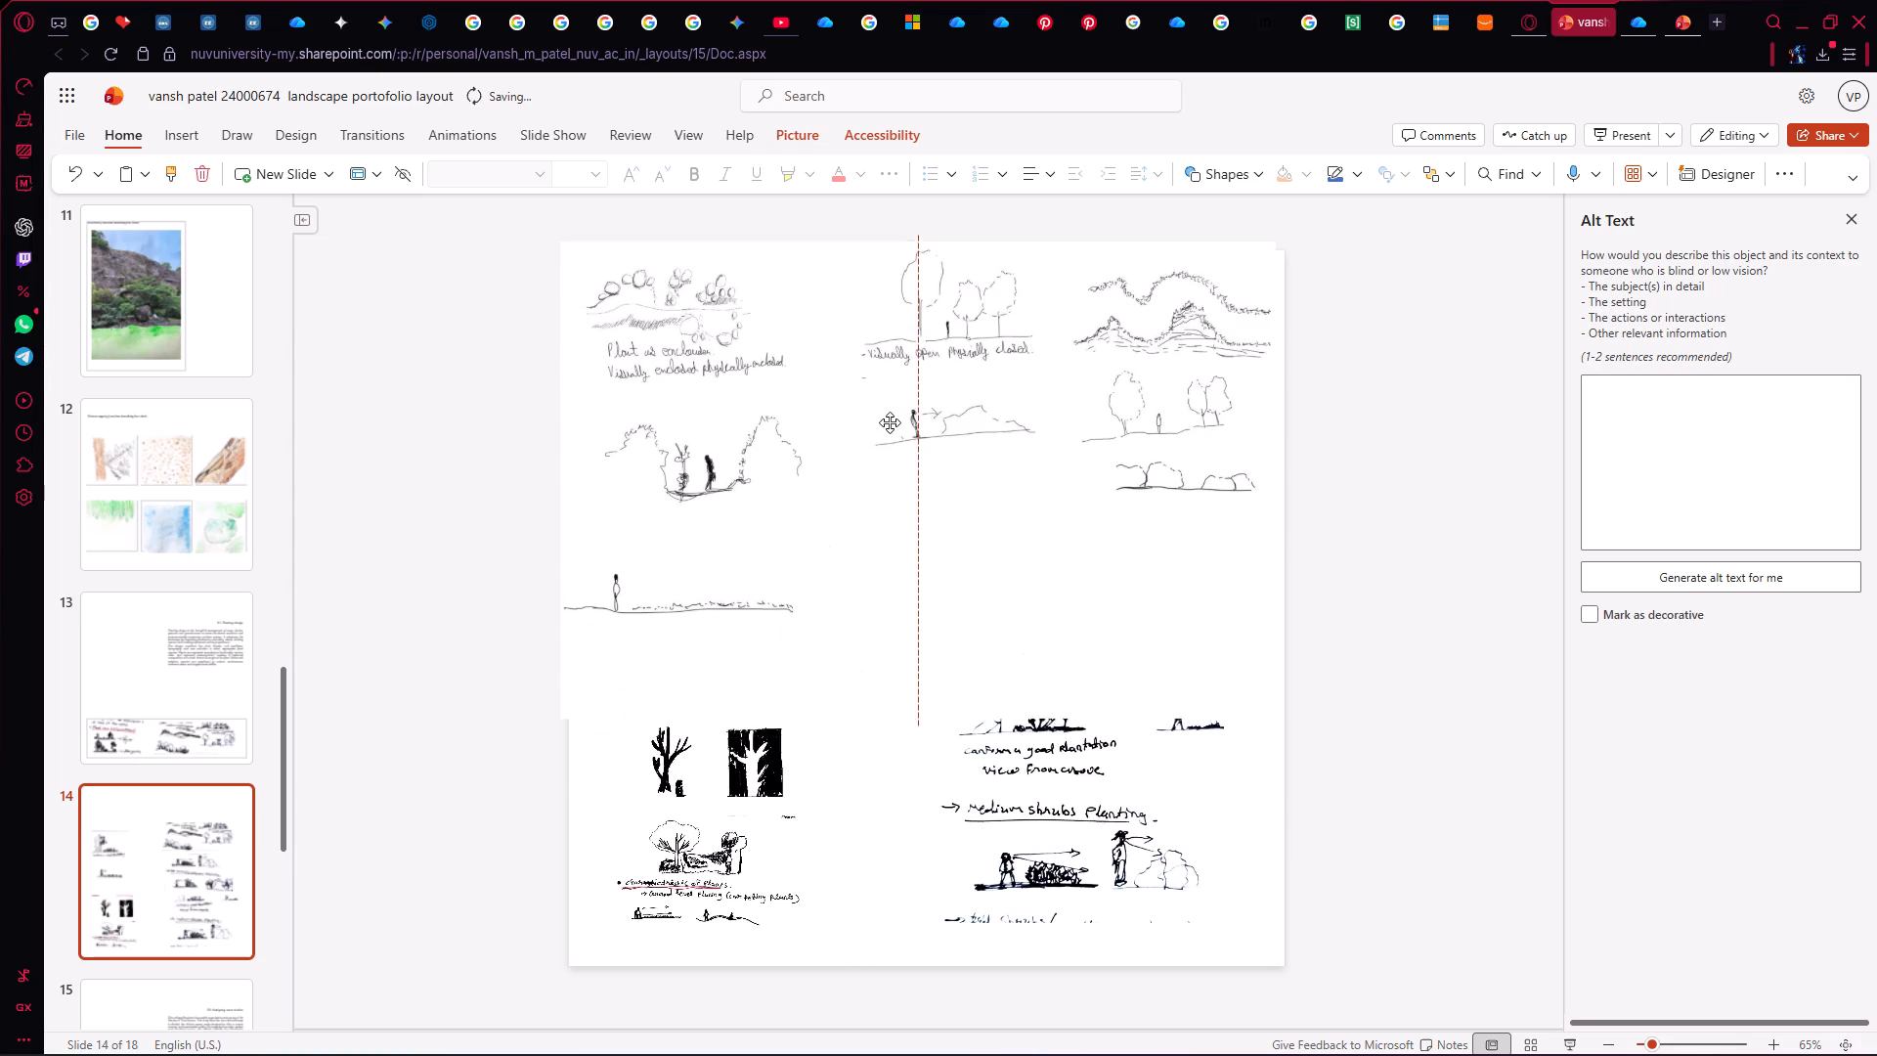
{"action": "left_click_drag", "start_coordinate": [890, 422], "coordinate": [899, 448]}
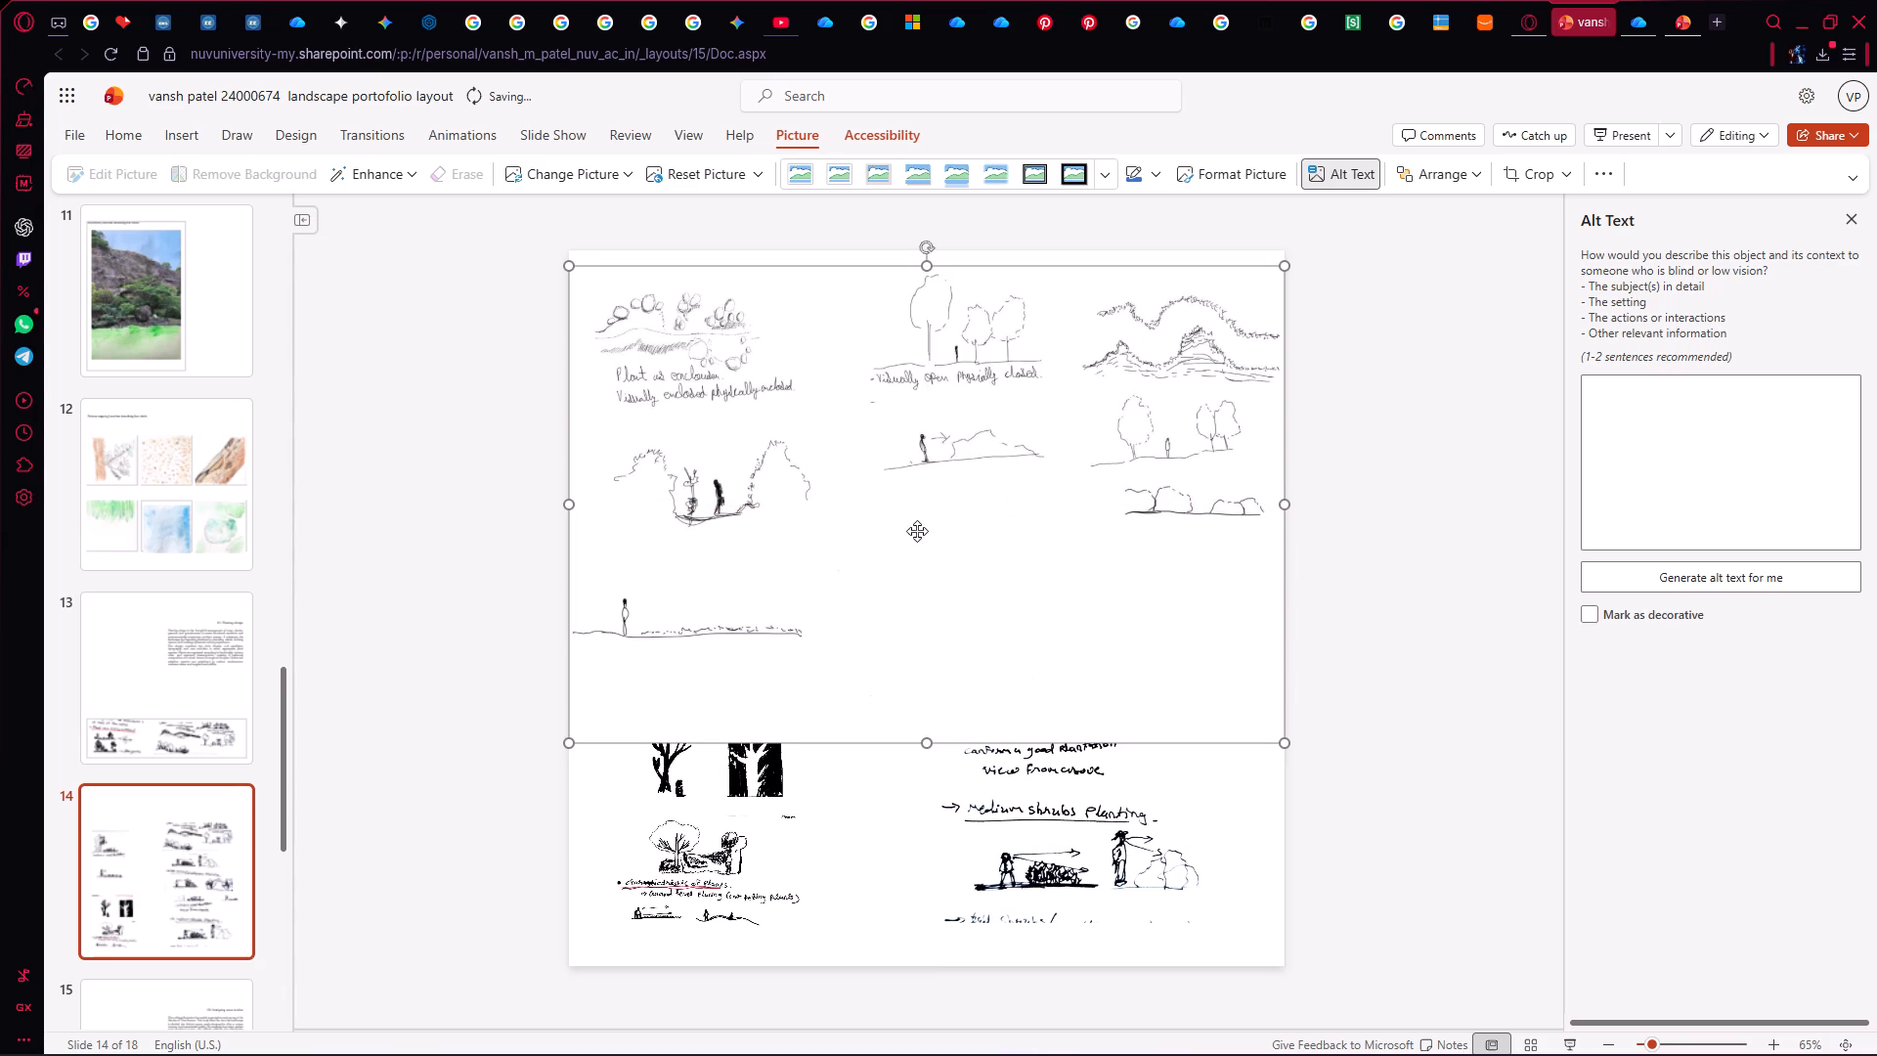
Scale the large planting sketch picture on slide 14 down slightly, keeping its upper-left corner in place.
{"action": "right_click", "coordinate": [938, 547]}
{"action": "left_click", "coordinate": [964, 525]}
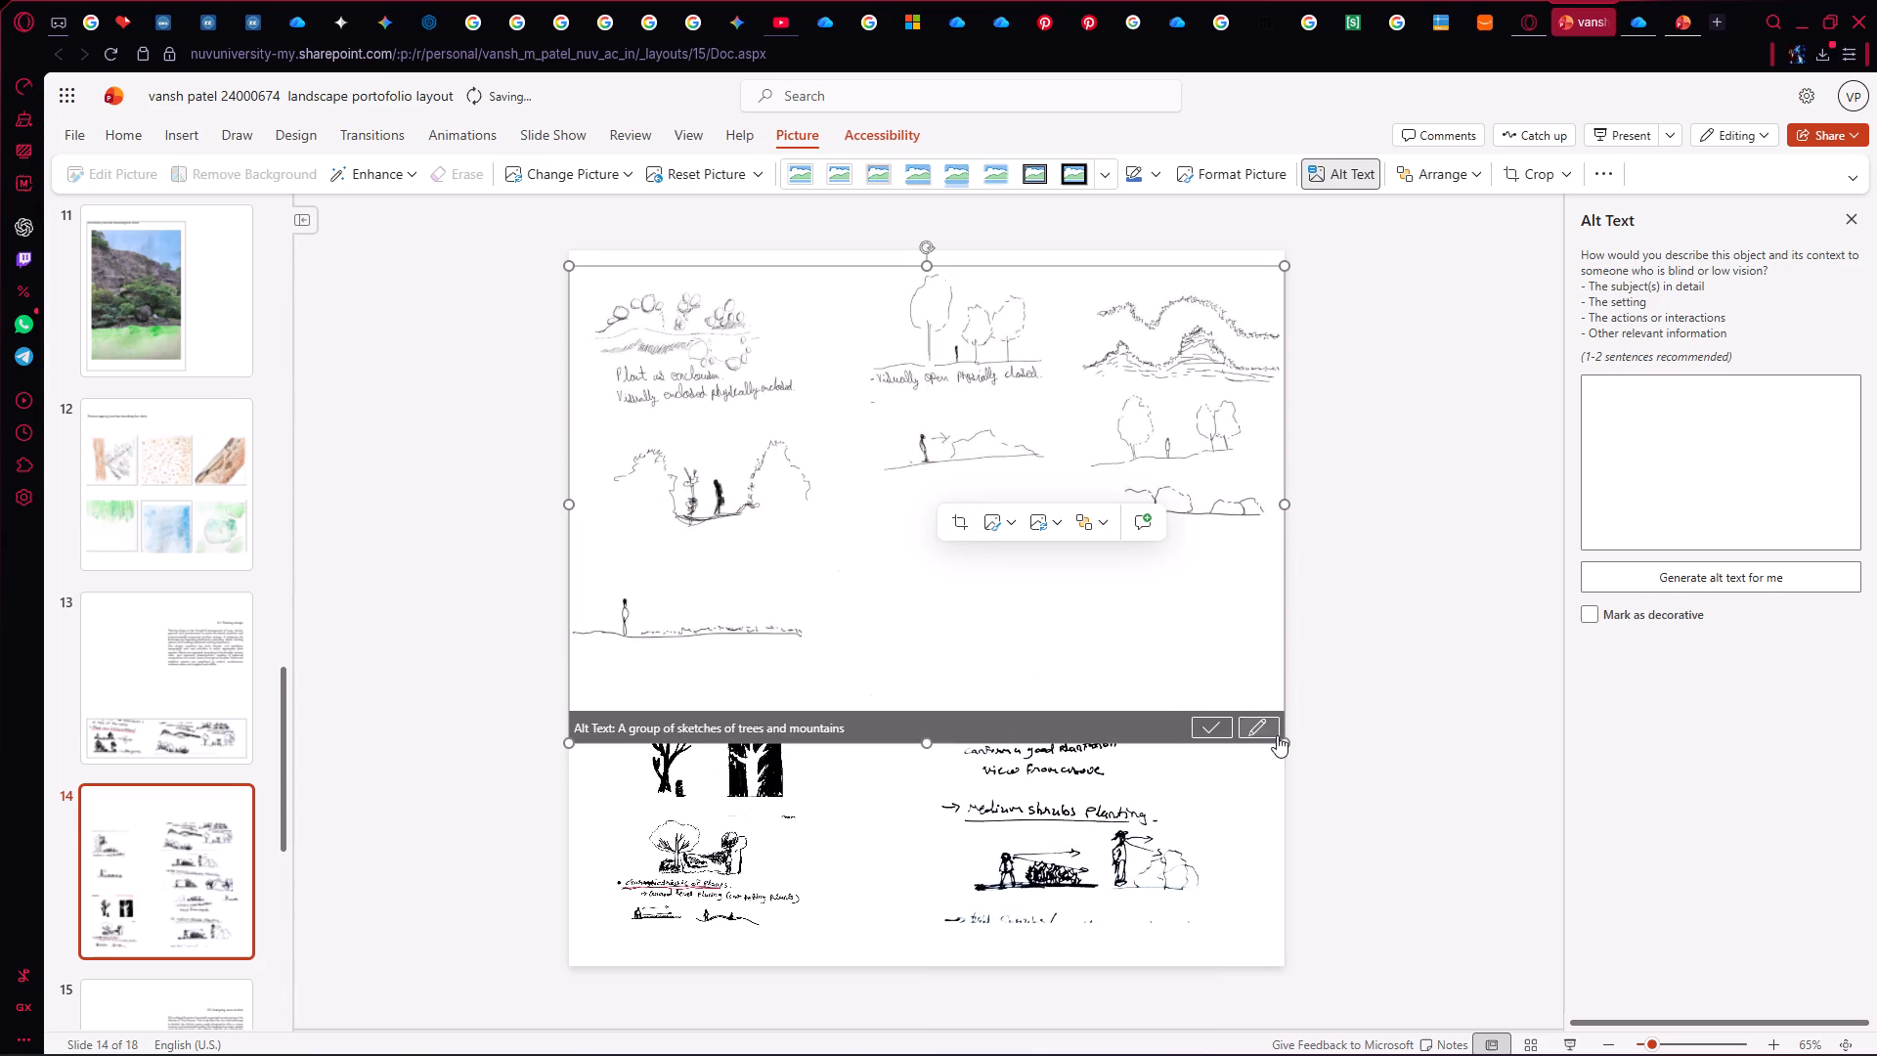
{"action": "left_click_drag", "start_coordinate": [1288, 744], "coordinate": [1194, 649]}
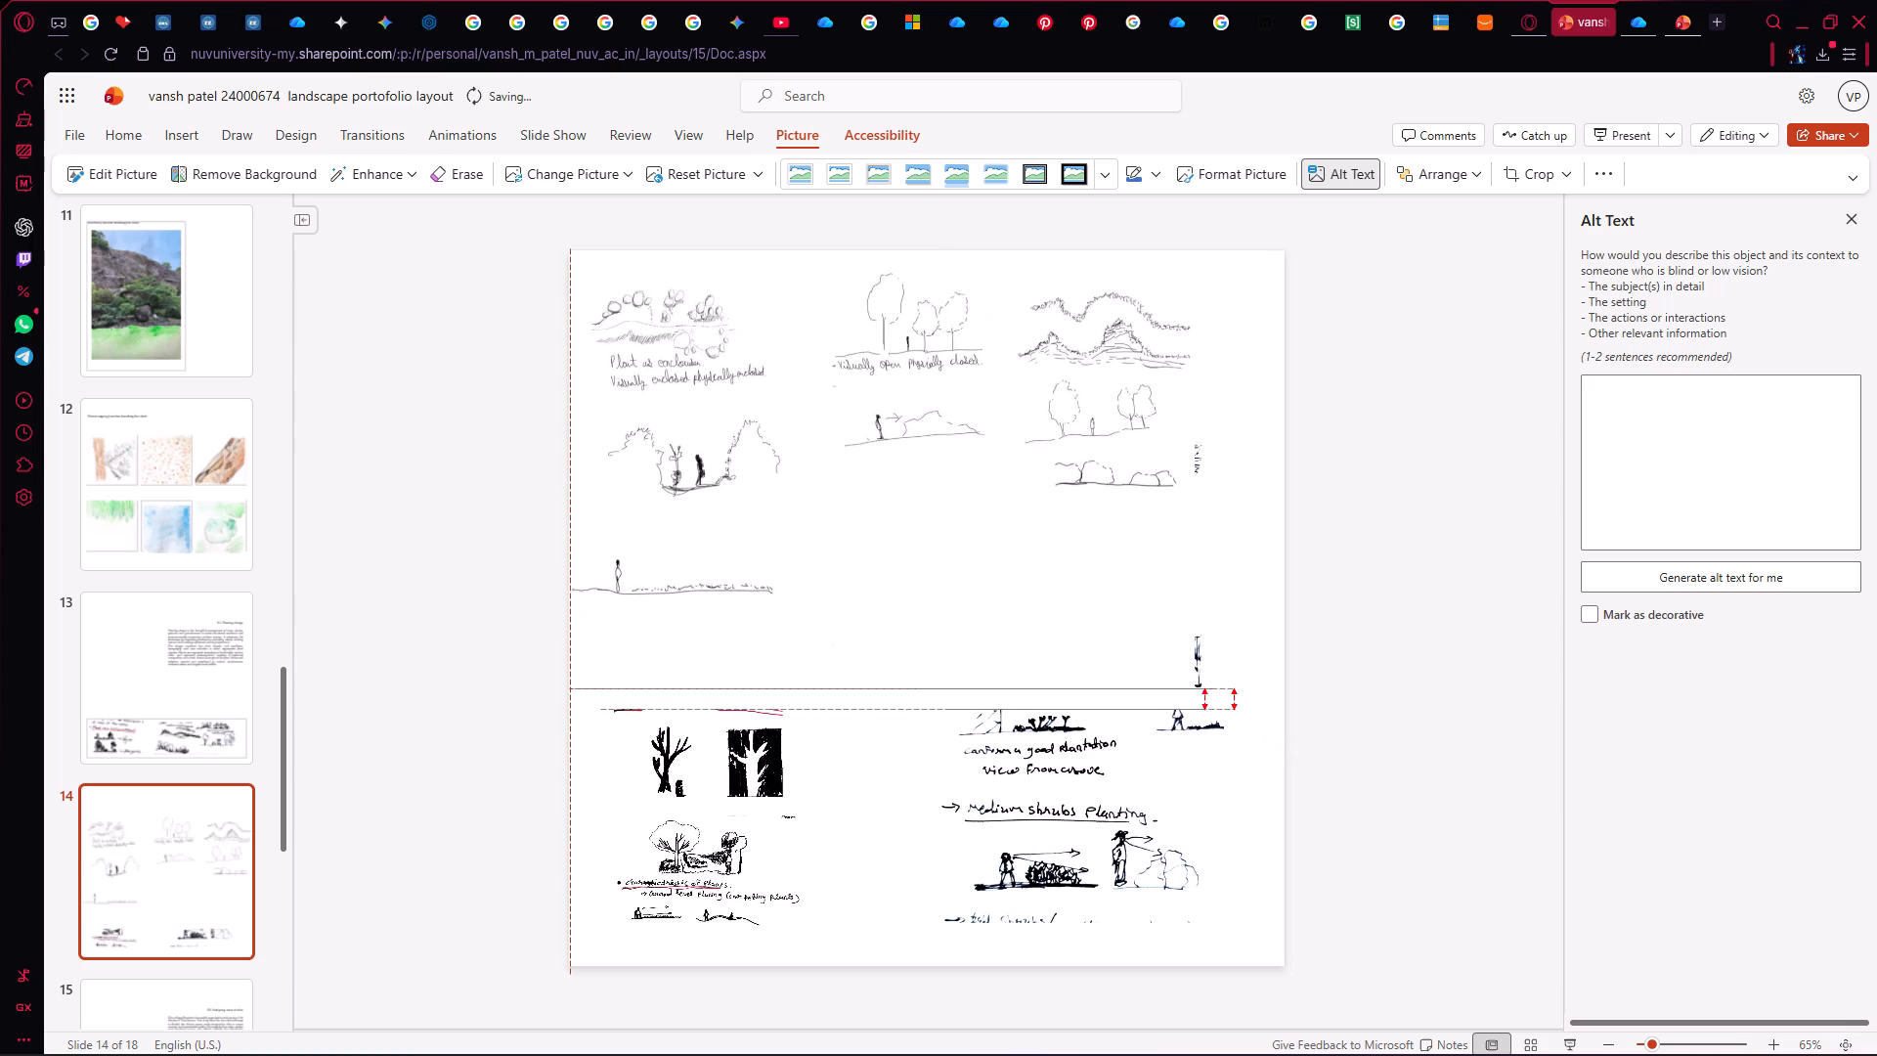
{"action": "left_click_drag", "start_coordinate": [1194, 649], "coordinate": [988, 403]}
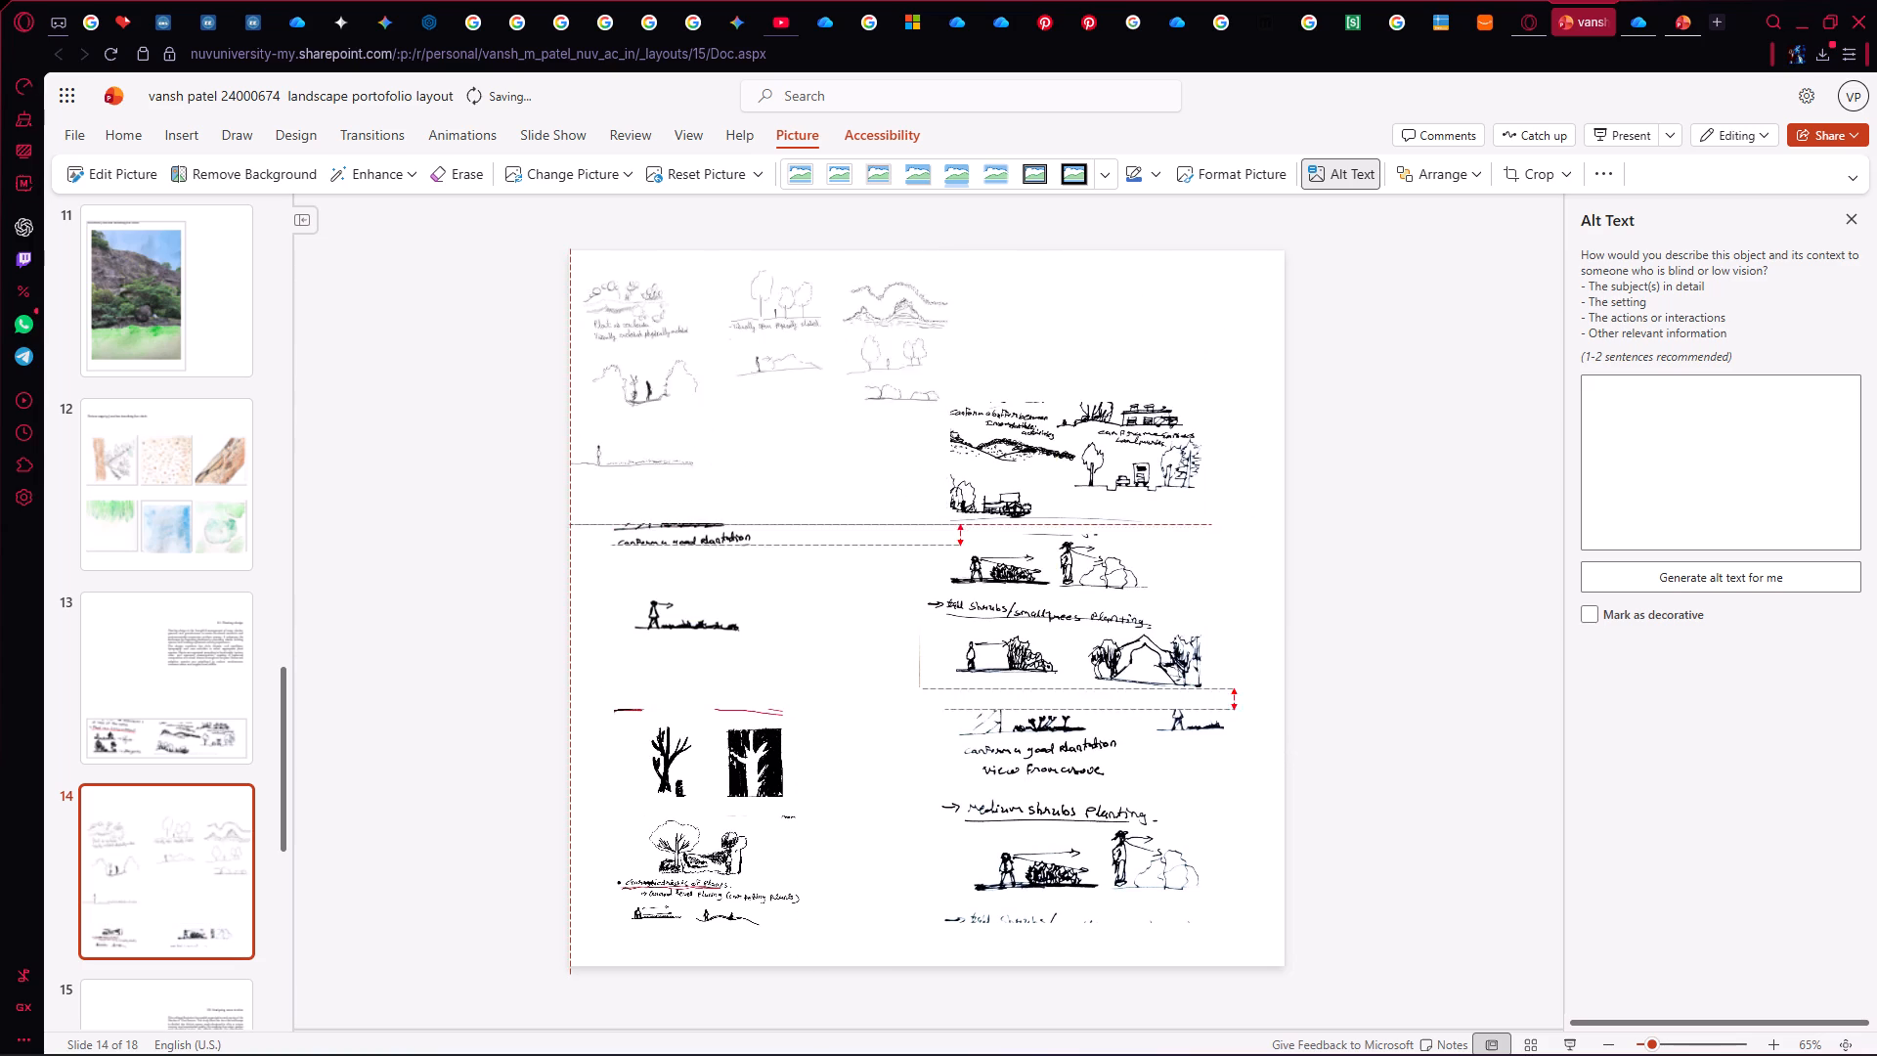
{"action": "left_click_drag", "start_coordinate": [988, 403], "coordinate": [1253, 530]}
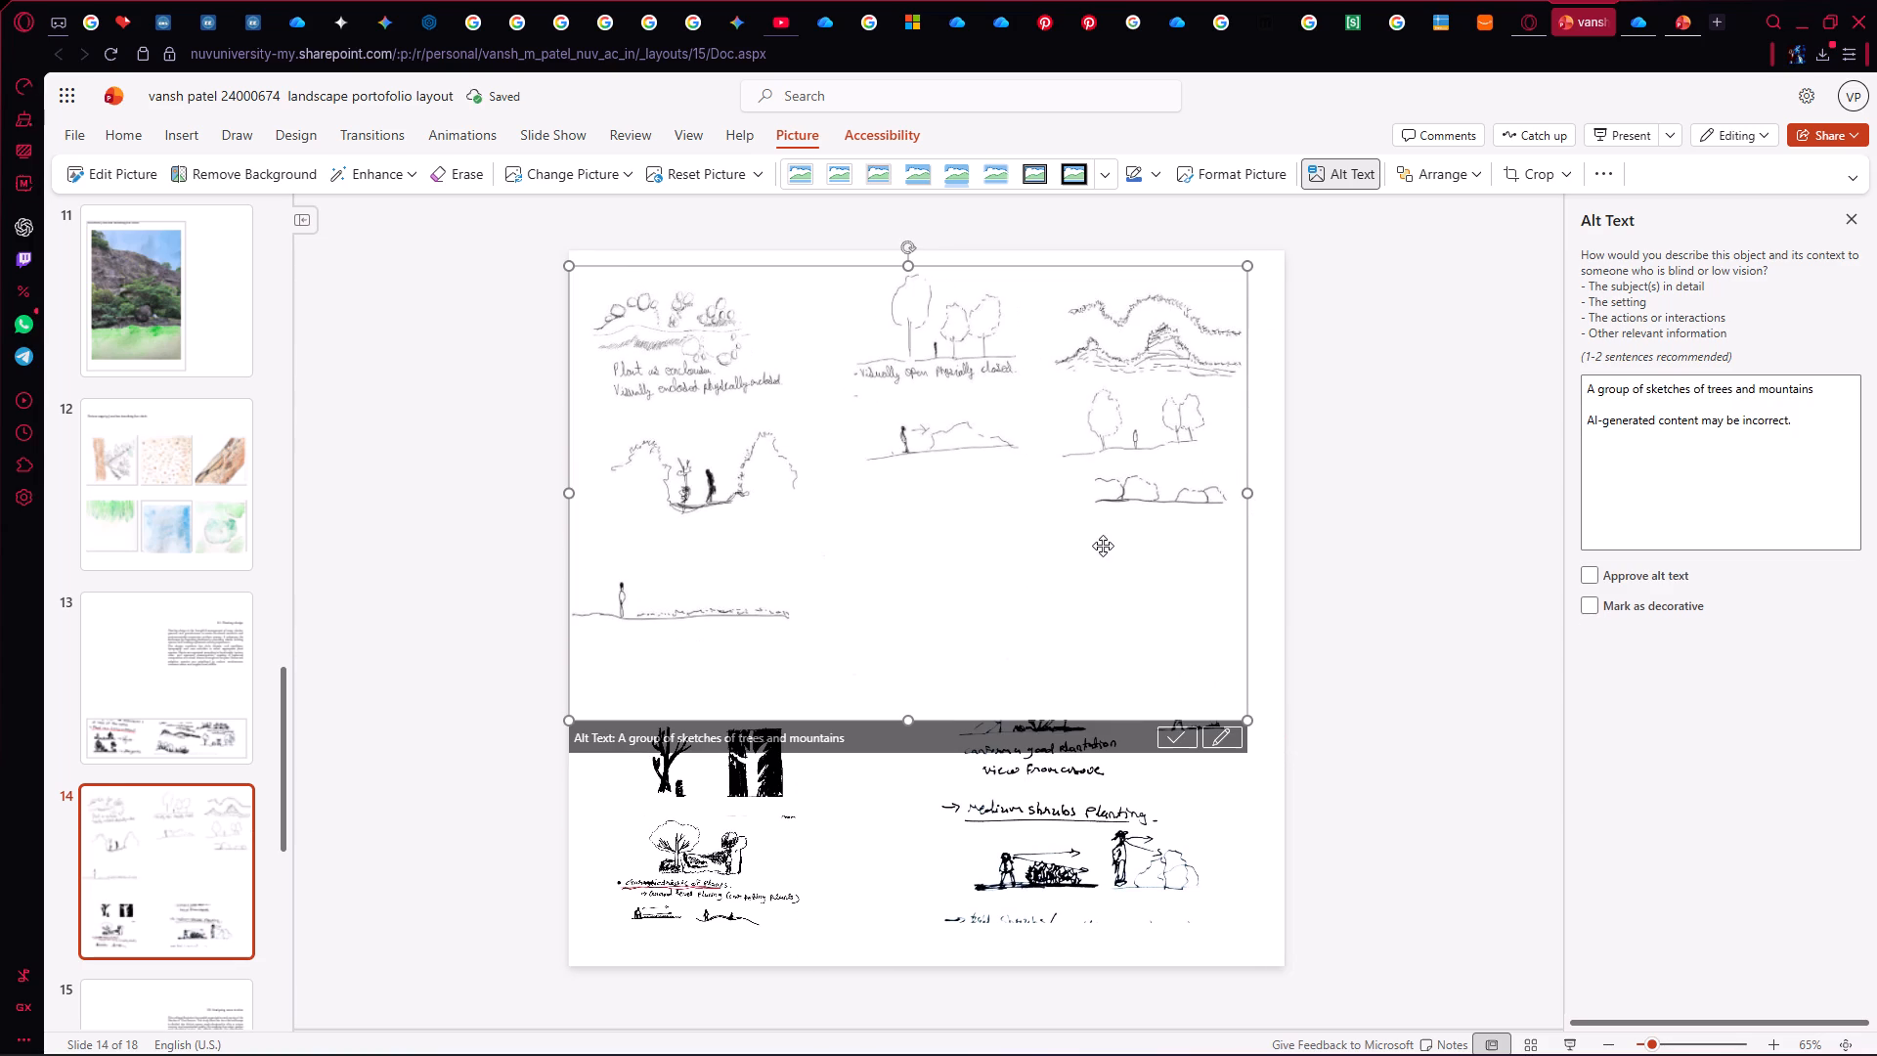
Approve the suggested alt text "A group of sketches of trees and mountains" for the planting sketch picture.
{"action": "left_click", "coordinate": [1184, 730]}
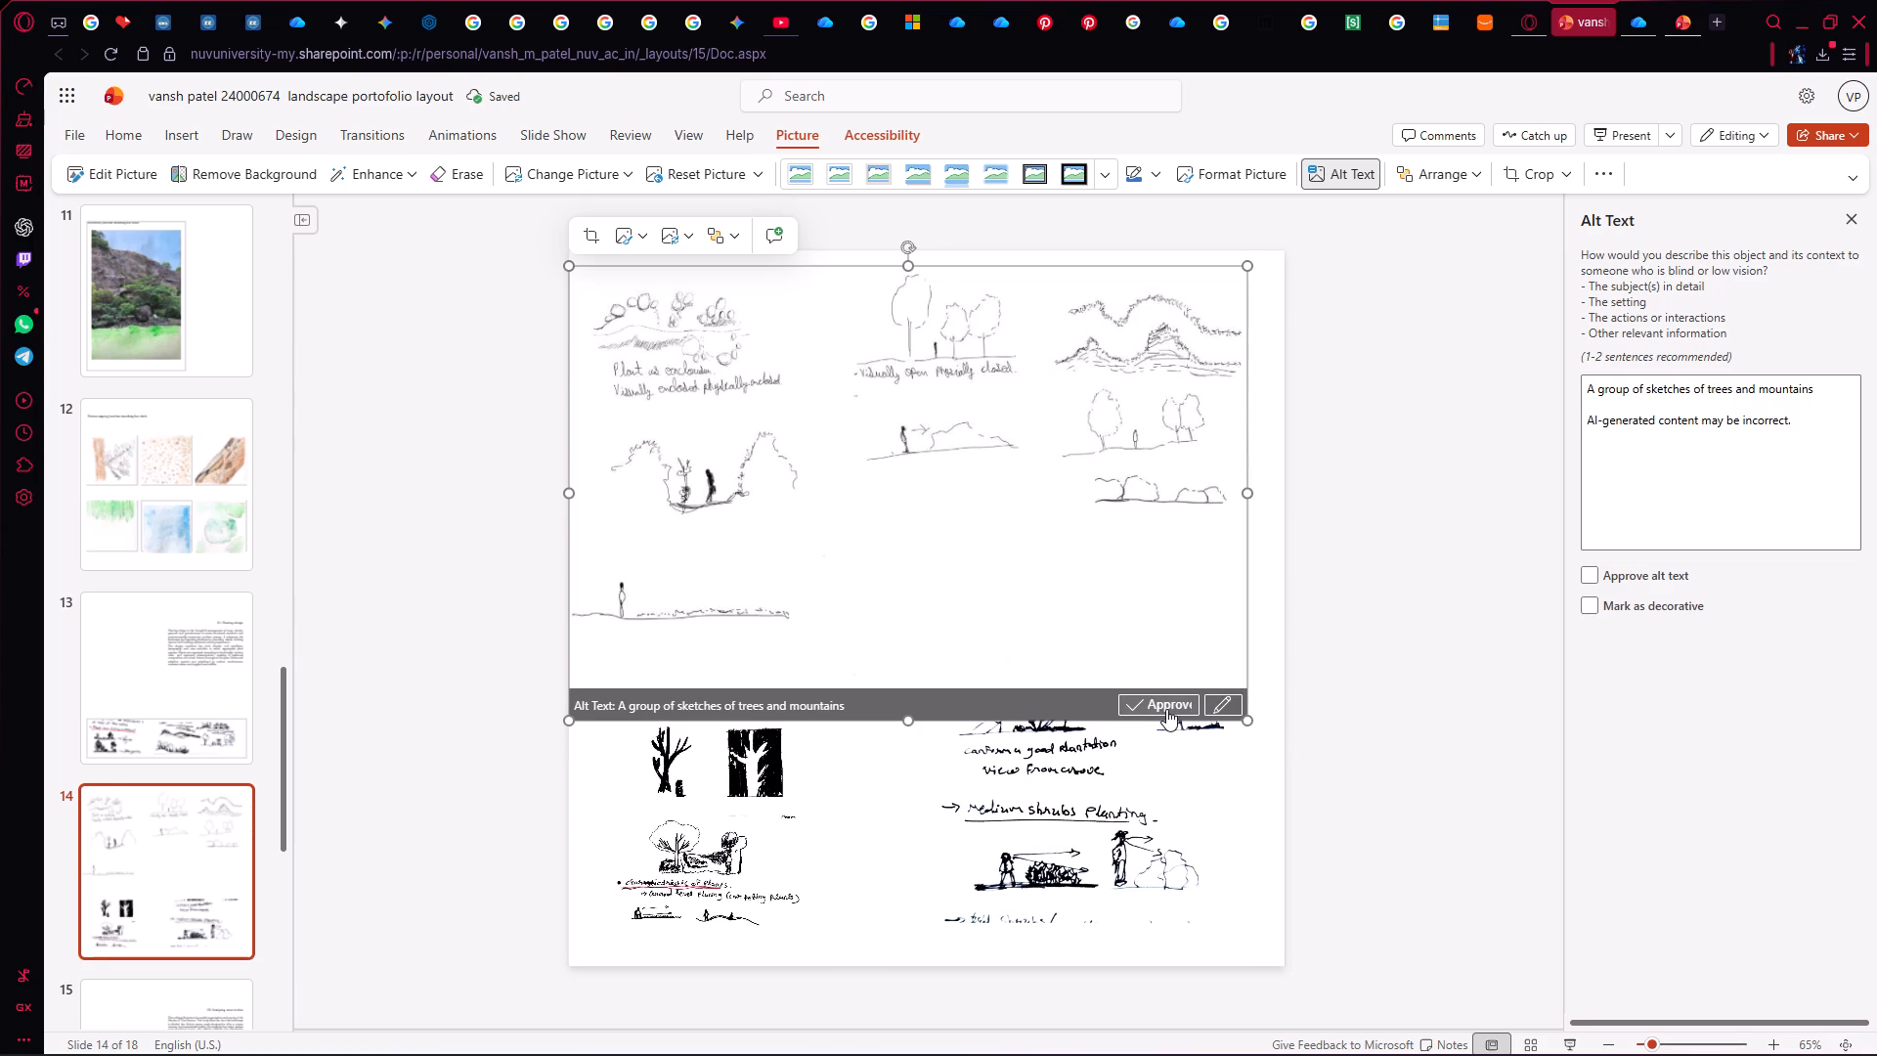
{"action": "left_click", "coordinate": [1167, 708]}
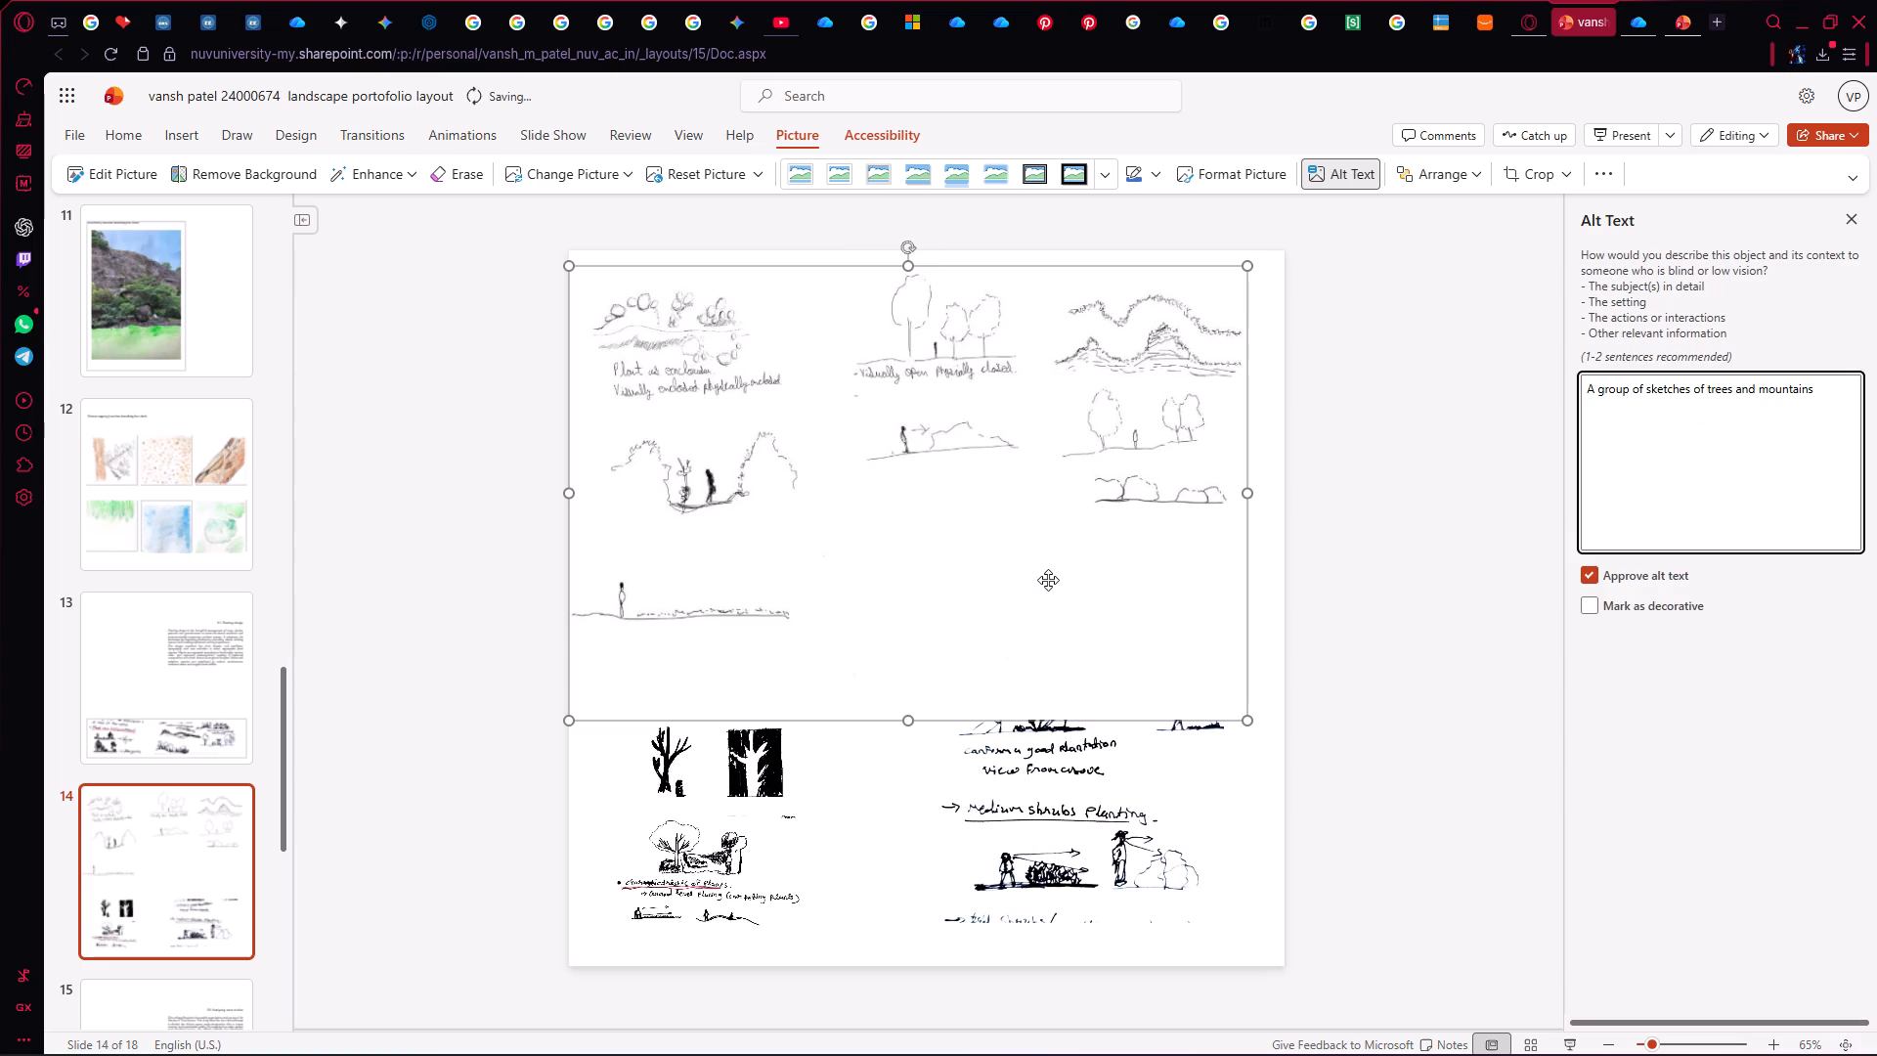
Crop the large sketch picture to only the captioned plant enclosure sketch in its upper-left corner.
{"action": "right_click", "coordinate": [1048, 578]}
{"action": "left_click", "coordinate": [1077, 603]}
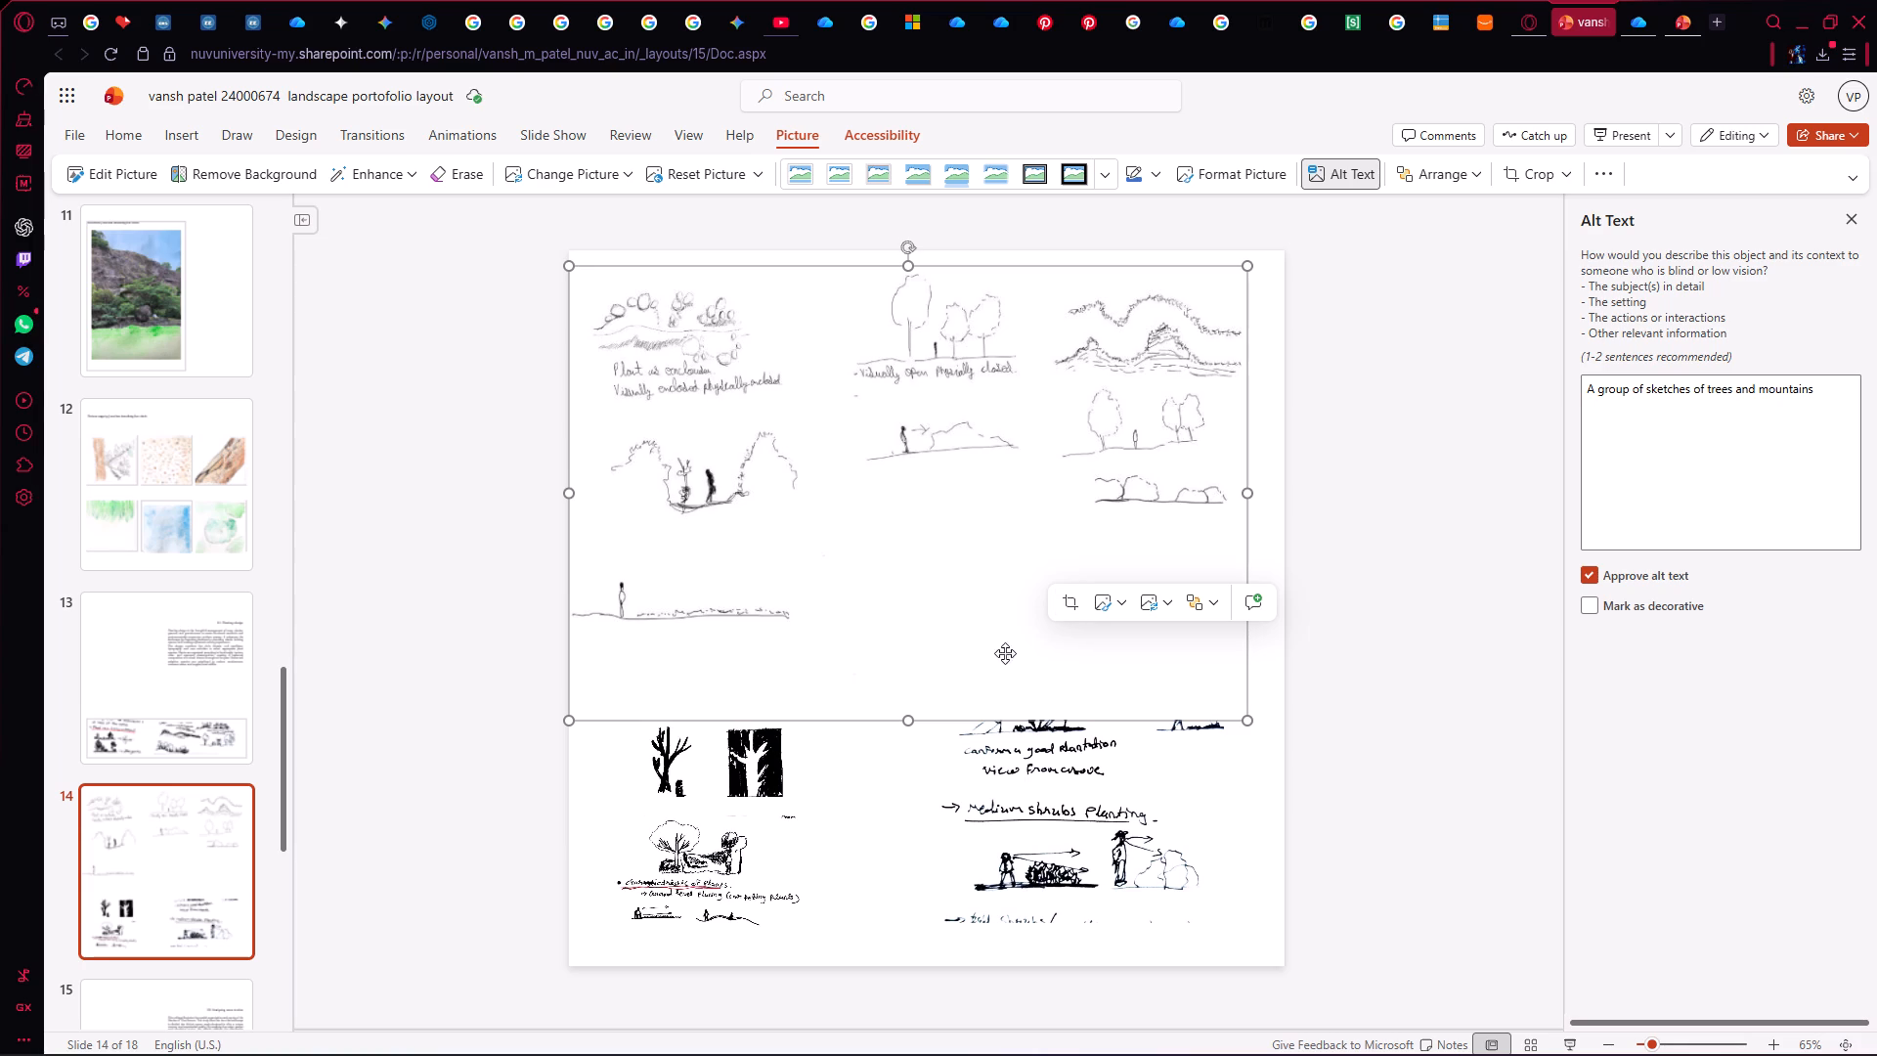
{"action": "left_click", "coordinate": [1073, 602]}
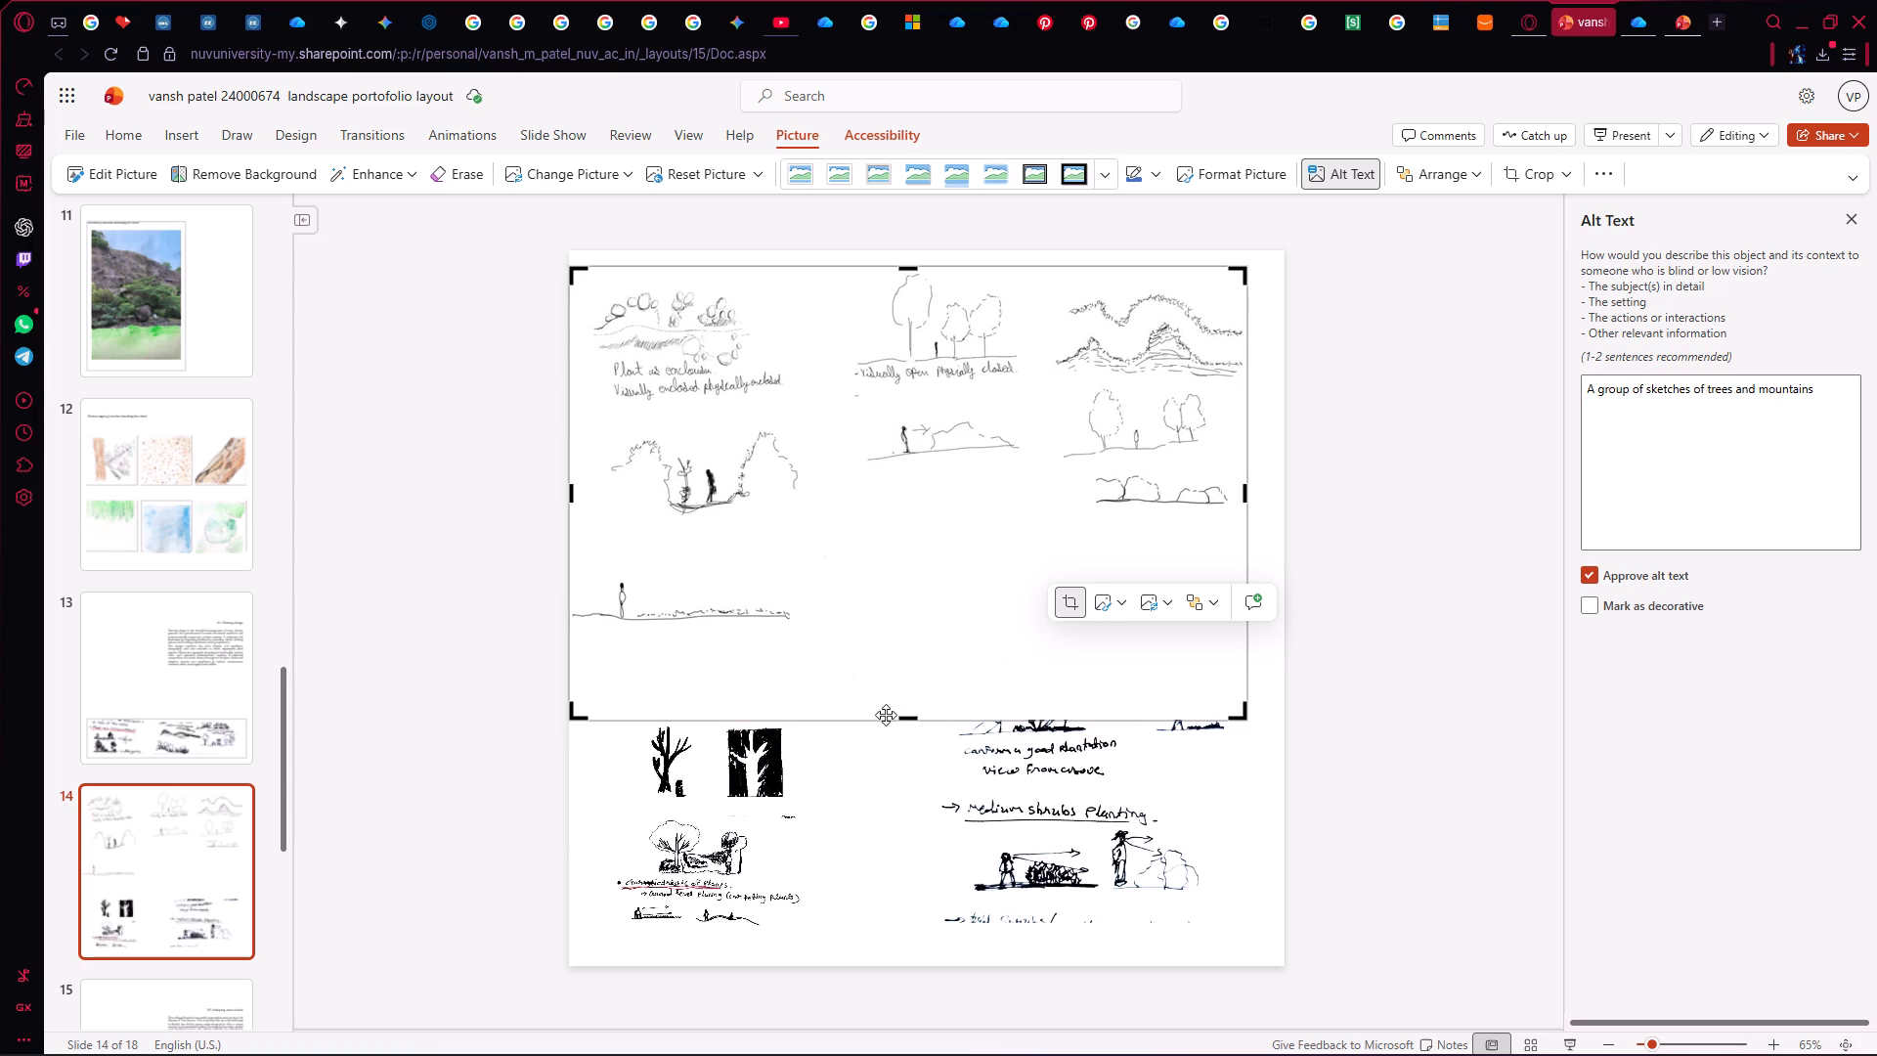
{"action": "left_click_drag", "start_coordinate": [911, 713], "coordinate": [912, 711]}
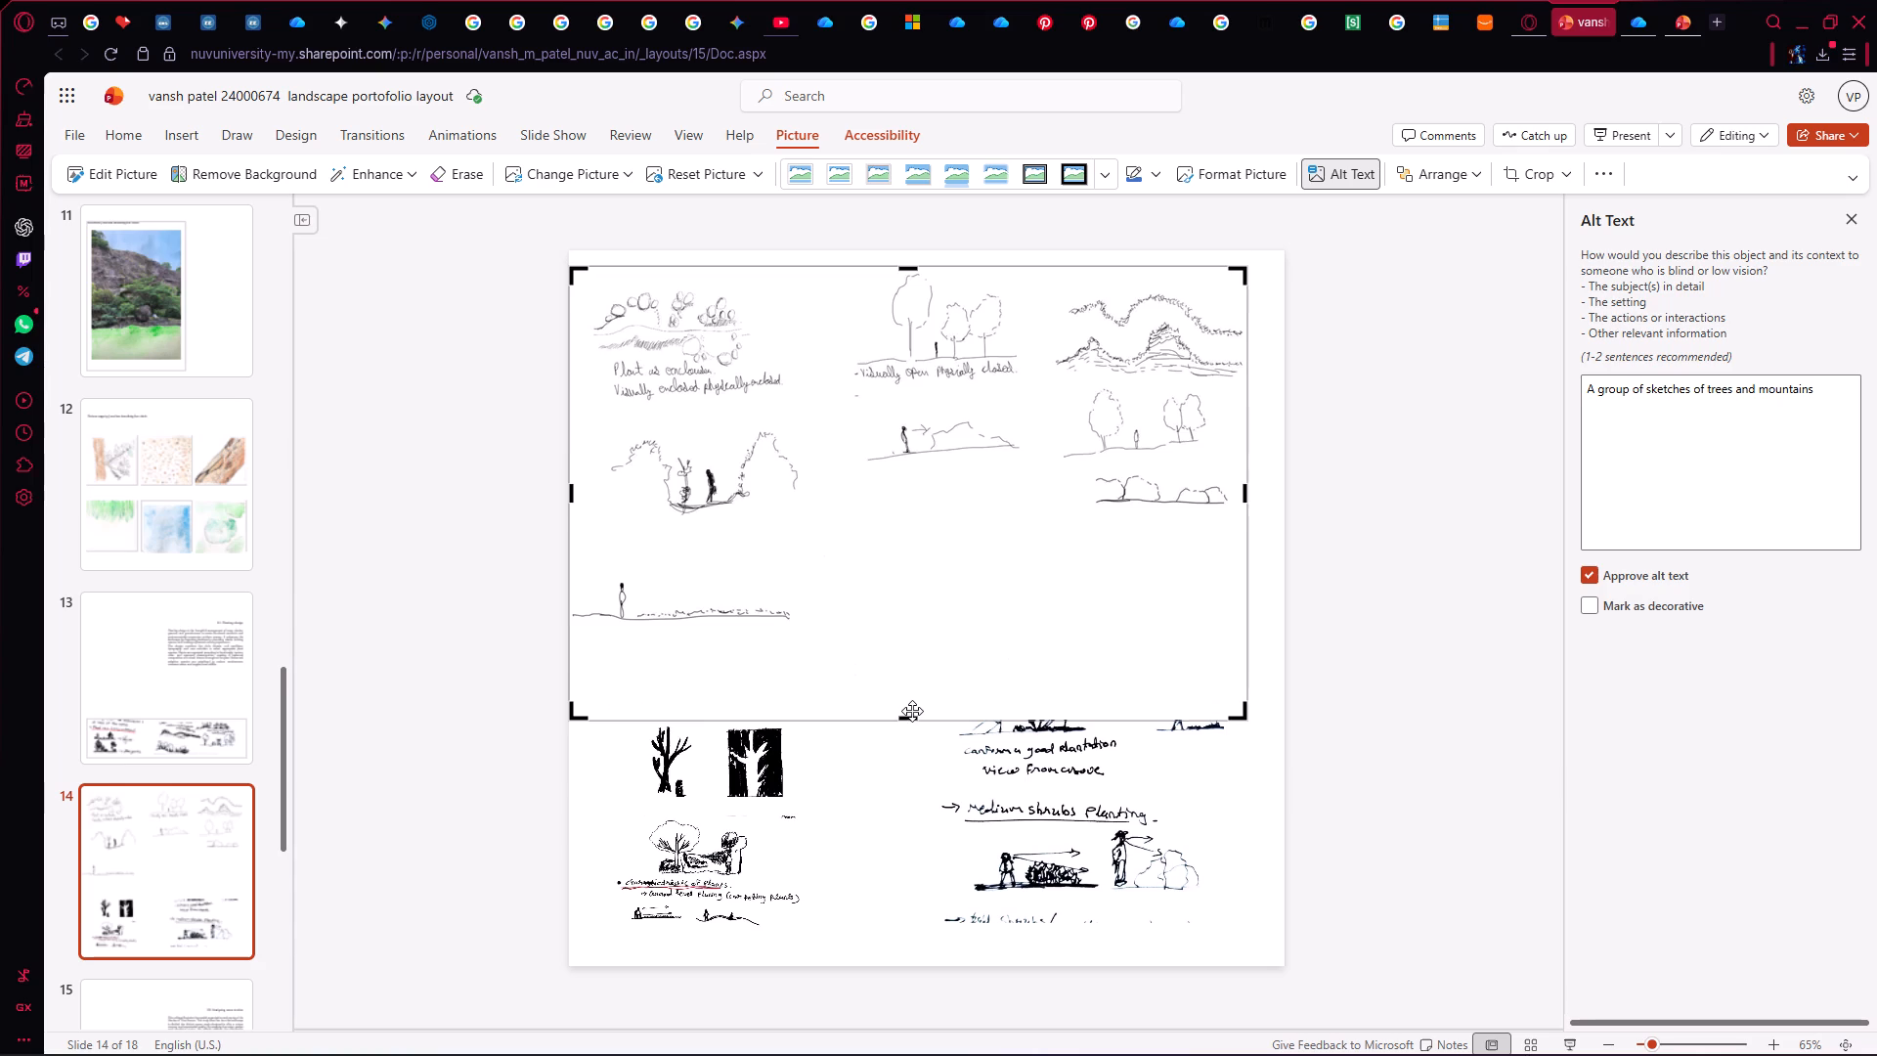
{"action": "left_click_drag", "start_coordinate": [912, 711], "coordinate": [921, 697]}
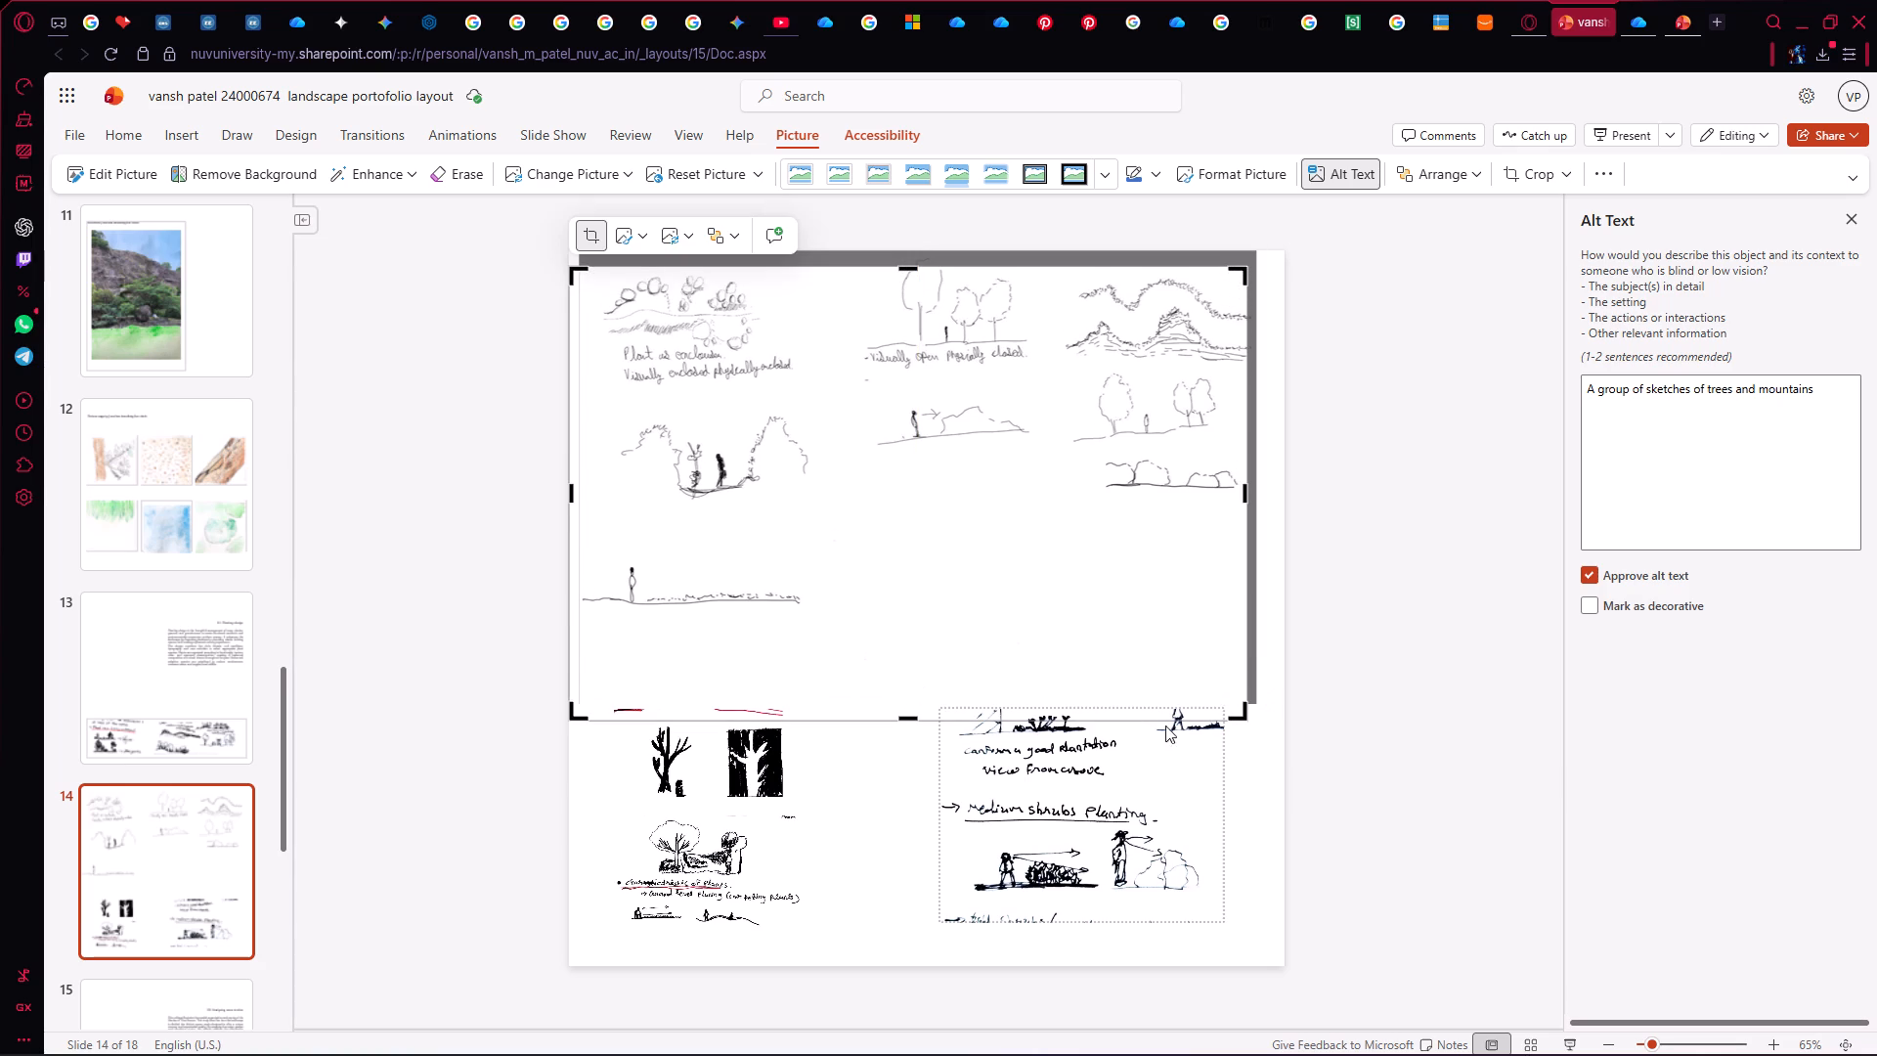
{"action": "left_click_drag", "start_coordinate": [1244, 718], "coordinate": [790, 409]}
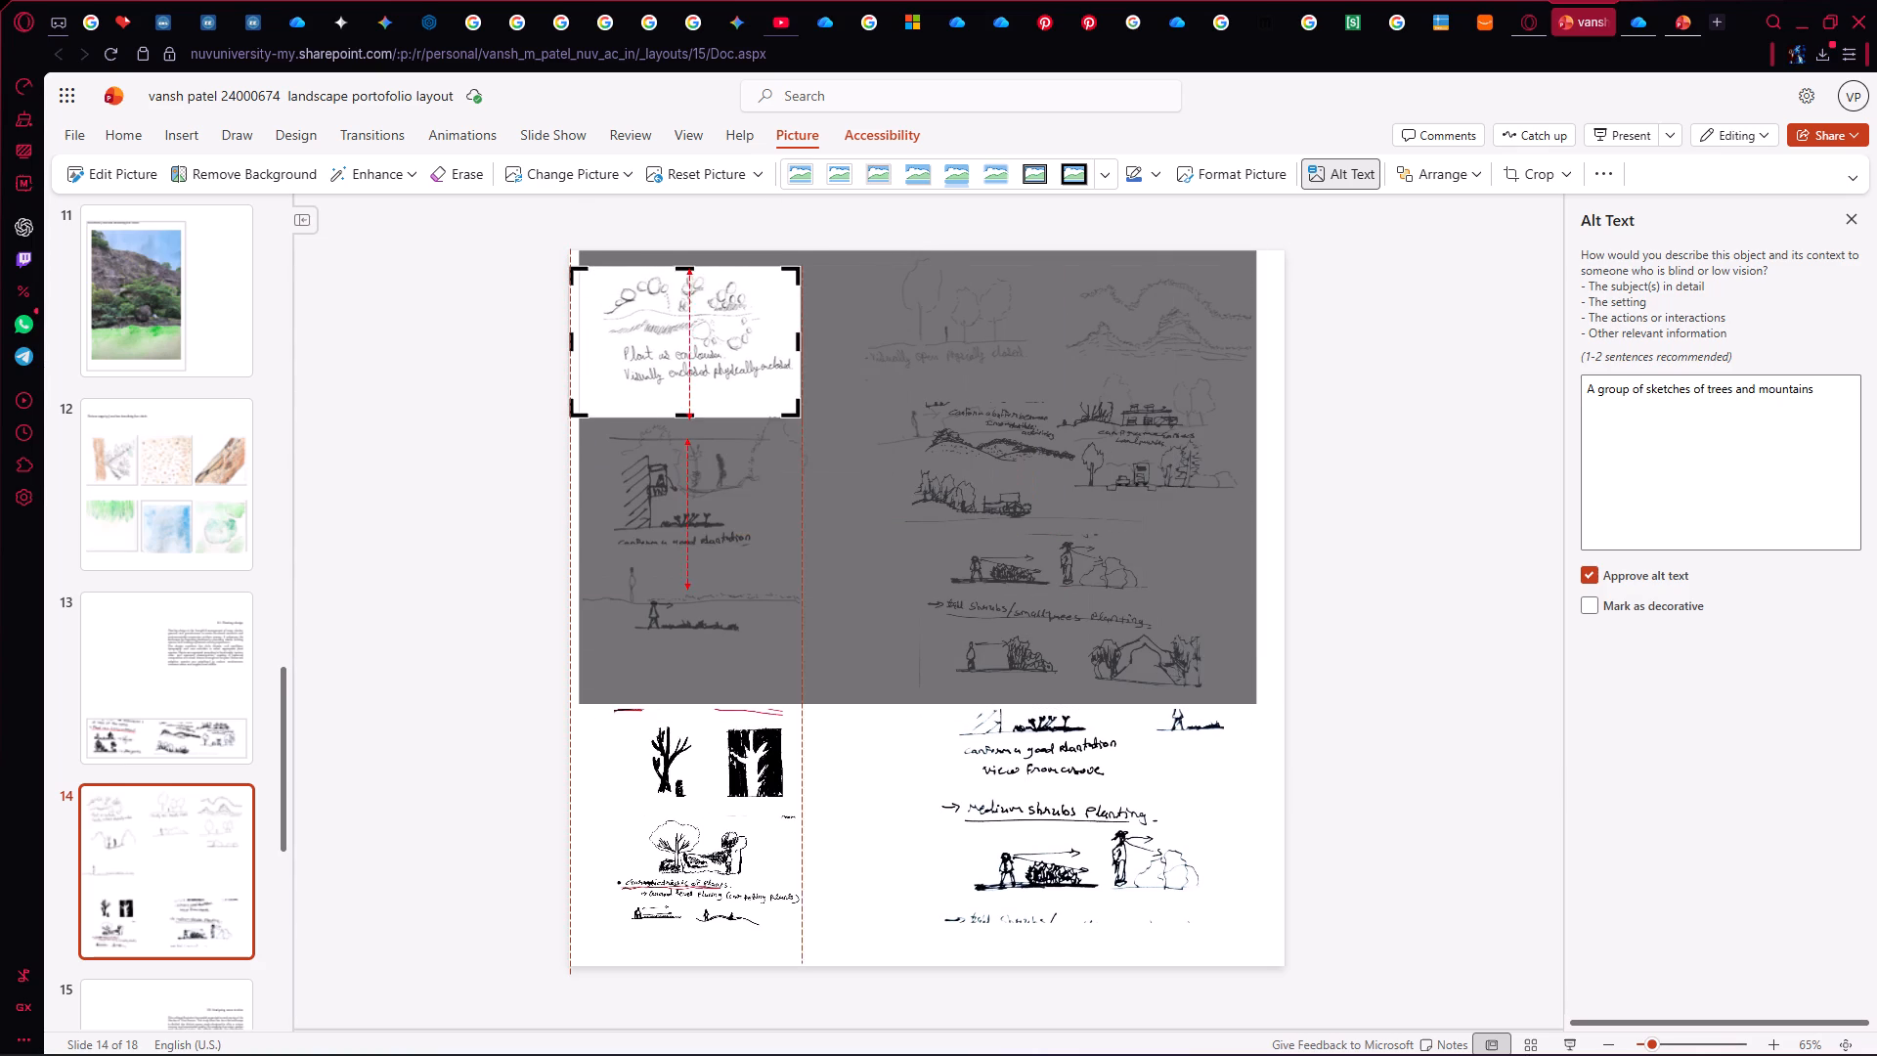
{"action": "left_click_drag", "start_coordinate": [790, 409], "coordinate": [813, 398]}
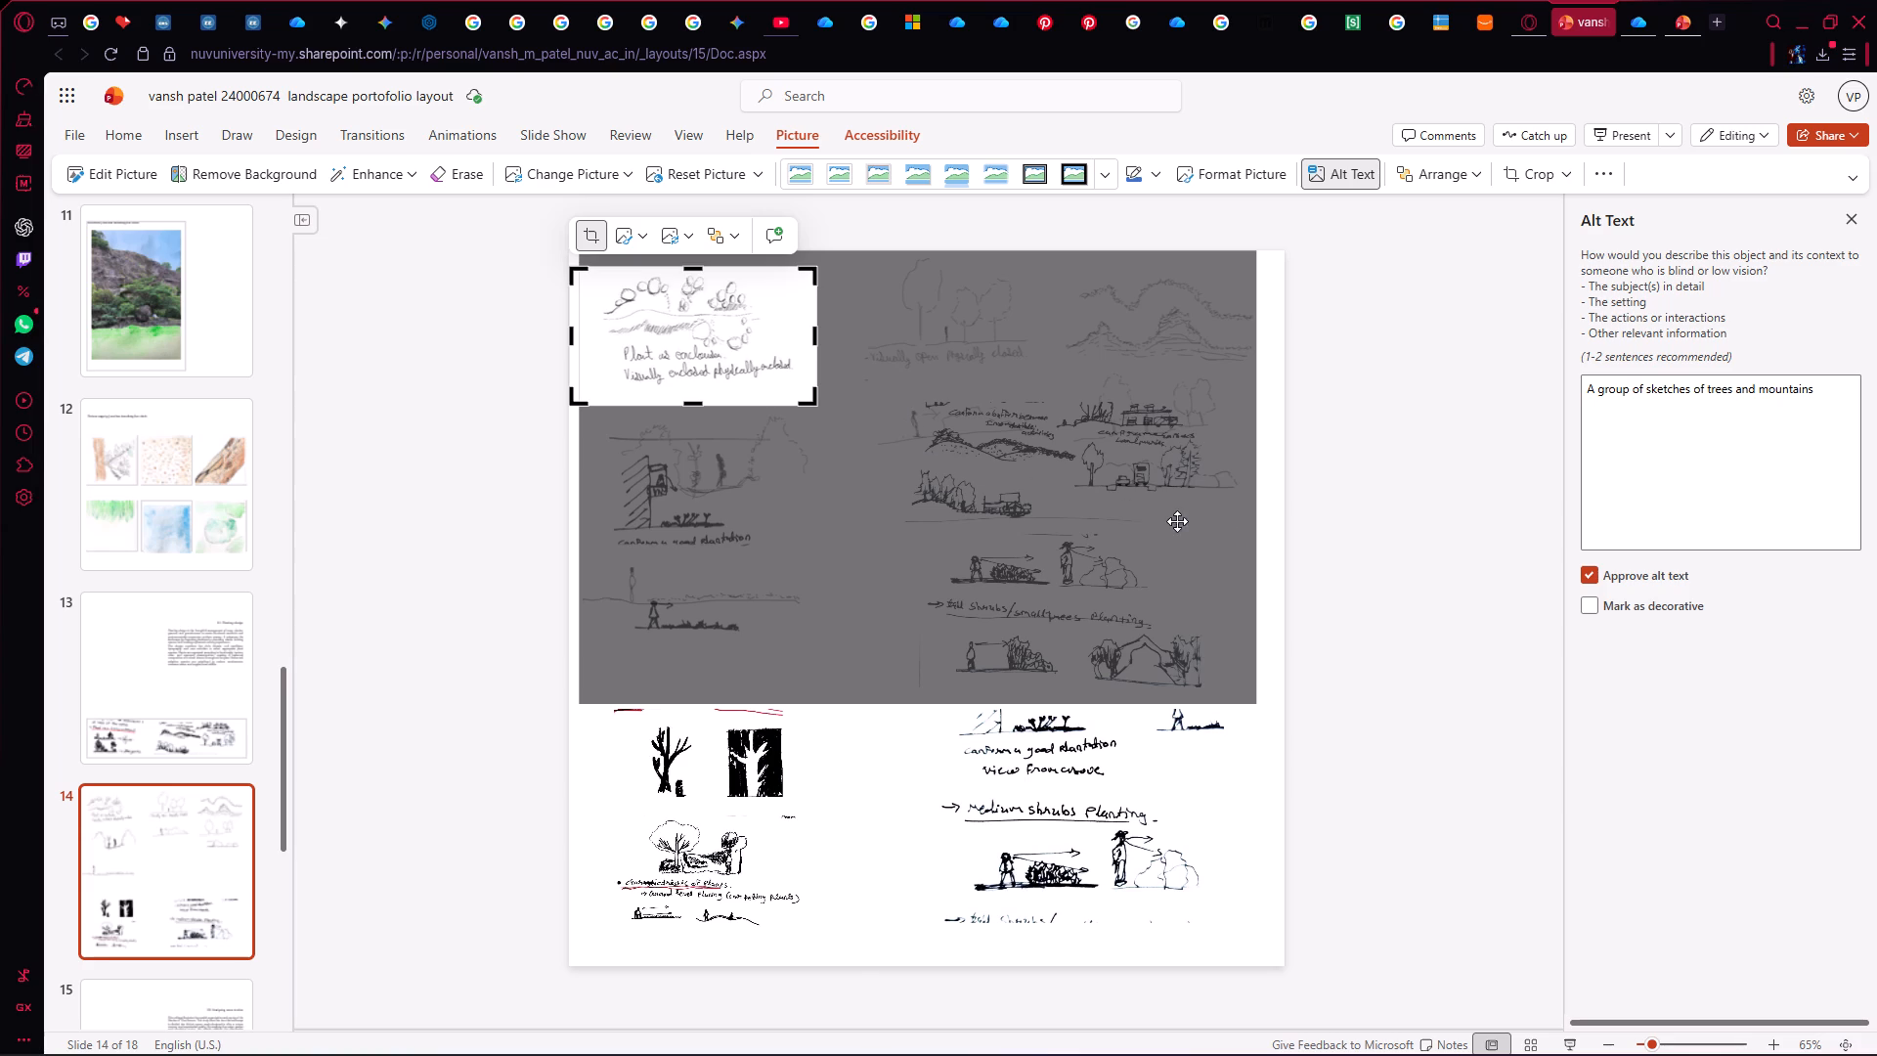
{"action": "left_click", "coordinate": [1348, 547]}
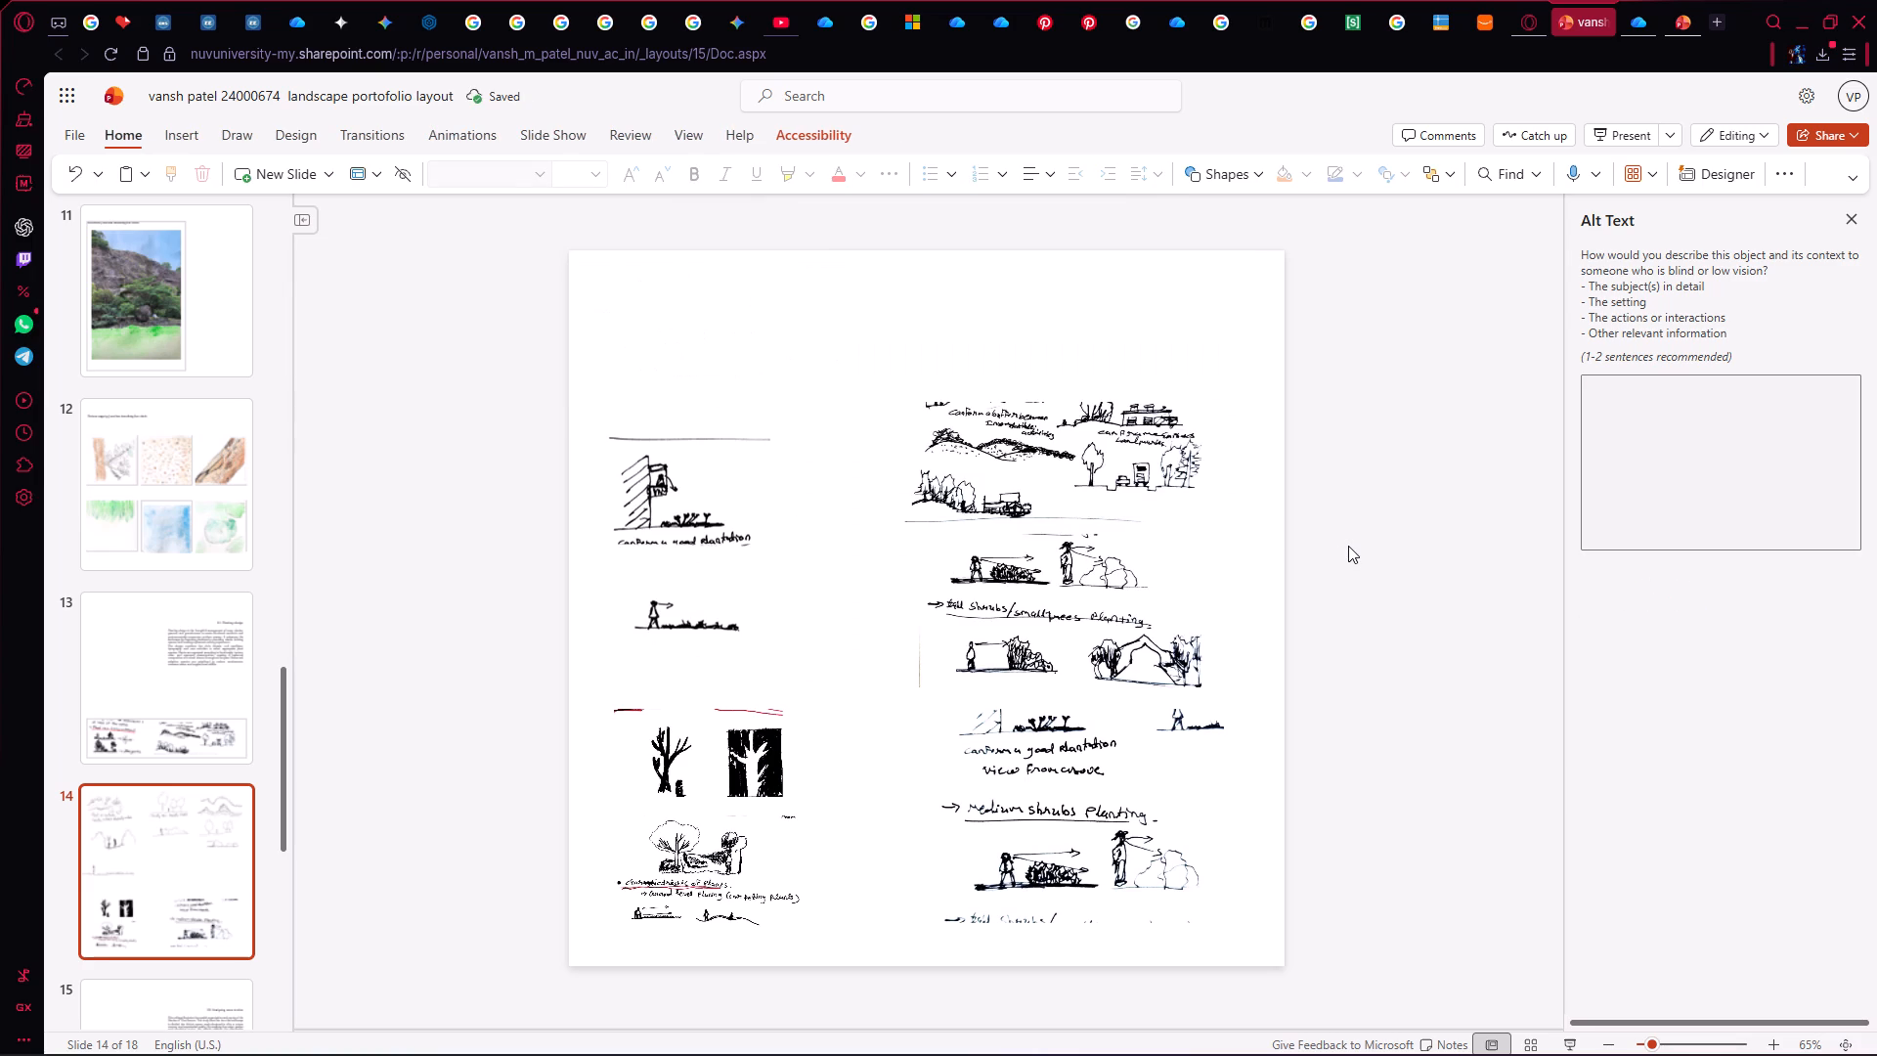
Move the cropped enclosure sketch slightly inward from the slide's left edge, above the left column of sketches.
{"action": "left_click_drag", "start_coordinate": [769, 359], "coordinate": [793, 355]}
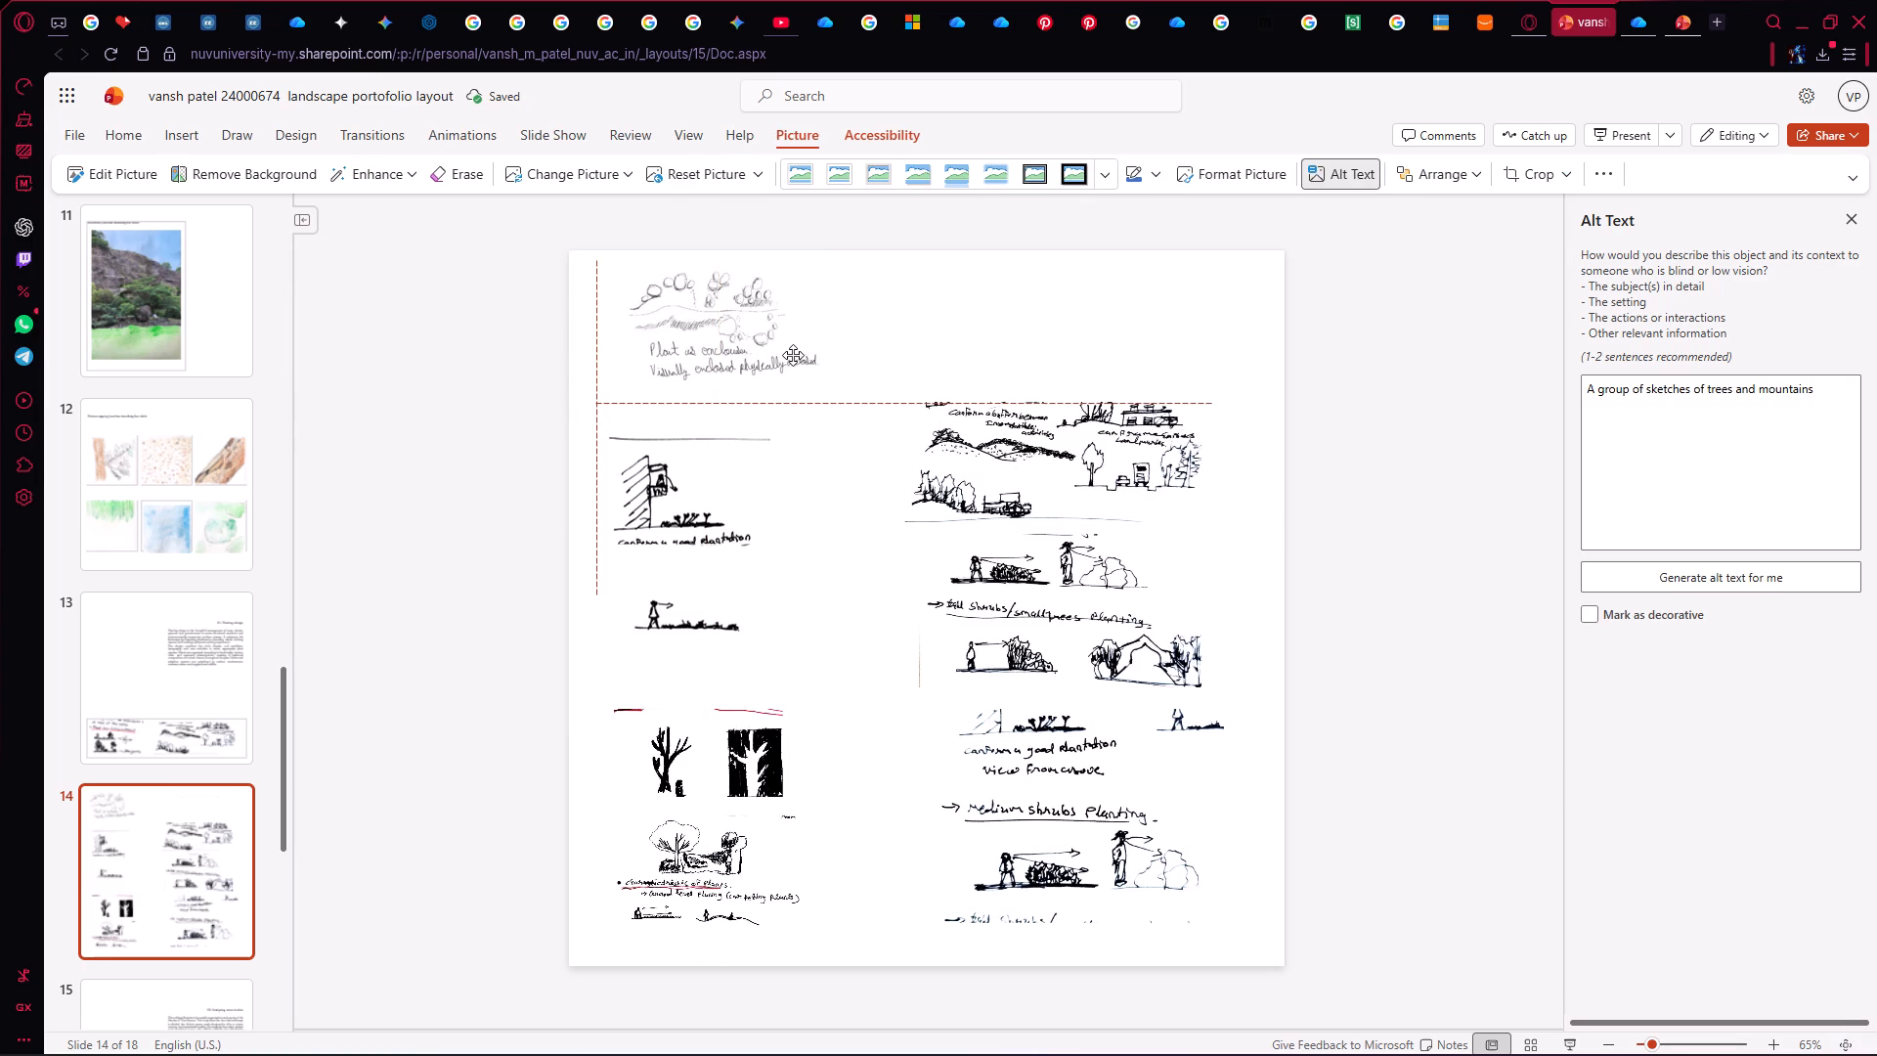
{"action": "left_click_drag", "start_coordinate": [793, 355], "coordinate": [787, 364]}
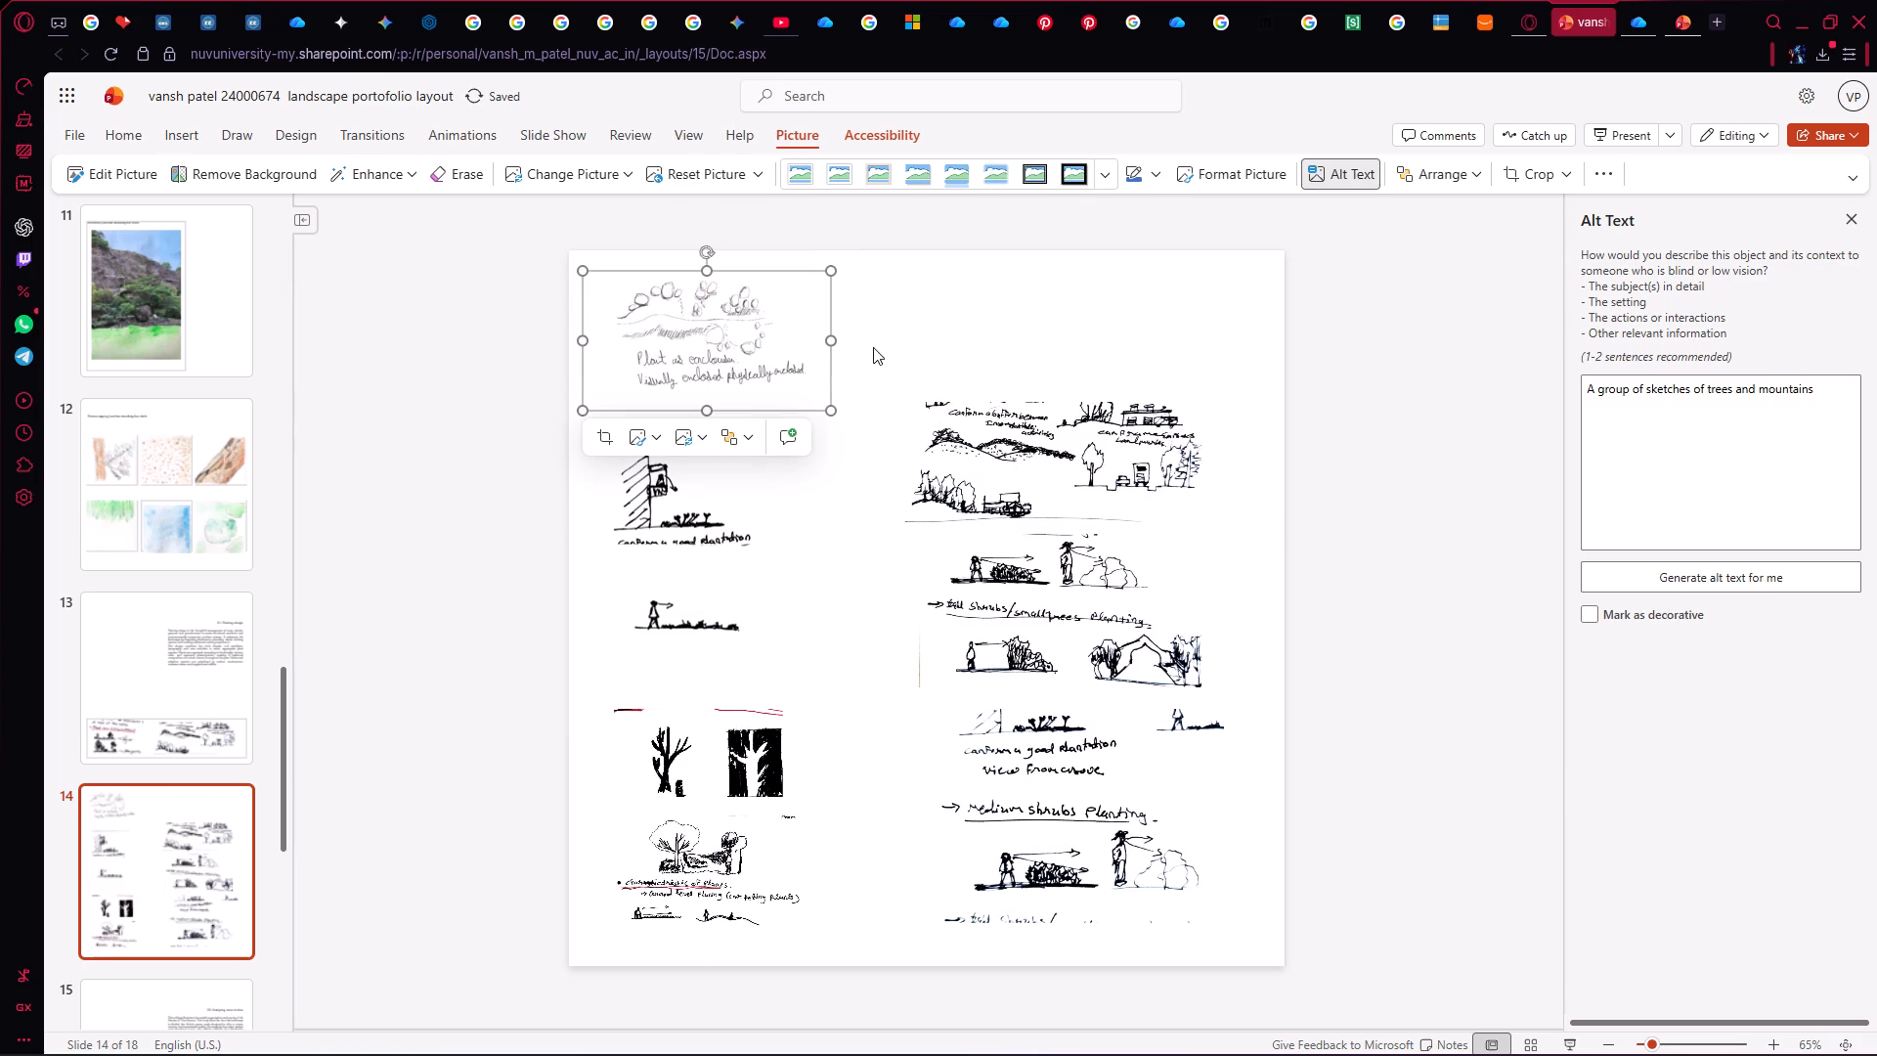
{"action": "left_click", "coordinate": [925, 349]}
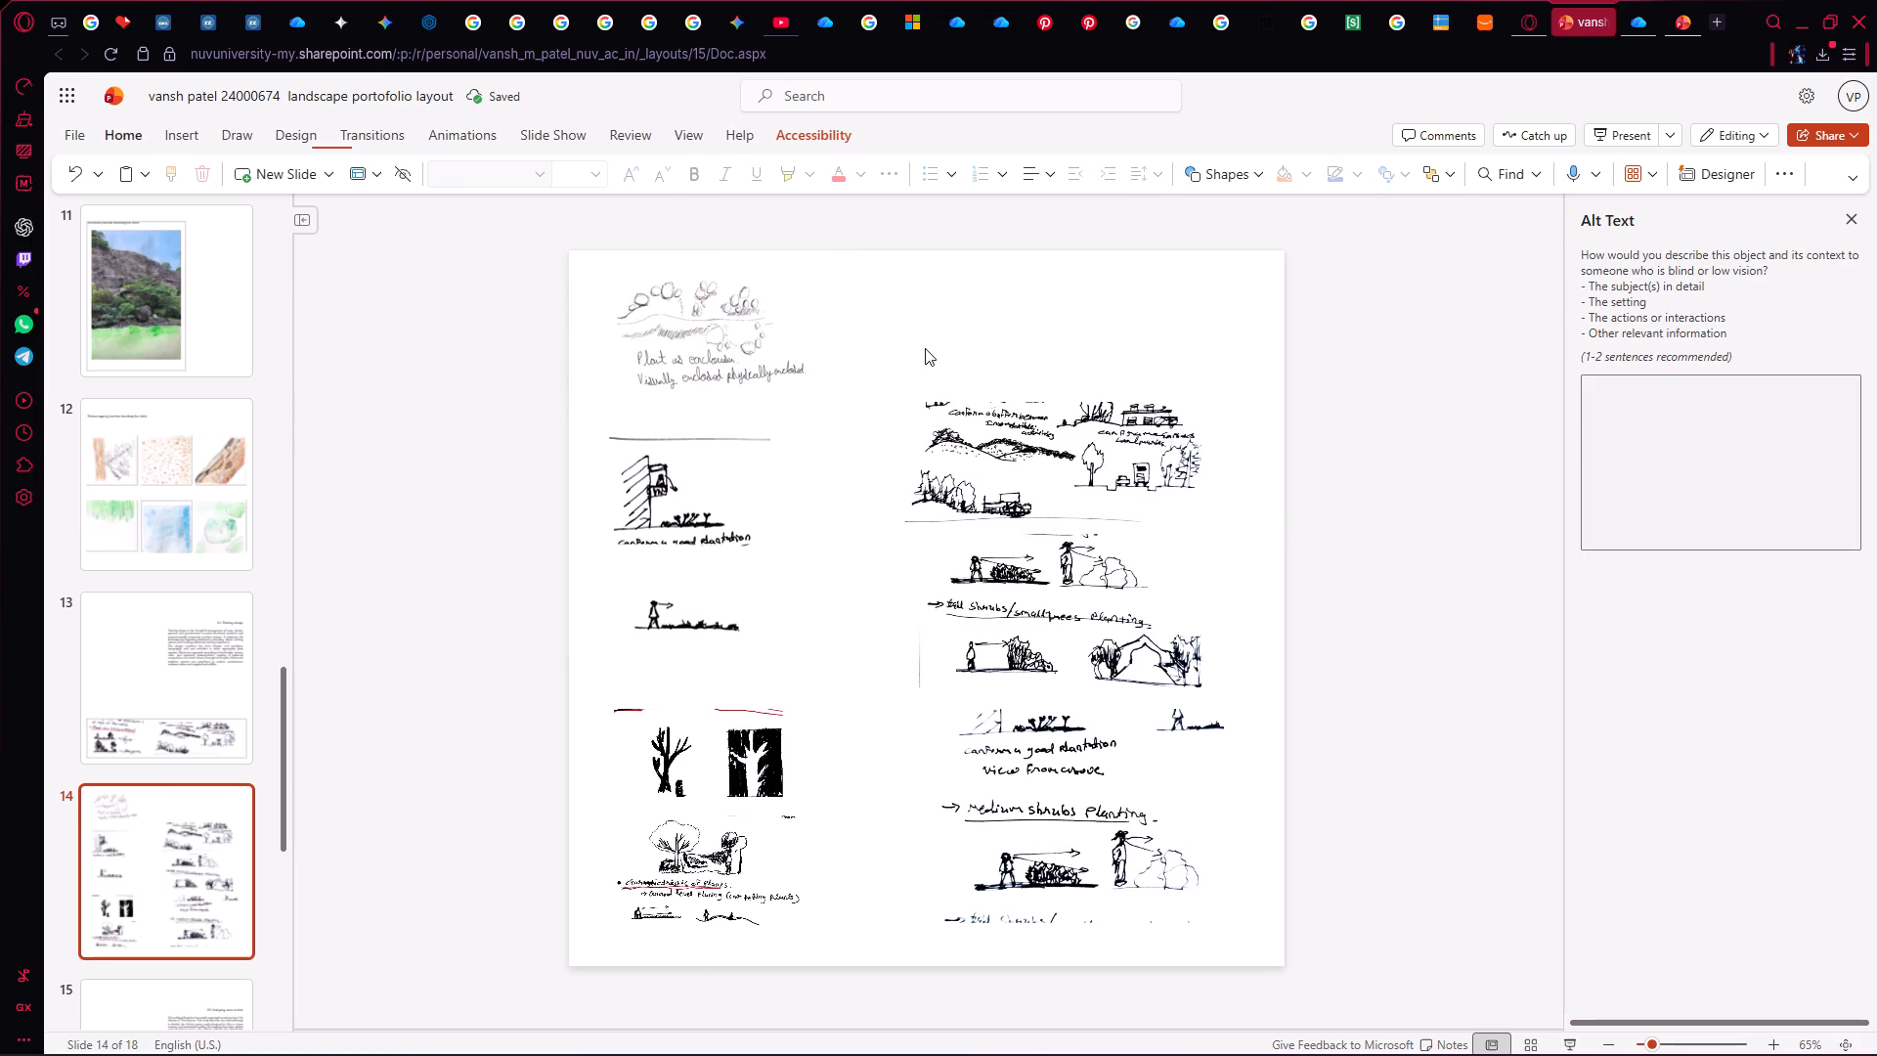
Paste the full sketch sheet again as an image and crop it to the lone figure on the low ground-cover line.
{"action": "right_click", "coordinate": [925, 348]}
{"action": "left_click", "coordinate": [969, 401]}
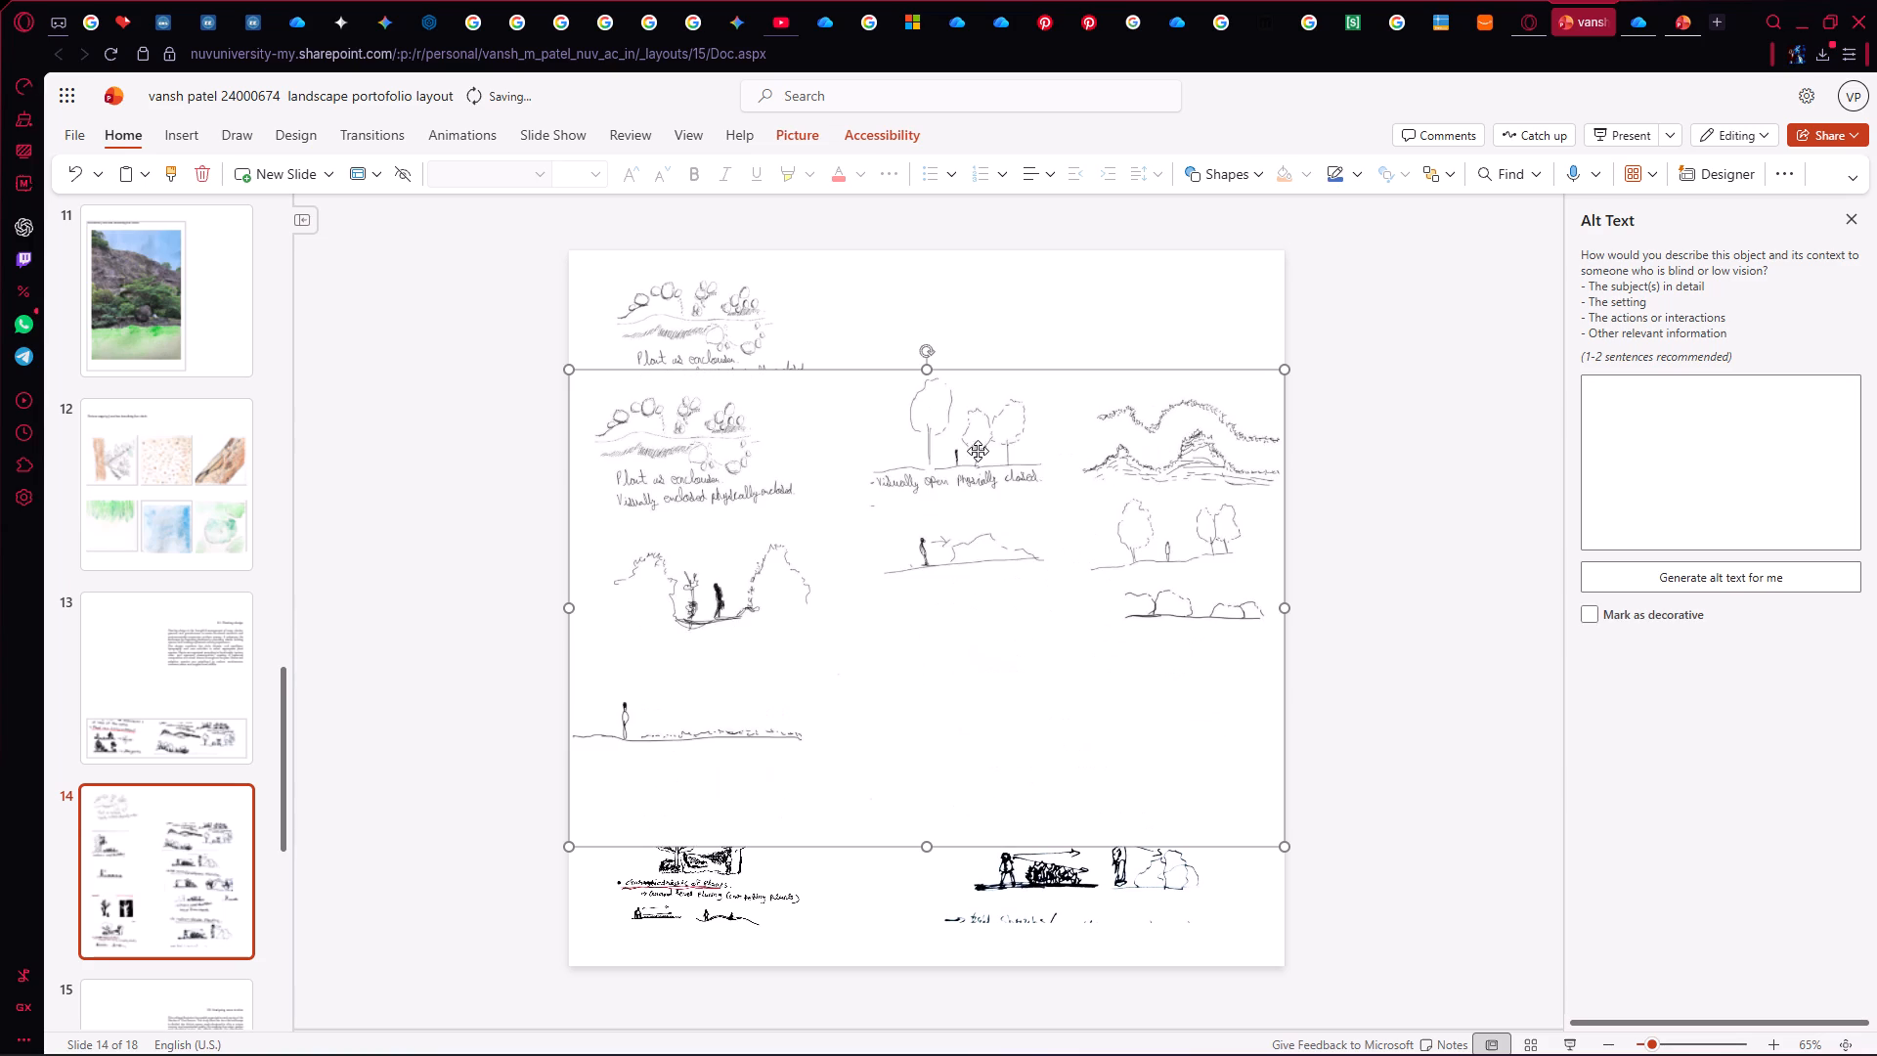
{"action": "right_click", "coordinate": [923, 508]}
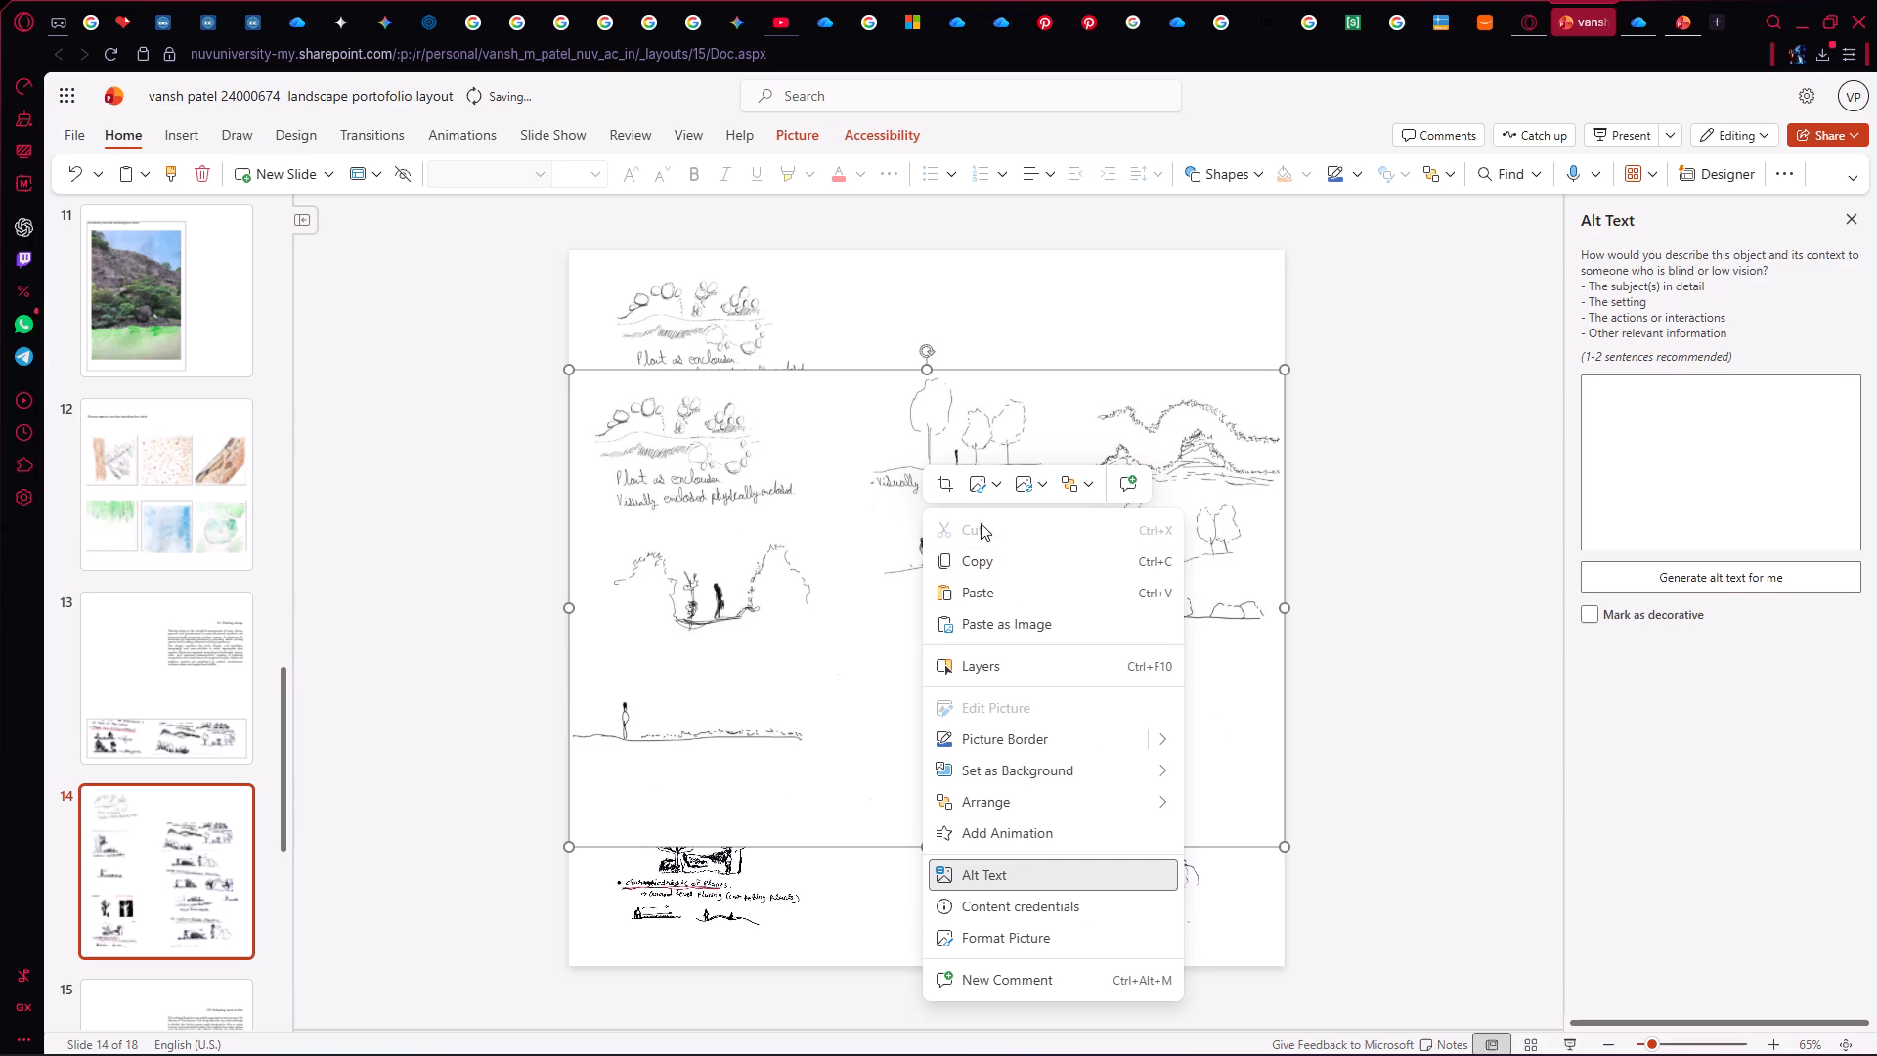
{"action": "left_click", "coordinate": [944, 485]}
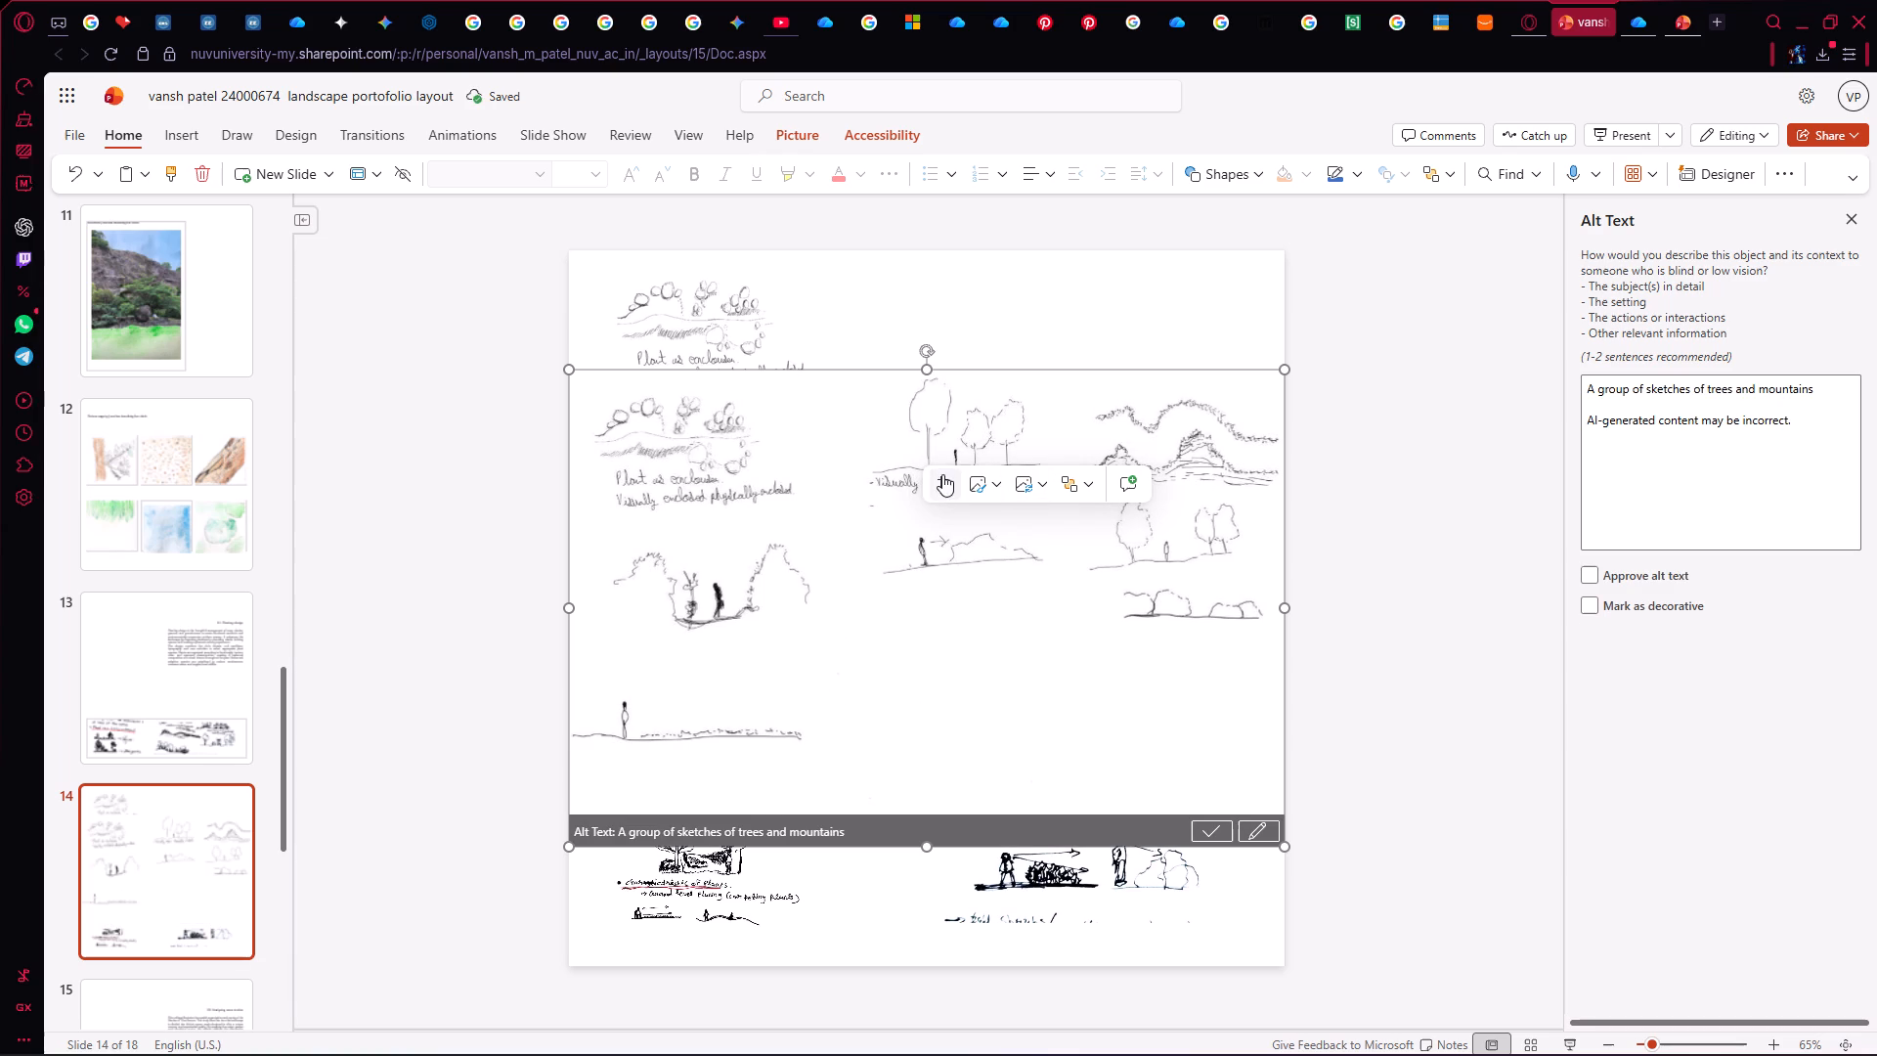
{"action": "left_click", "coordinate": [941, 479]}
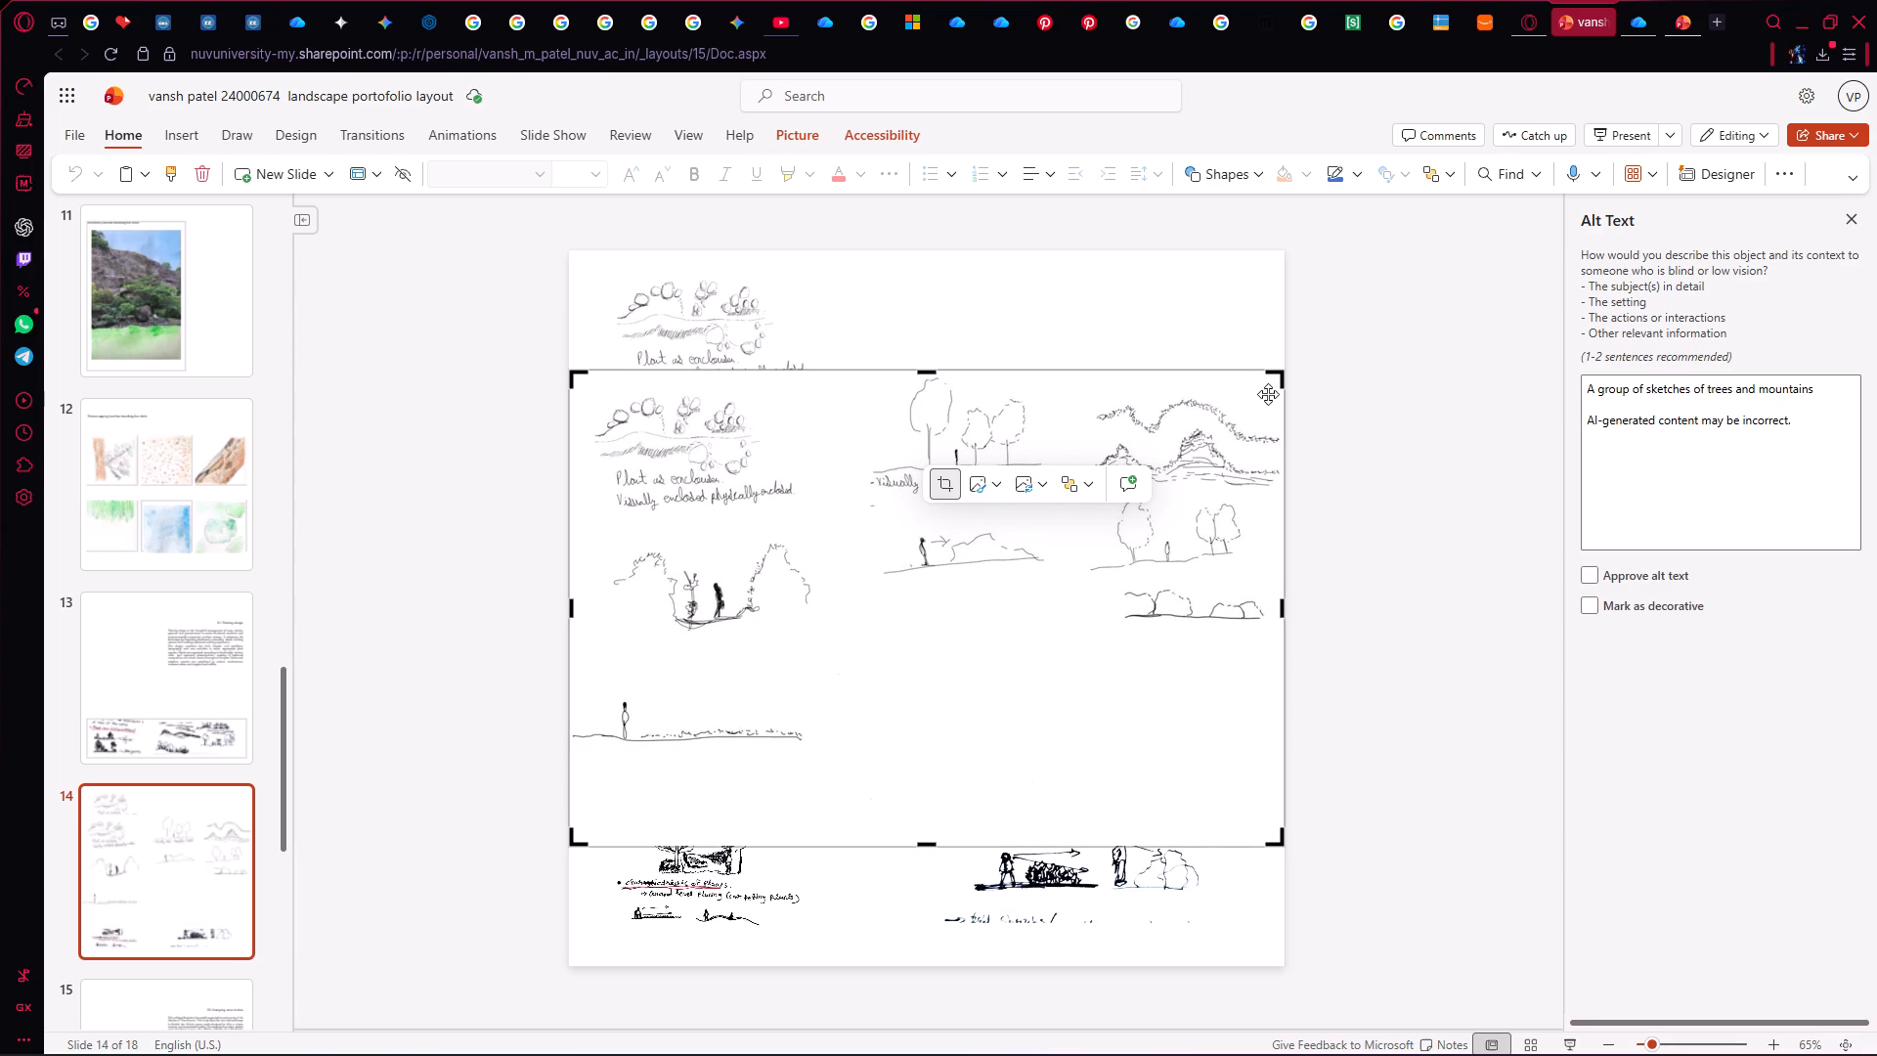
{"action": "left_click_drag", "start_coordinate": [1279, 373], "coordinate": [836, 670]}
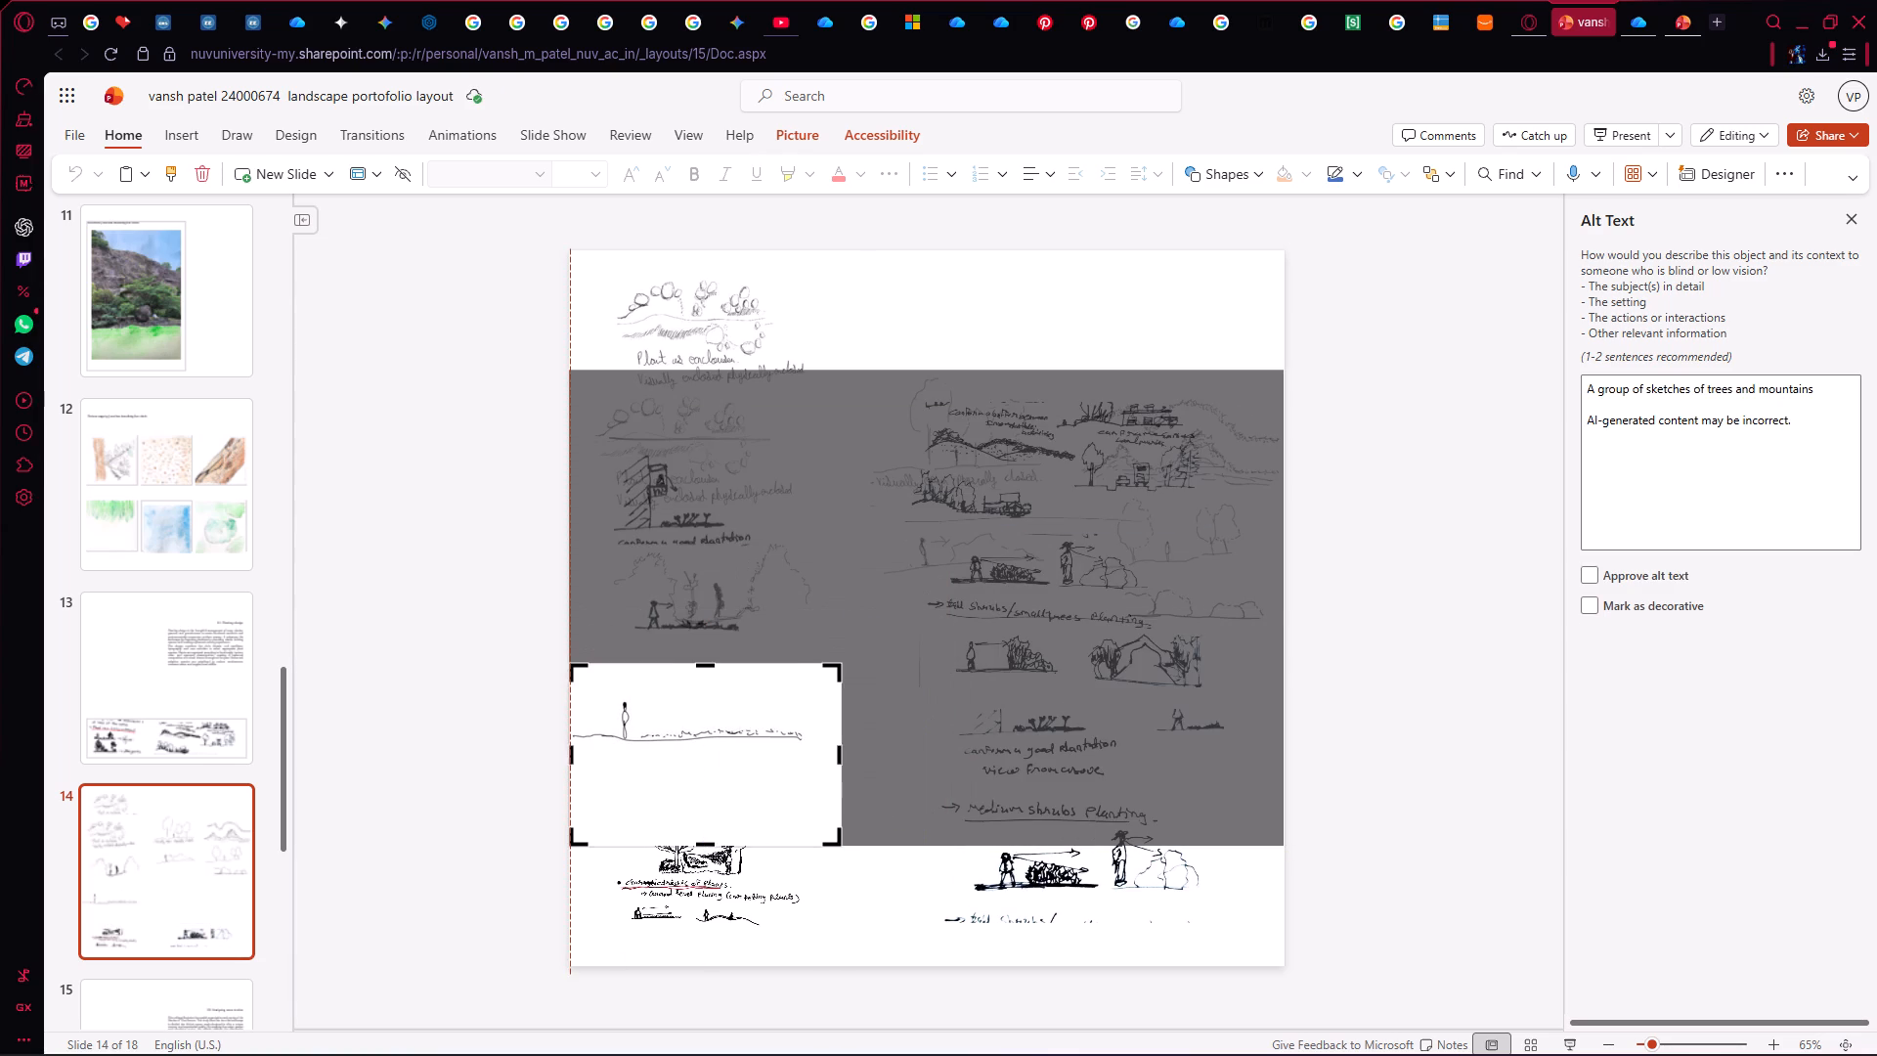
{"action": "left_click_drag", "start_coordinate": [836, 670], "coordinate": [837, 665]}
{"action": "left_click_drag", "start_coordinate": [812, 769], "coordinate": [808, 786]}
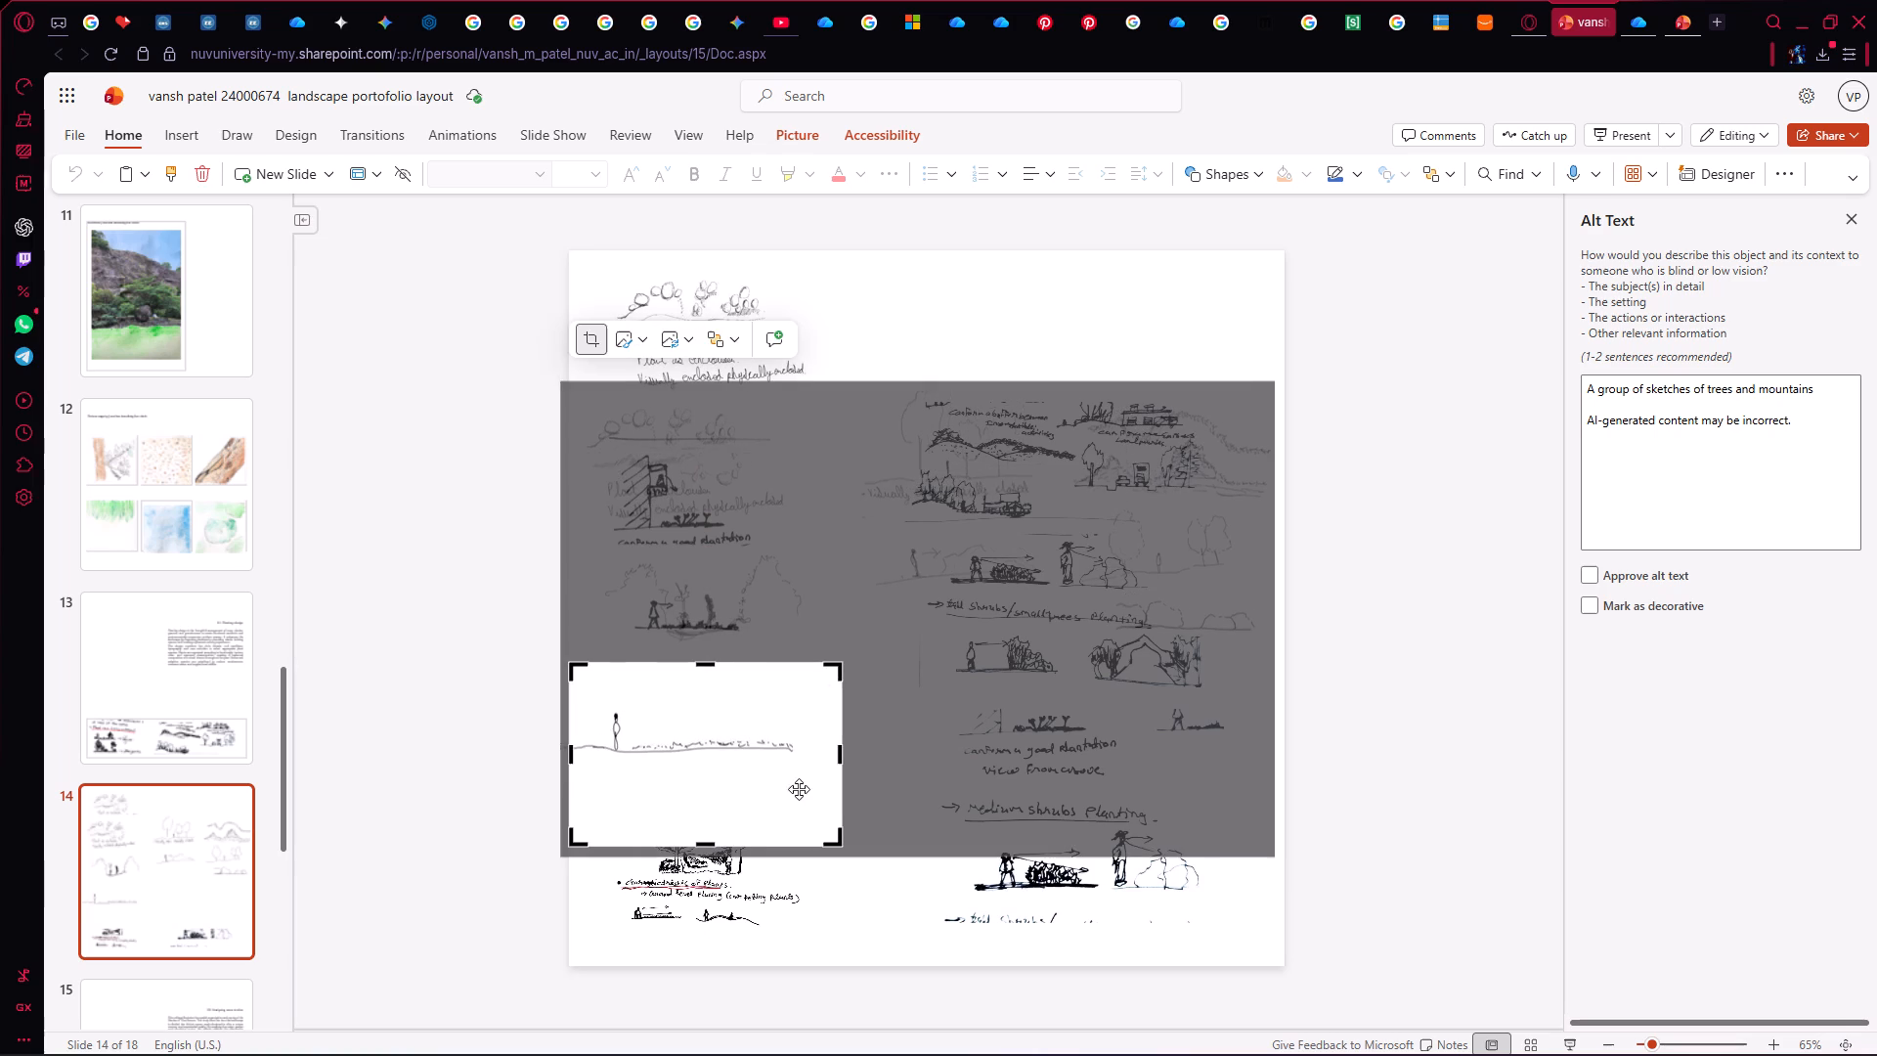
{"action": "left_click_drag", "start_coordinate": [711, 844], "coordinate": [713, 799]}
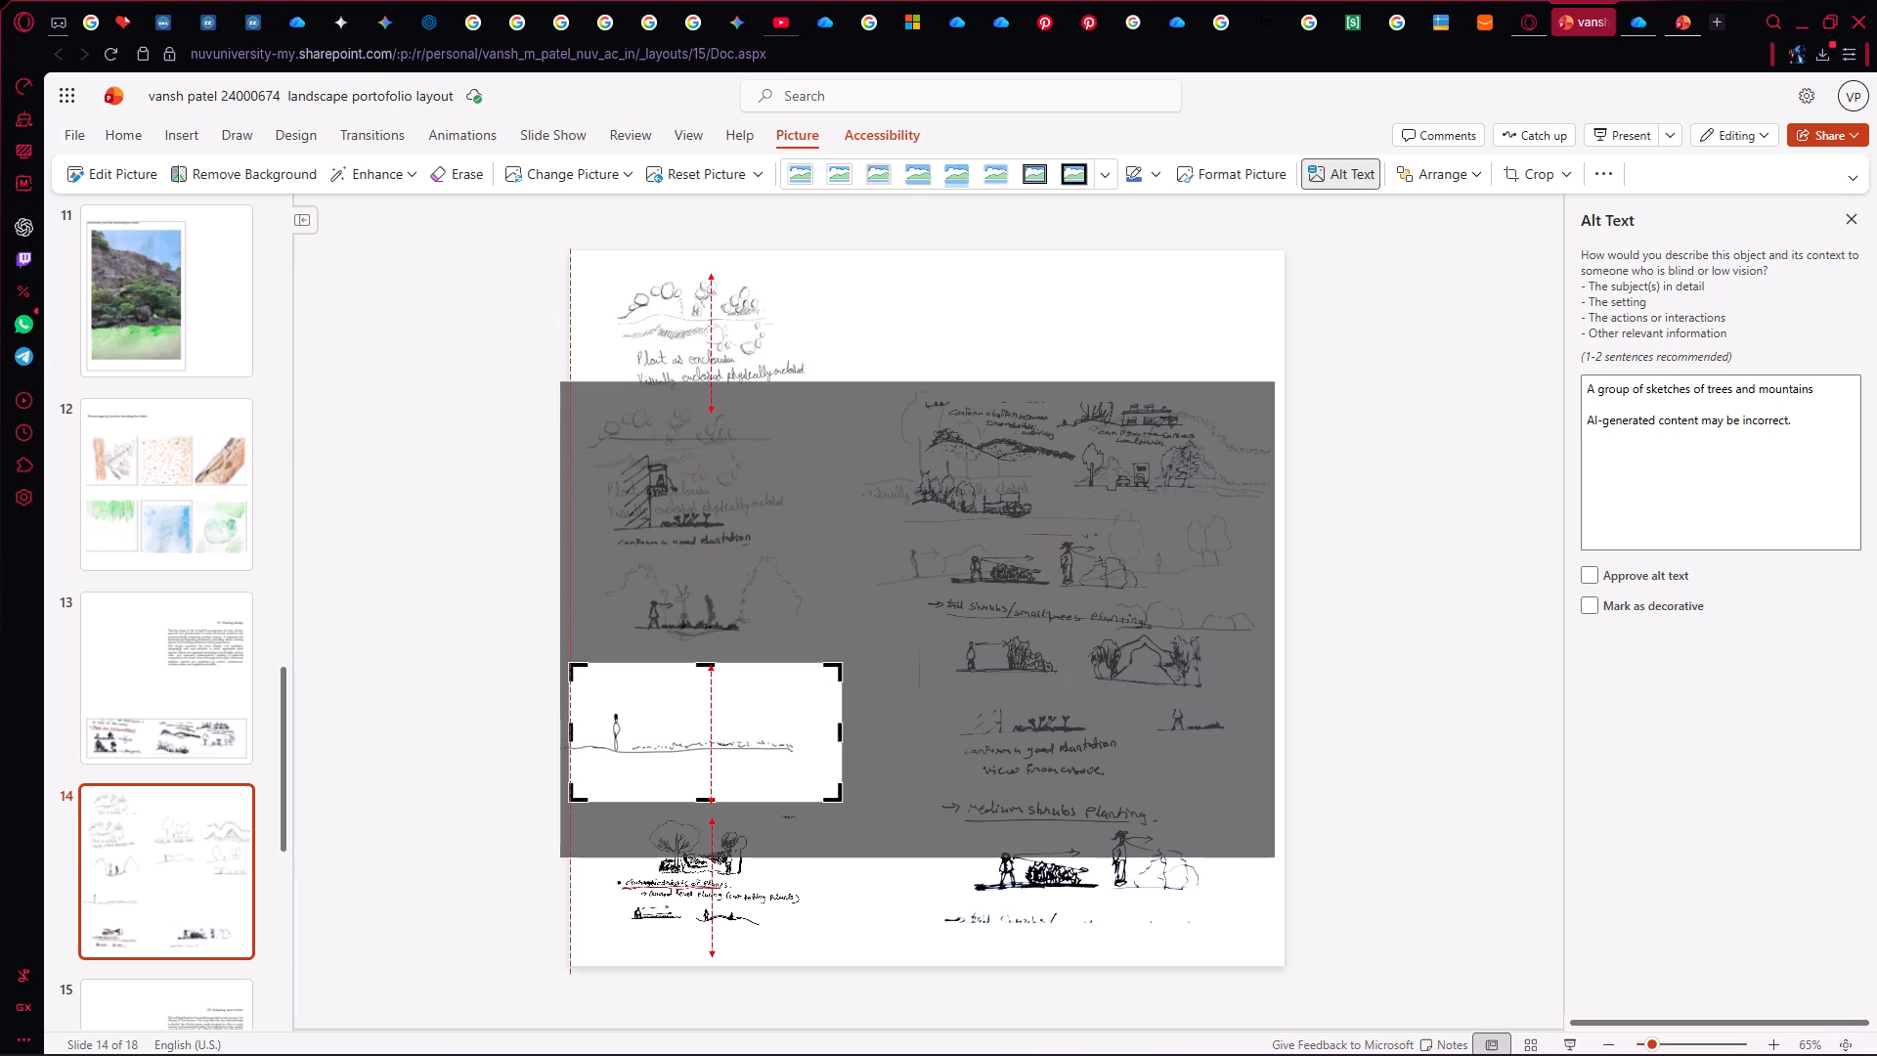
{"action": "left_click_drag", "start_coordinate": [713, 799], "coordinate": [708, 798]}
{"action": "double_click", "coordinate": [708, 798]}
{"action": "left_click_drag", "start_coordinate": [748, 741], "coordinate": [758, 736]}
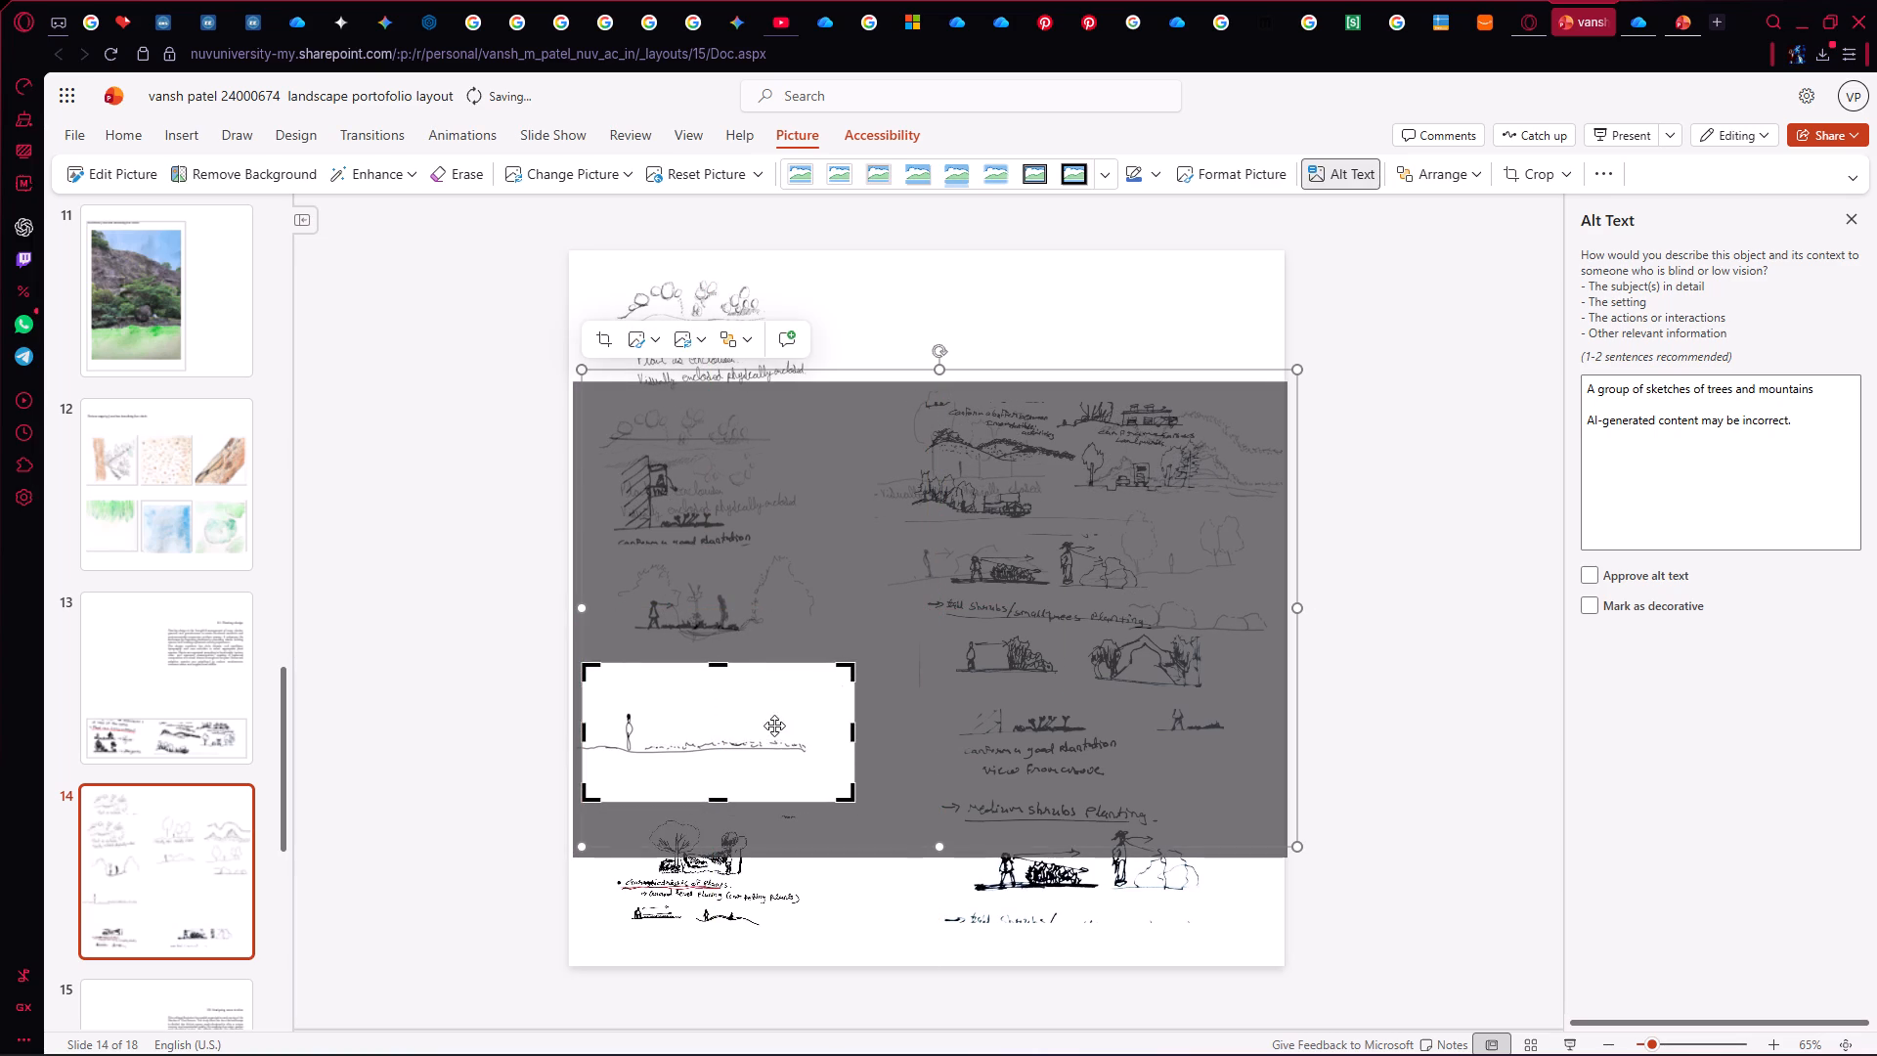
{"action": "key", "text": "Return"}
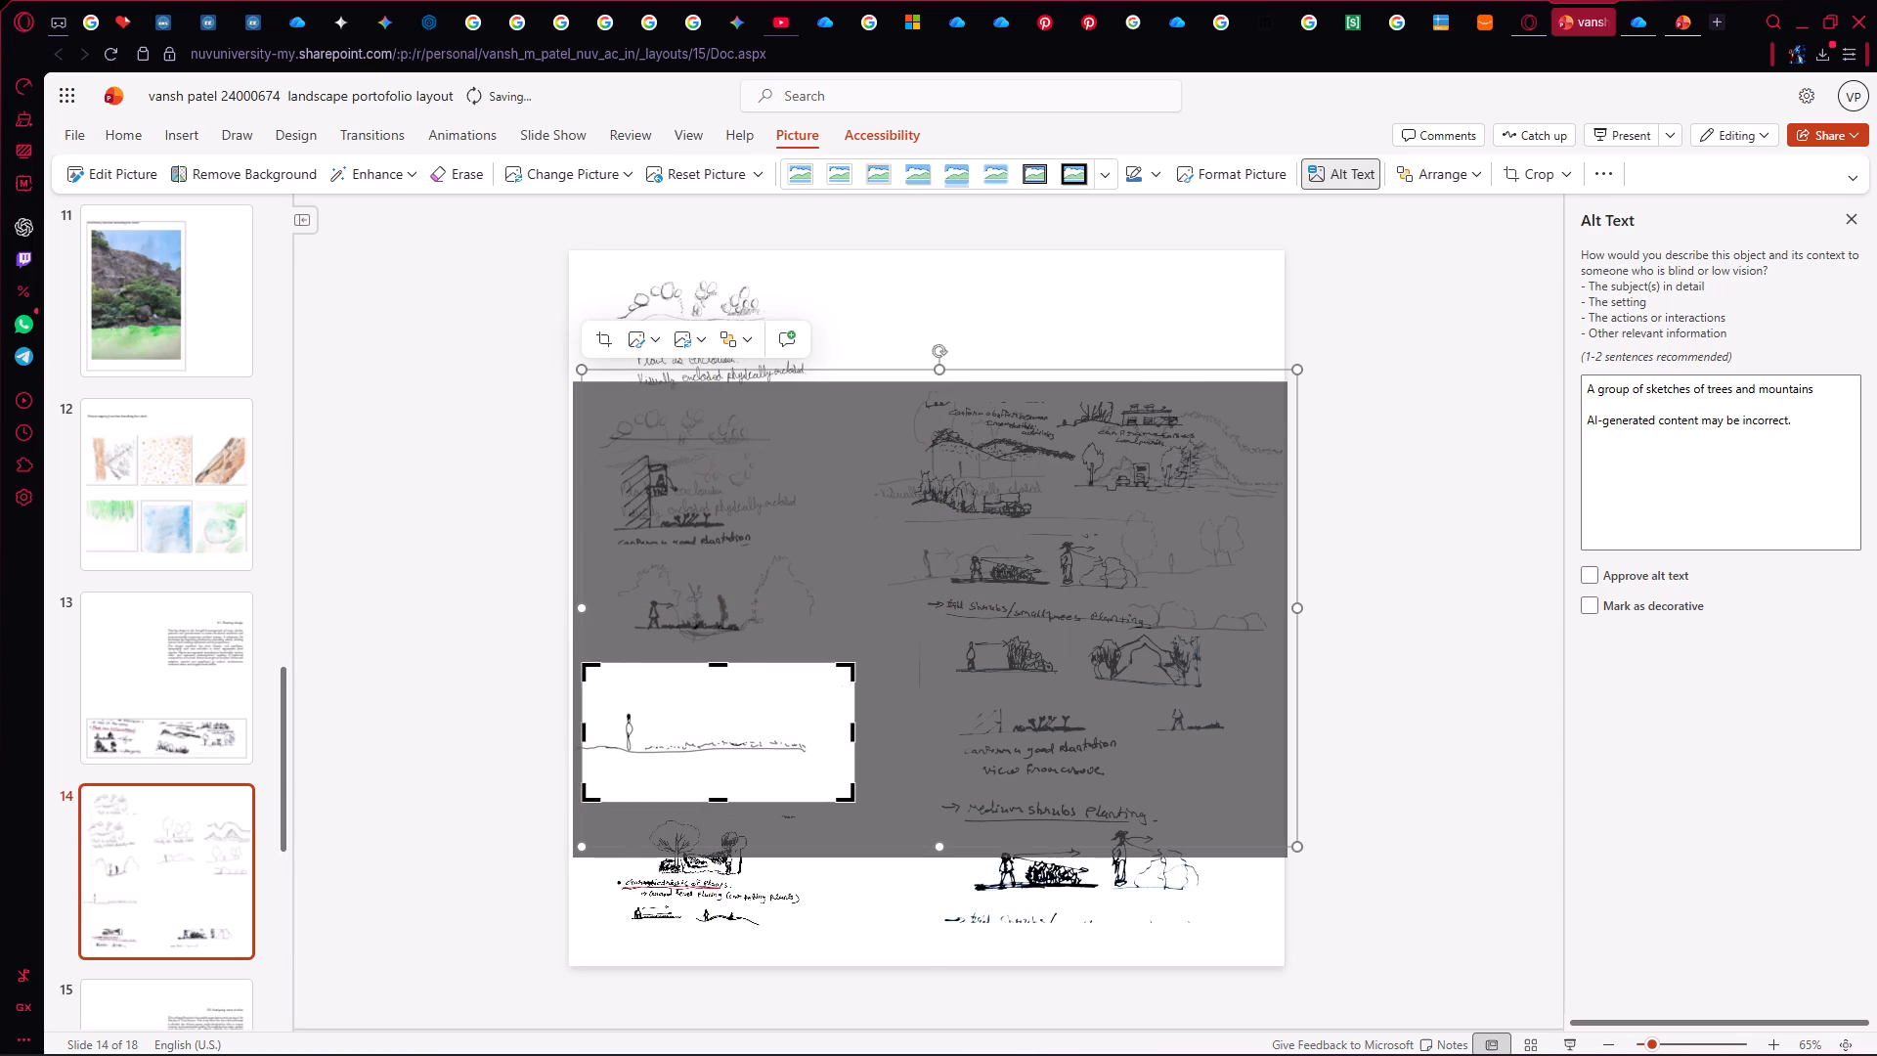
{"action": "left_click", "coordinate": [1389, 460]}
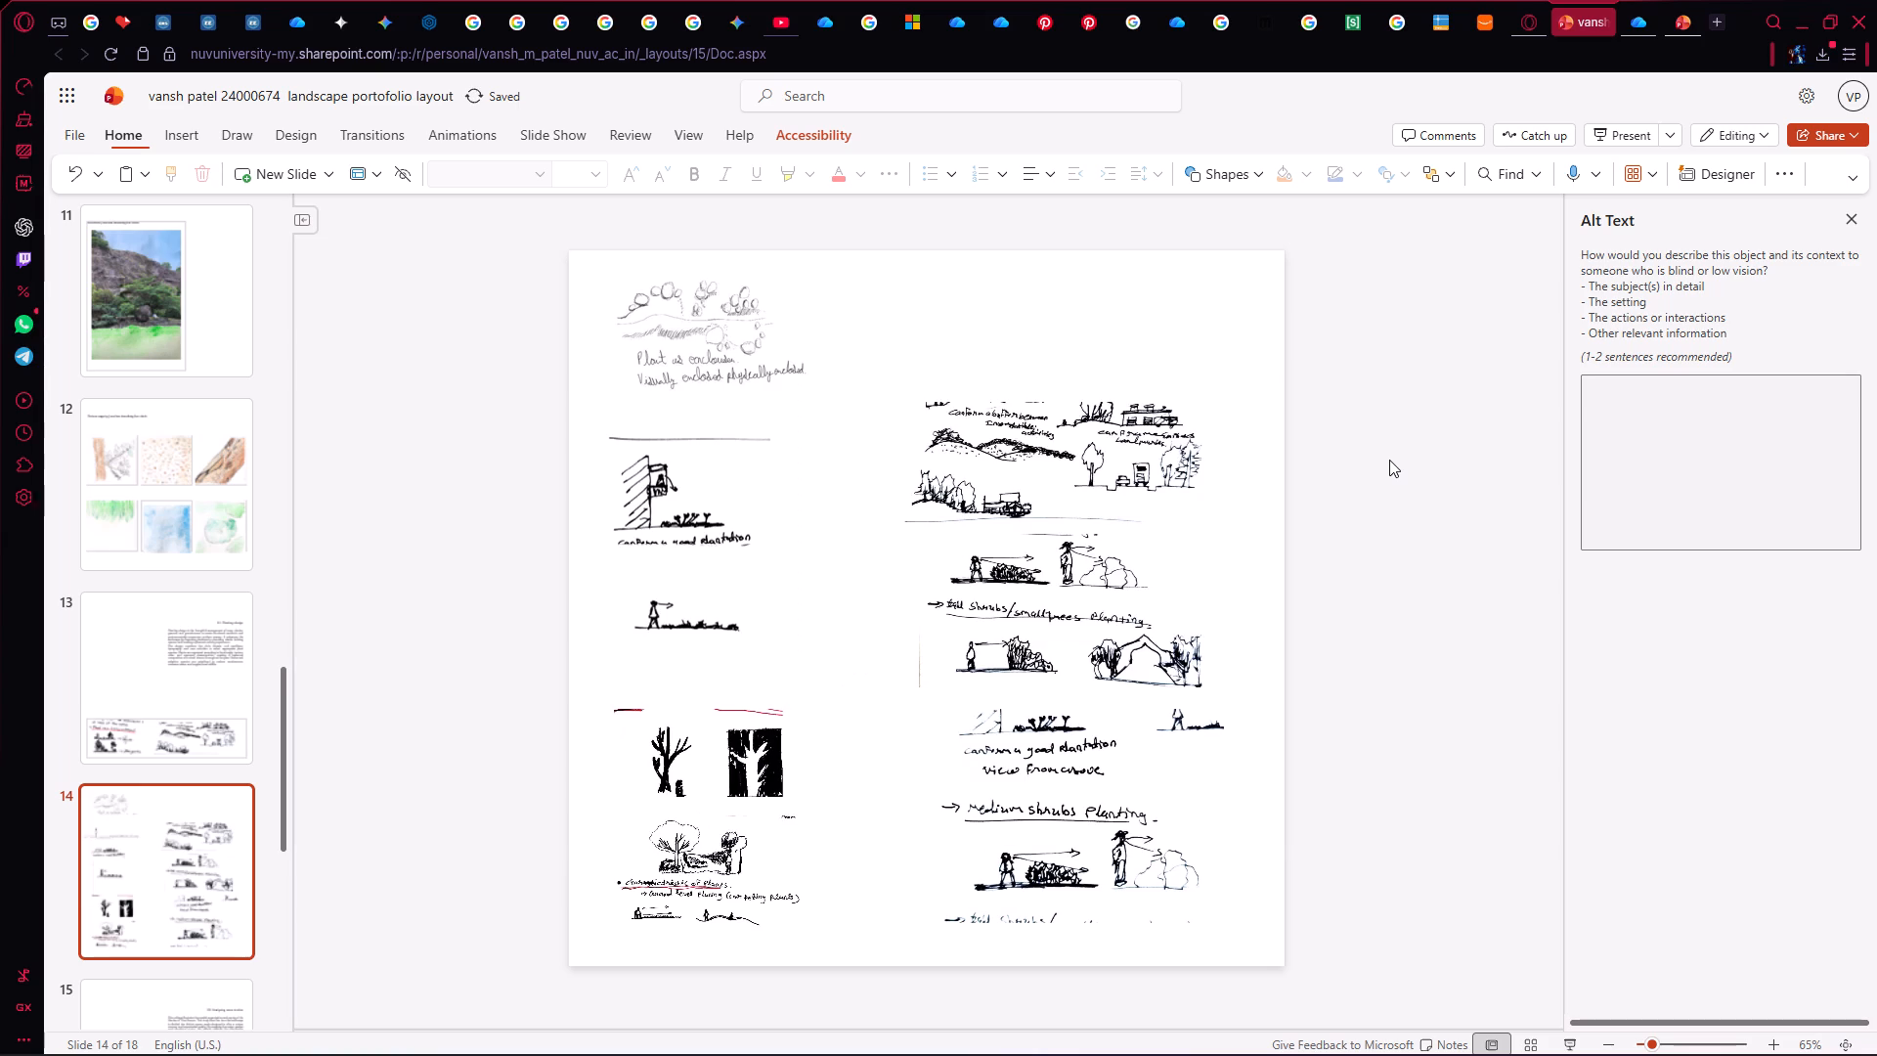
Move the cropped lone-figure sketch to the top of slide 14's right column, above the existing sketches.
{"action": "left_click", "coordinate": [803, 451]}
{"action": "left_click_drag", "start_coordinate": [795, 446], "coordinate": [1134, 310]}
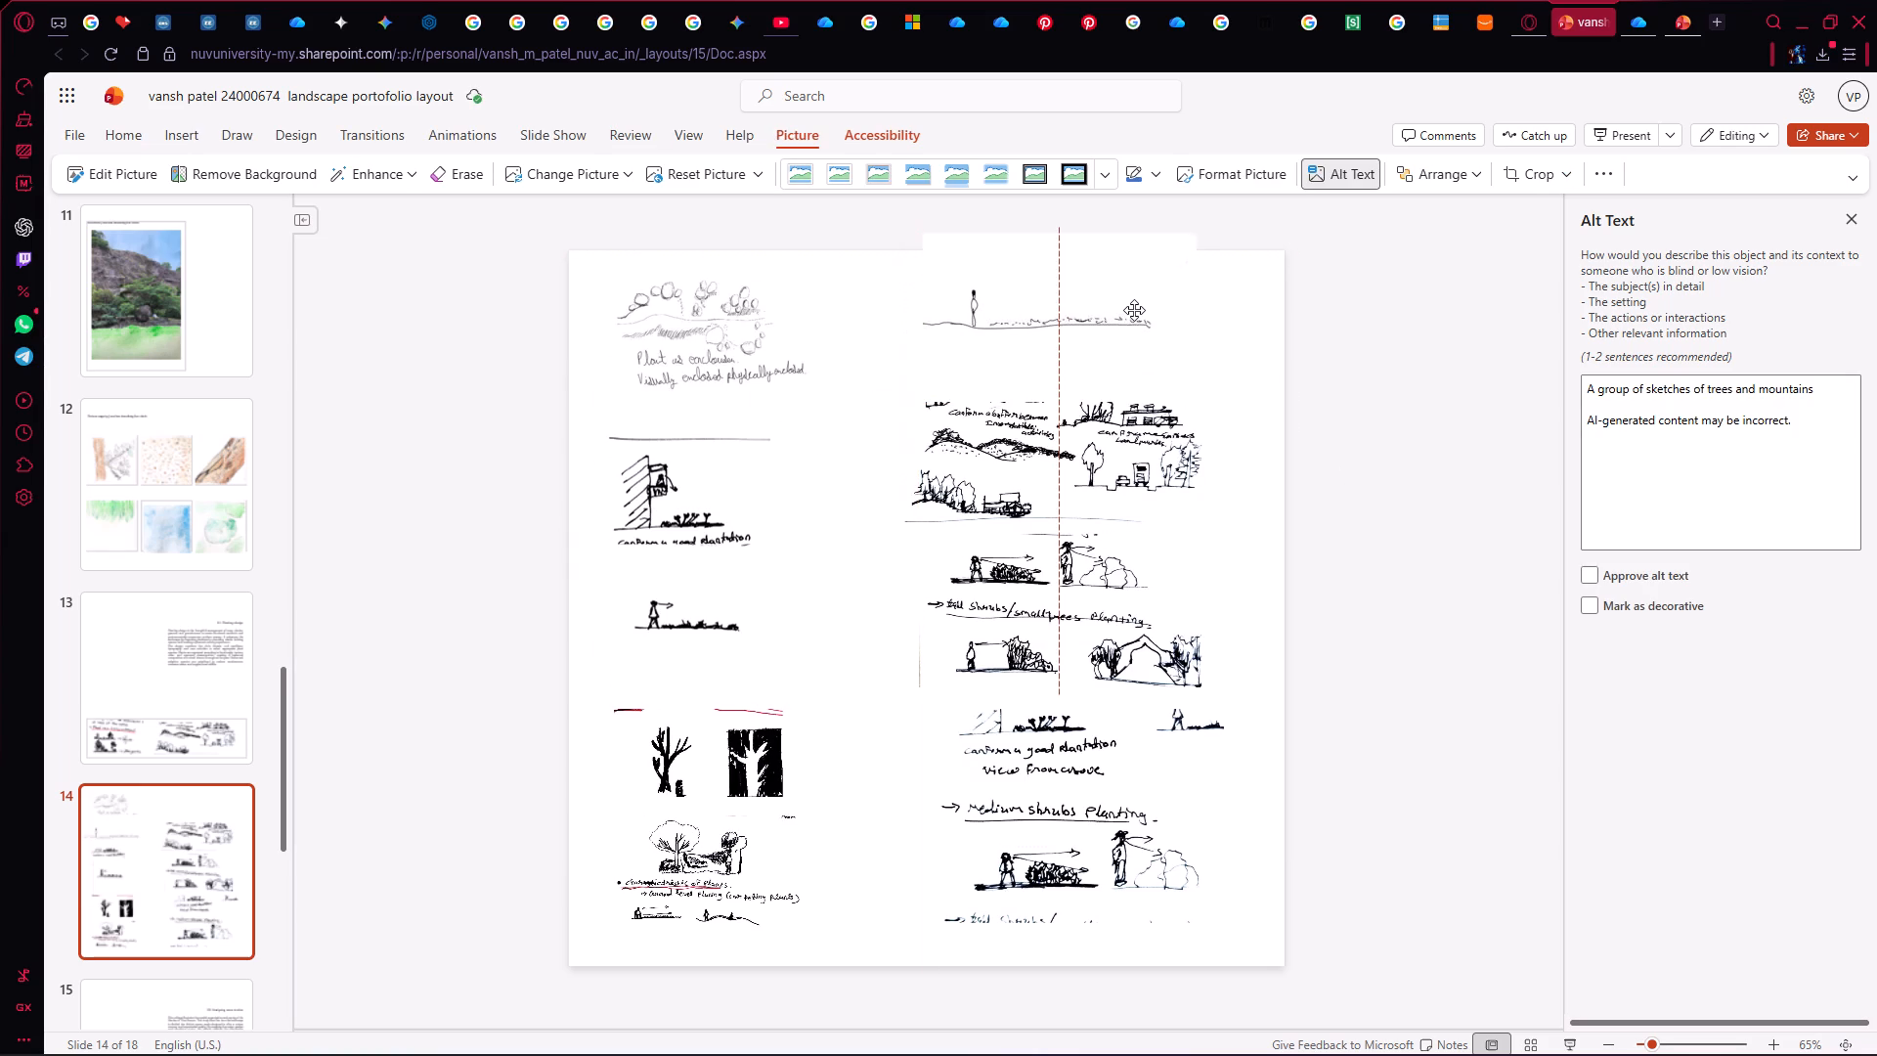
{"action": "left_click_drag", "start_coordinate": [1134, 310], "coordinate": [1134, 313]}
{"action": "left_click", "coordinate": [1398, 447]}
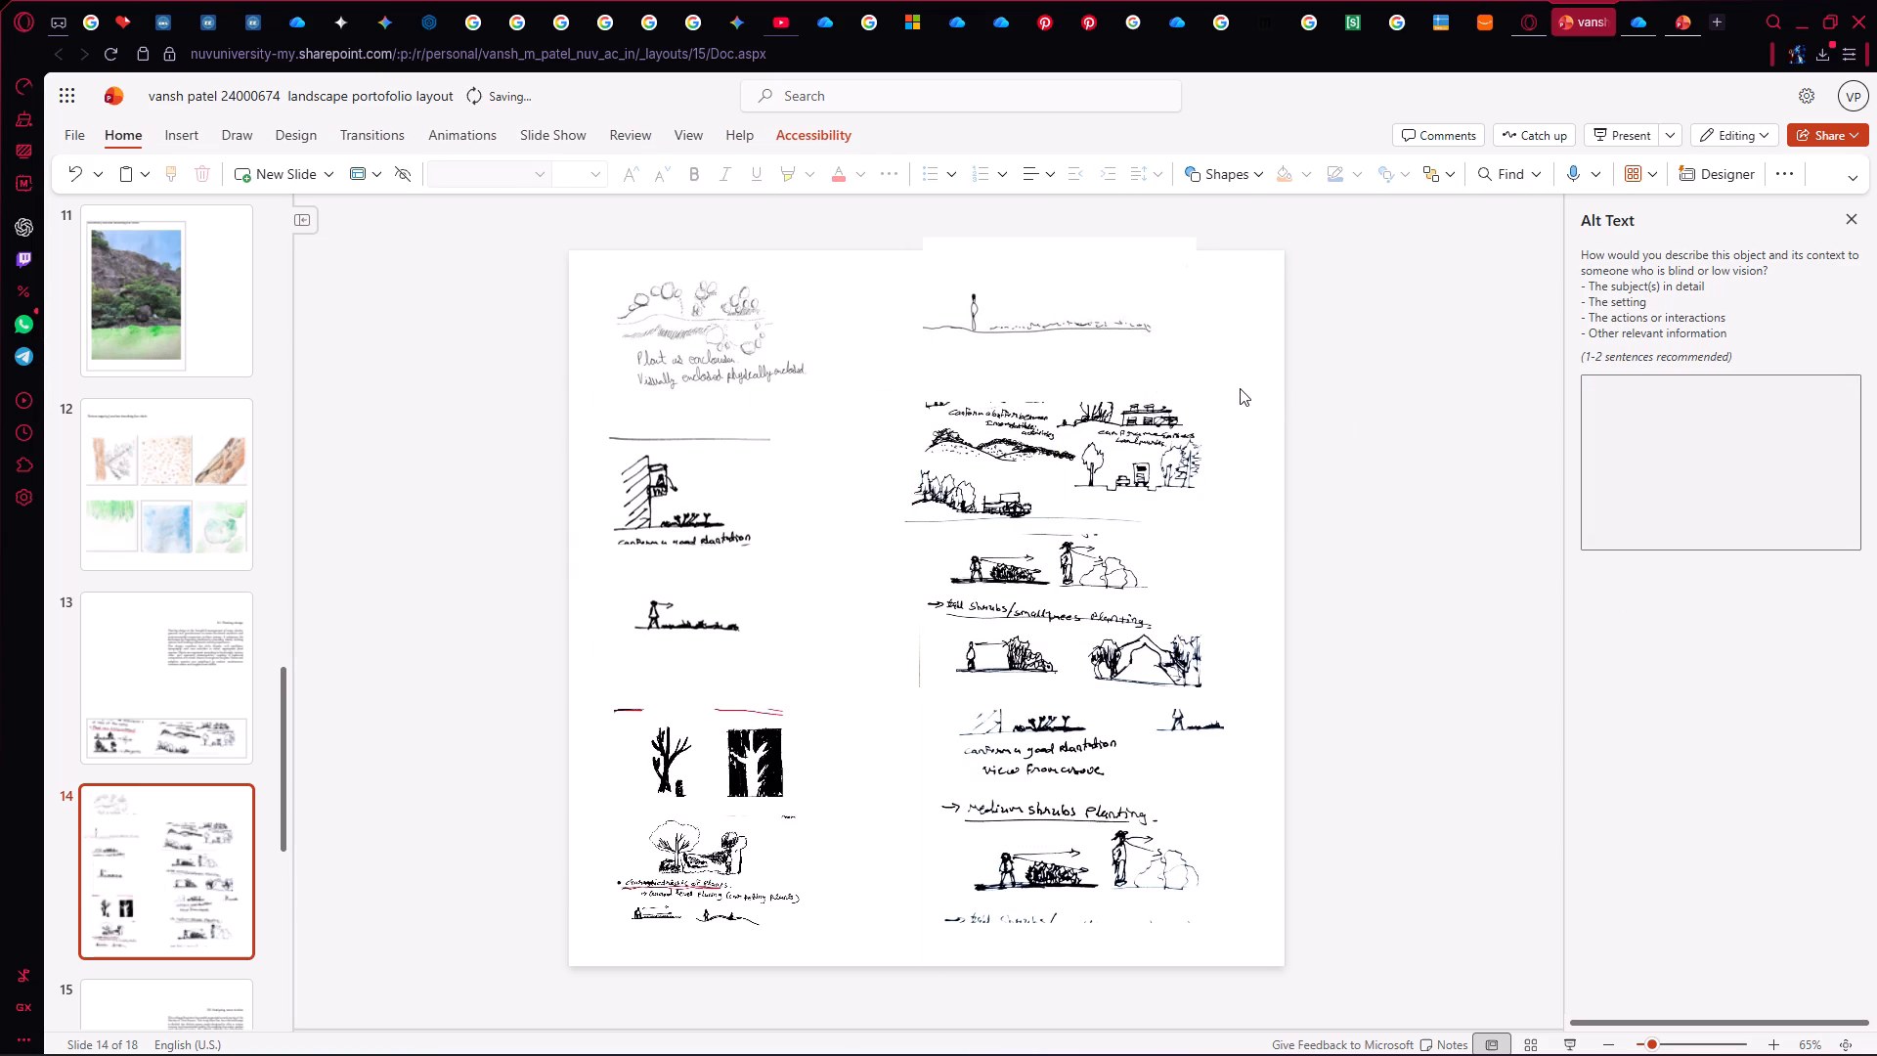
Paste the full sketch sheet again as an image and crop it to the mountain sketch in its upper-right corner.
{"action": "key", "text": "ctrl+v"}
{"action": "left_click", "coordinate": [1240, 387], "text": "ctrl"}
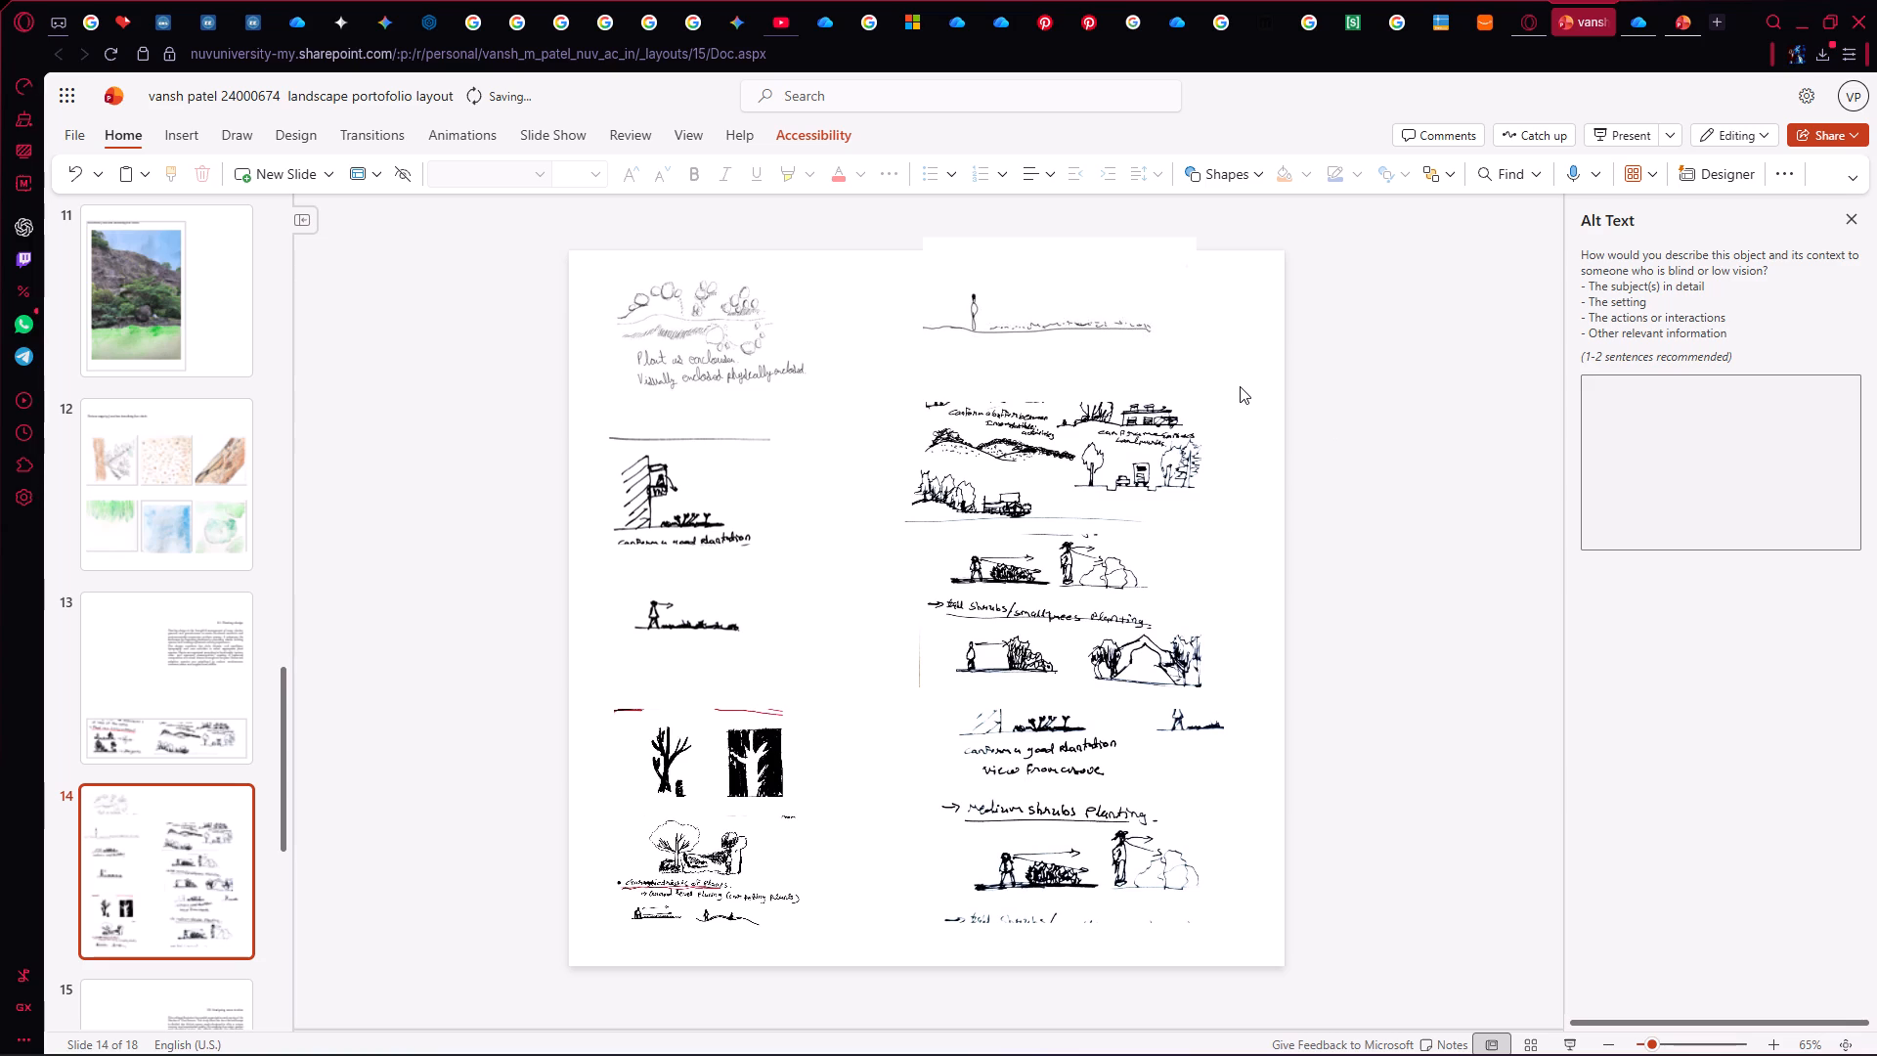
{"action": "right_click", "coordinate": [1240, 386]}
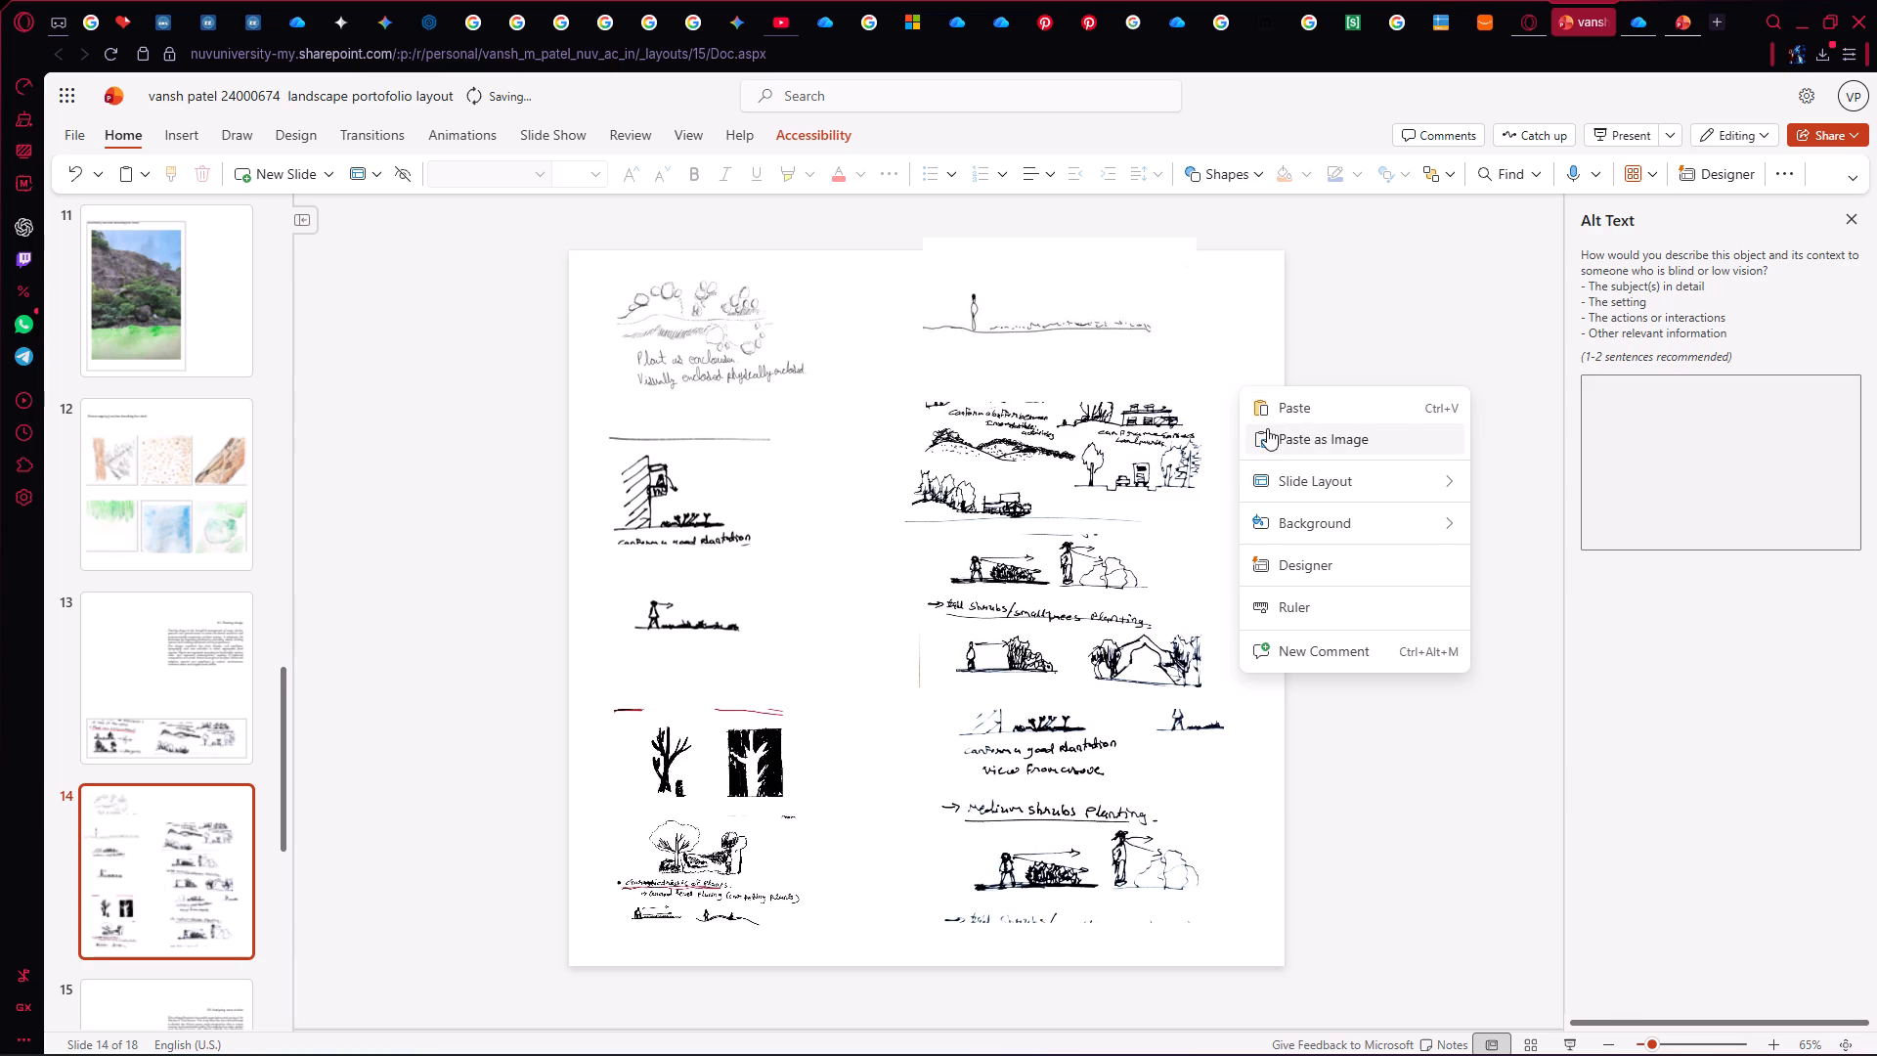
{"action": "left_click", "coordinate": [1272, 435]}
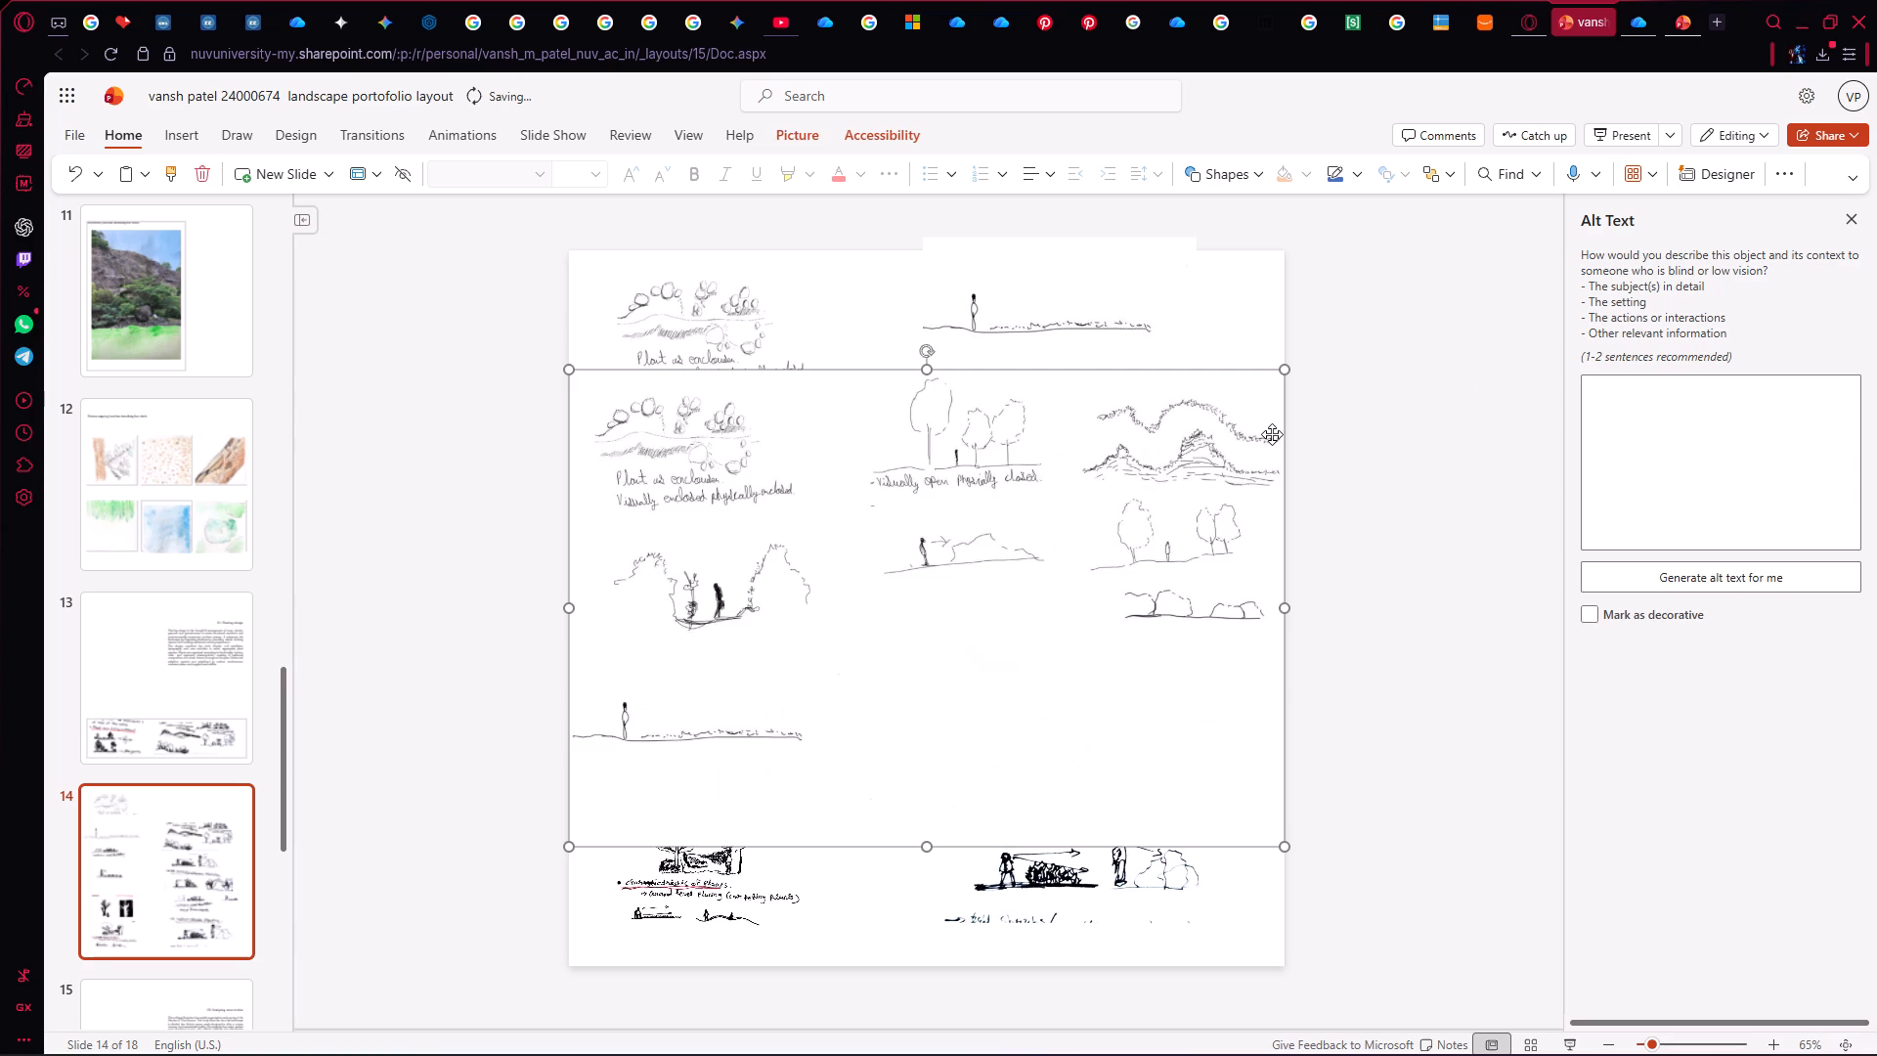
{"action": "right_click", "coordinate": [1013, 514]}
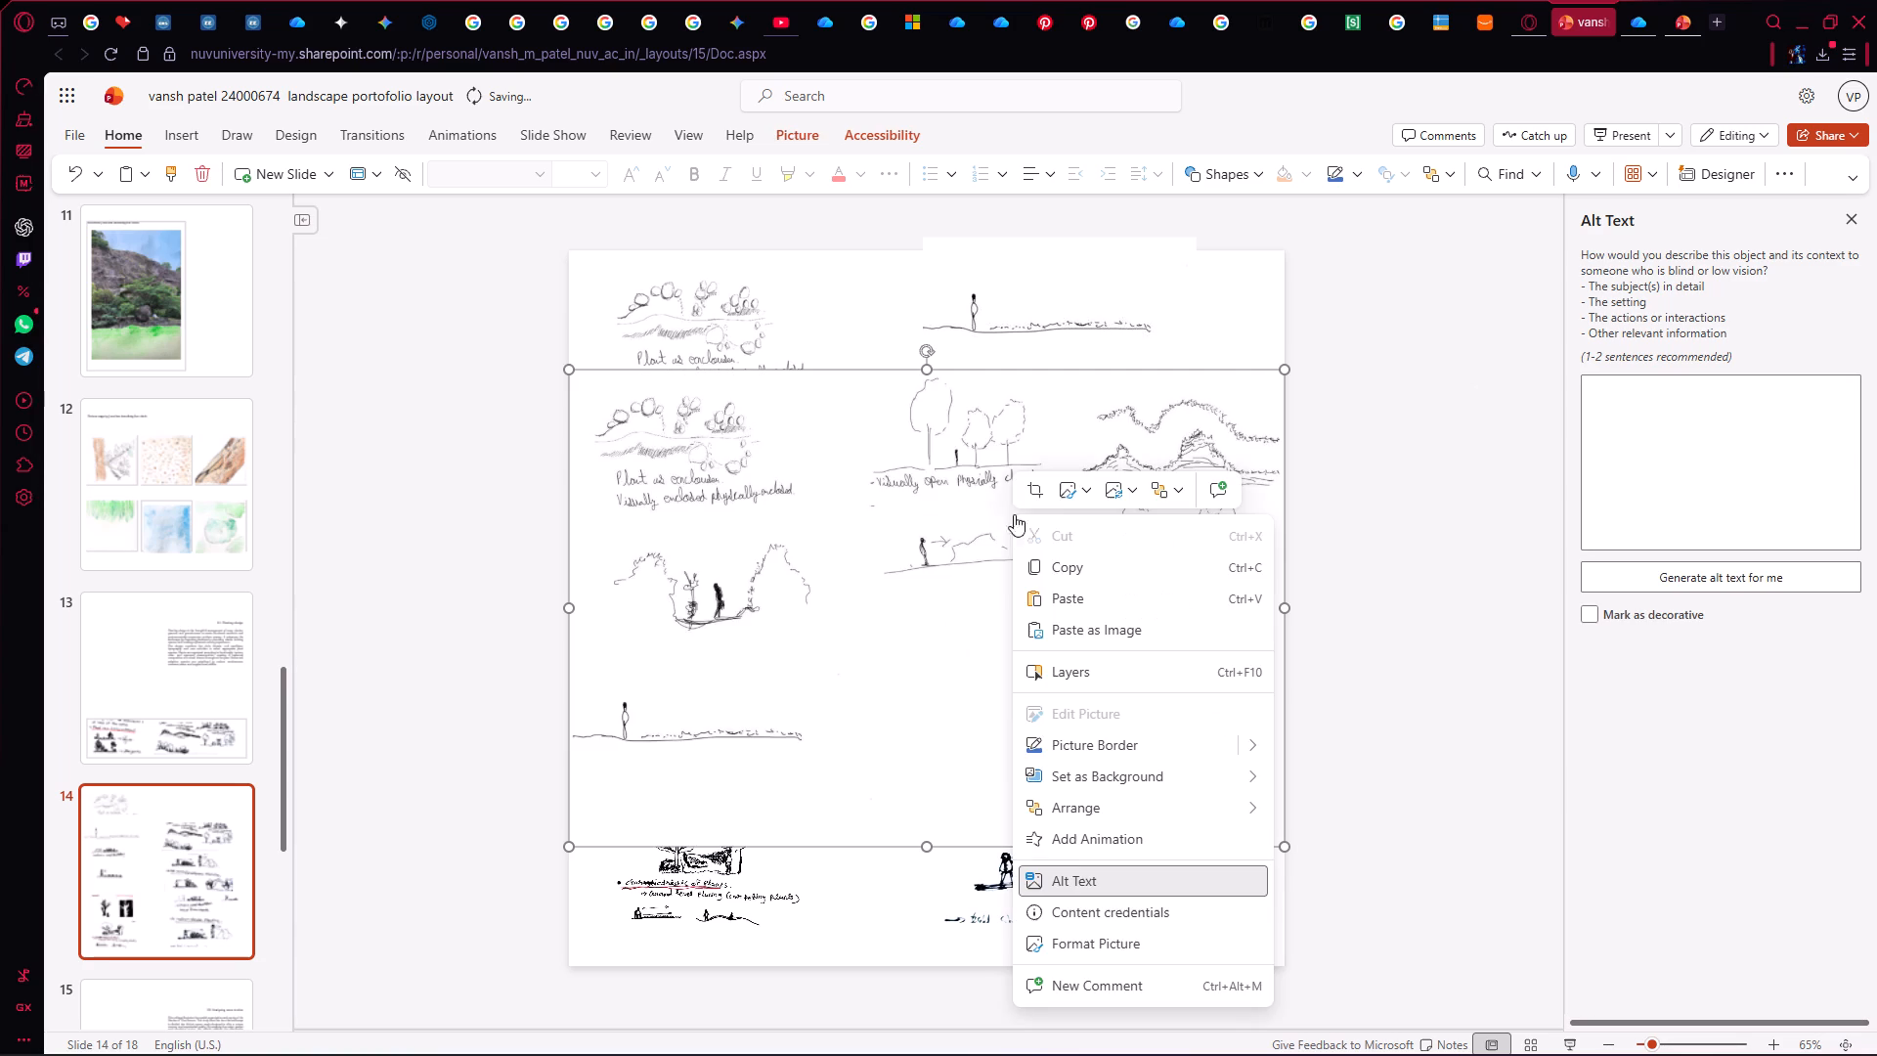
{"action": "left_click", "coordinate": [1036, 497]}
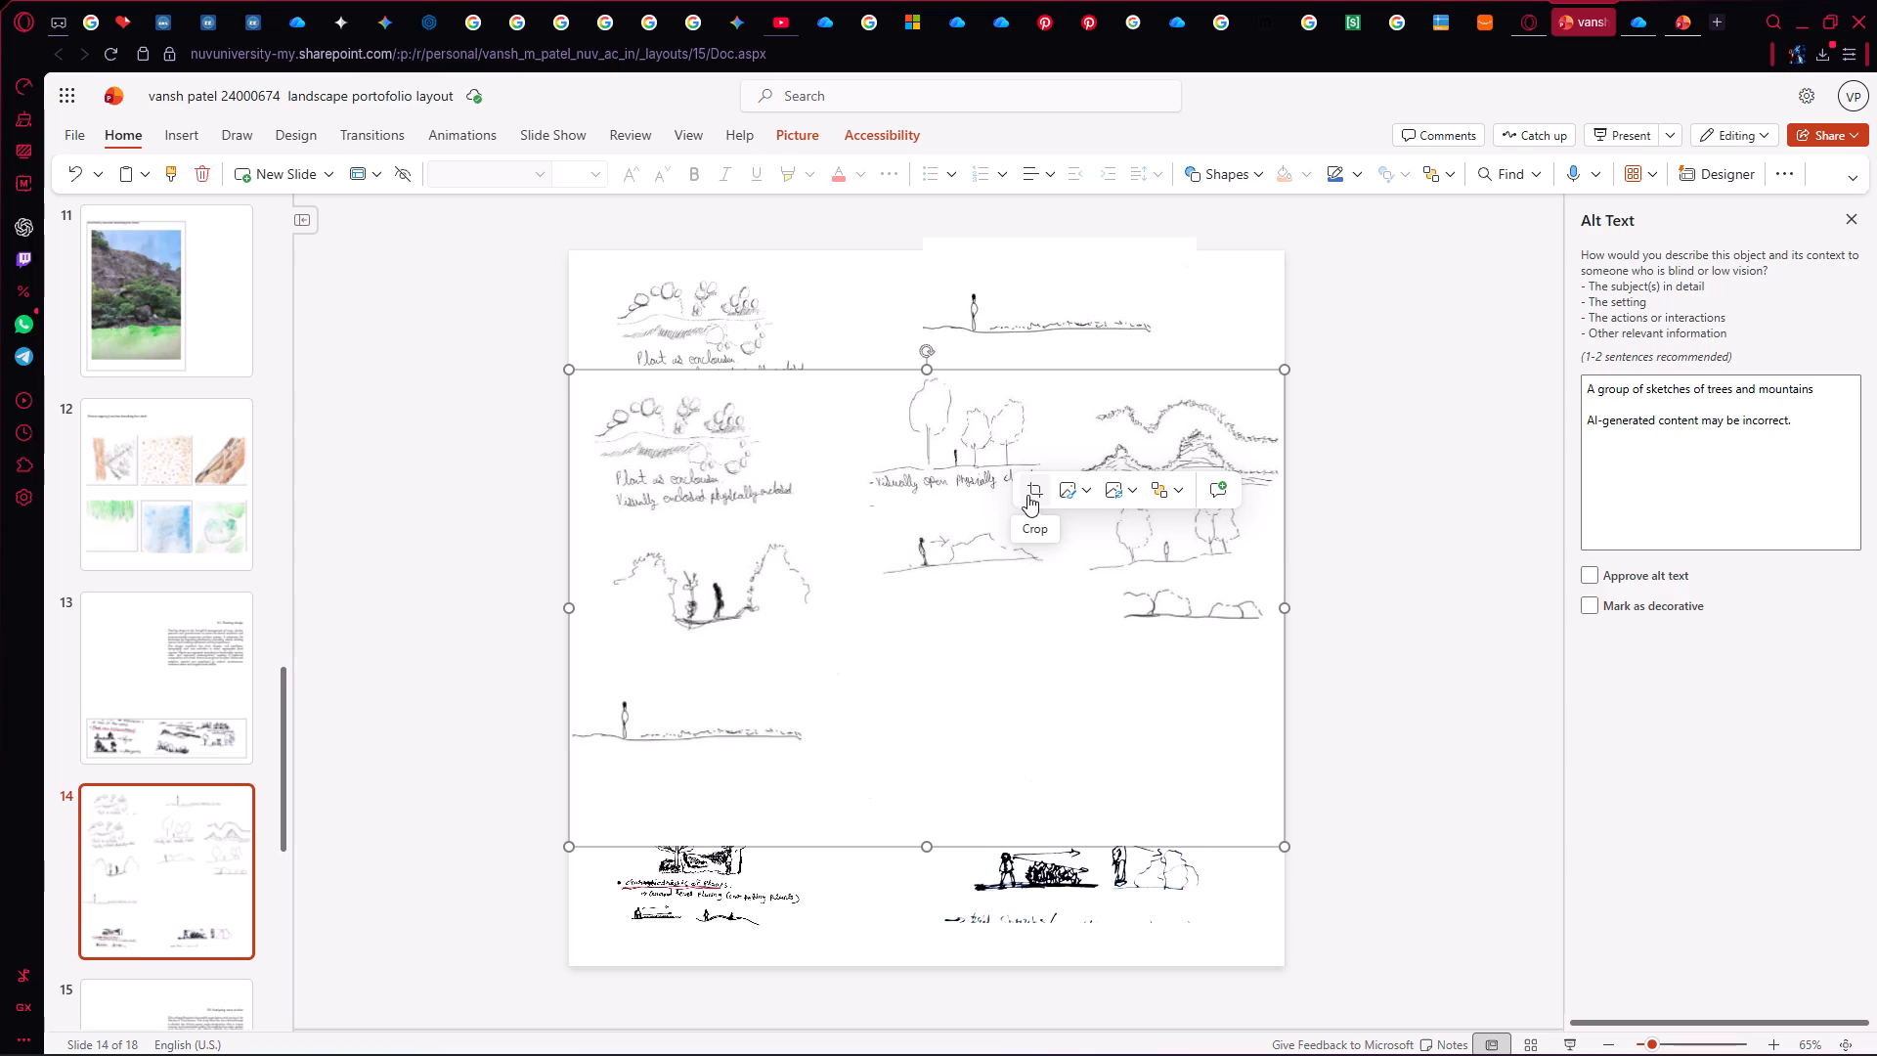
{"action": "left_click", "coordinate": [1027, 493]}
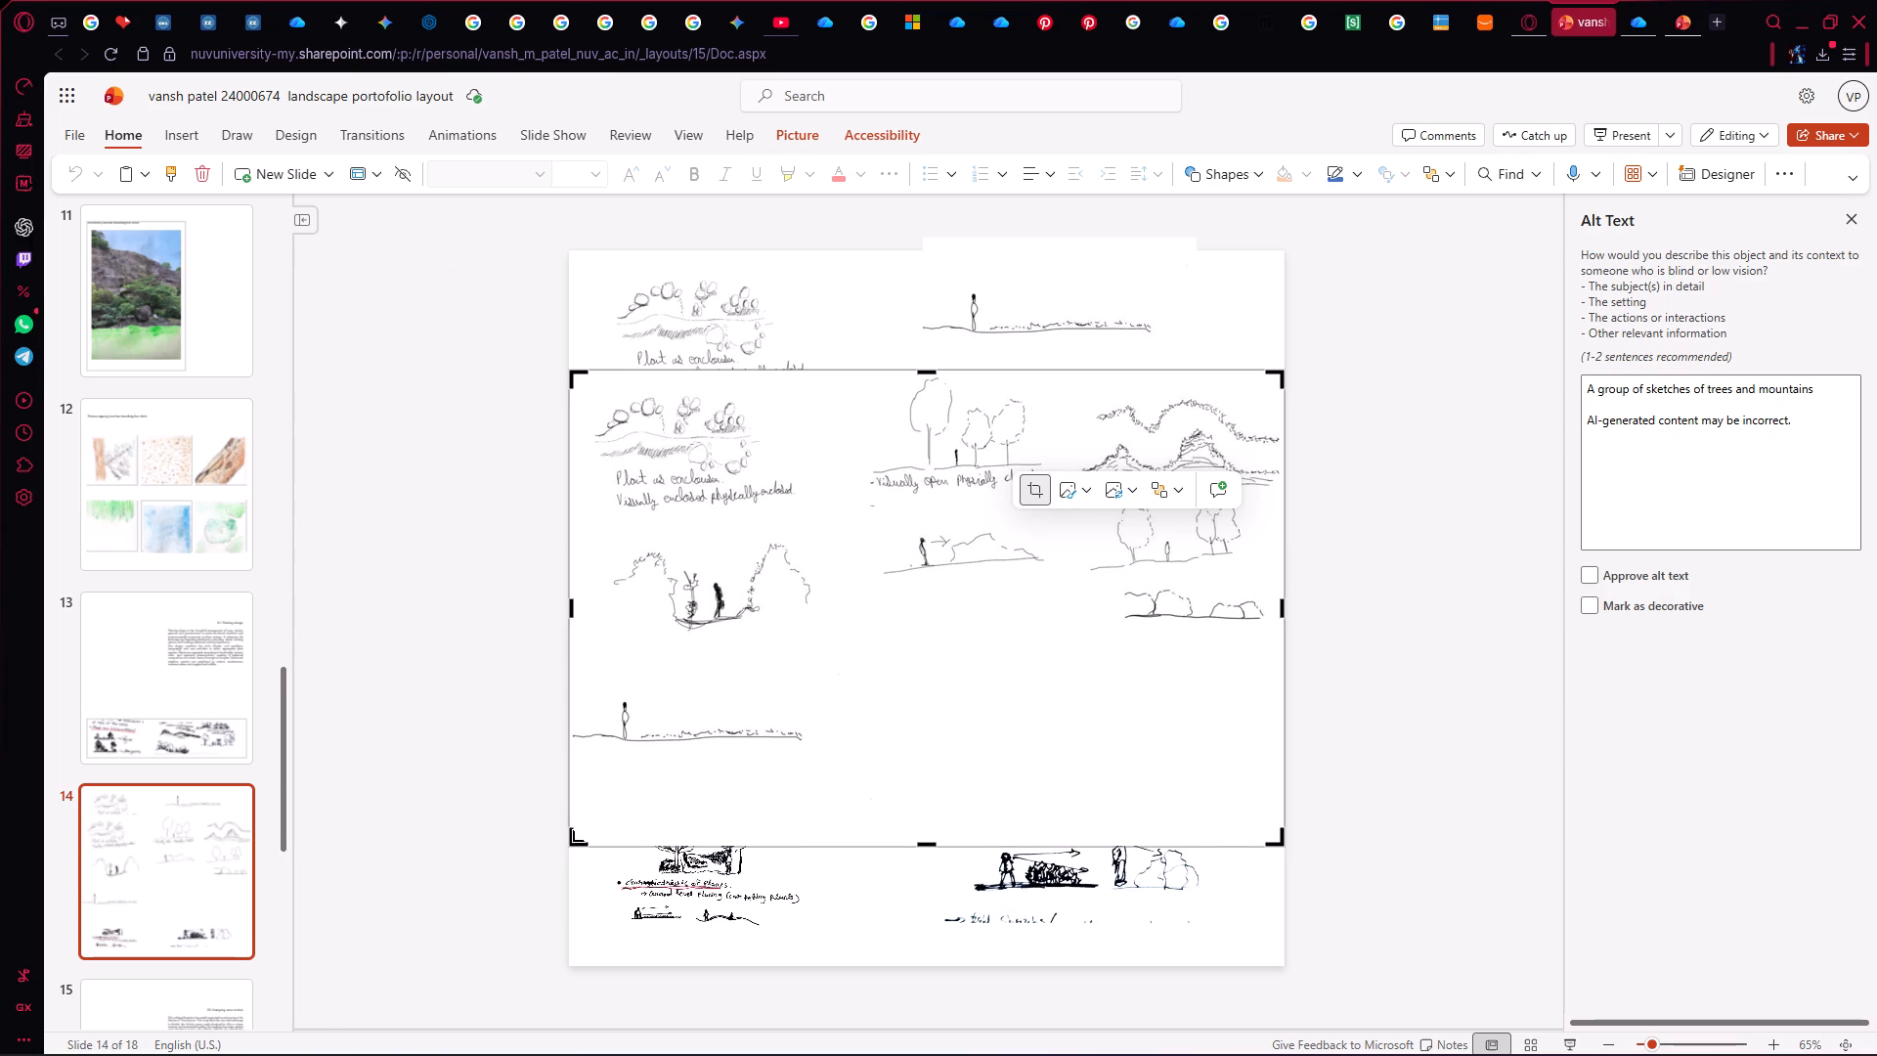
{"action": "left_click_drag", "start_coordinate": [571, 843], "coordinate": [1023, 496]}
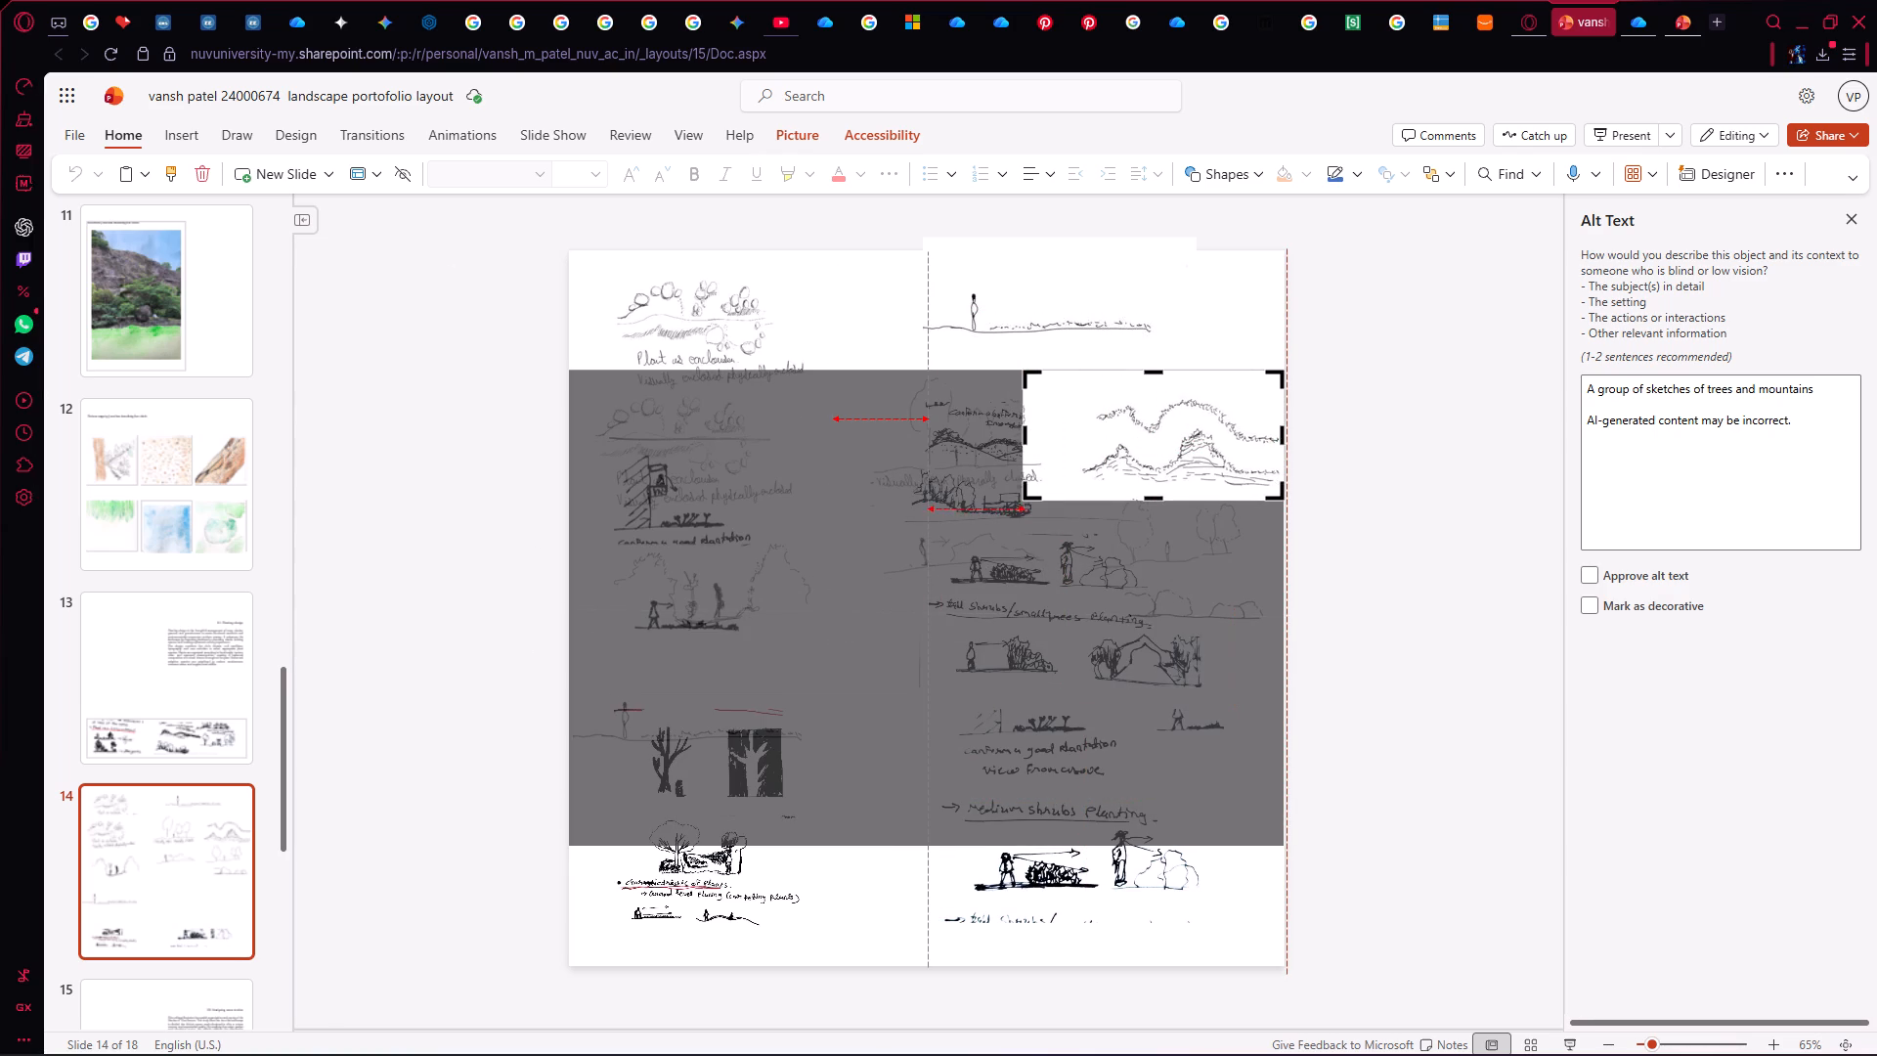
{"action": "left_click_drag", "start_coordinate": [1023, 496], "coordinate": [1031, 496]}
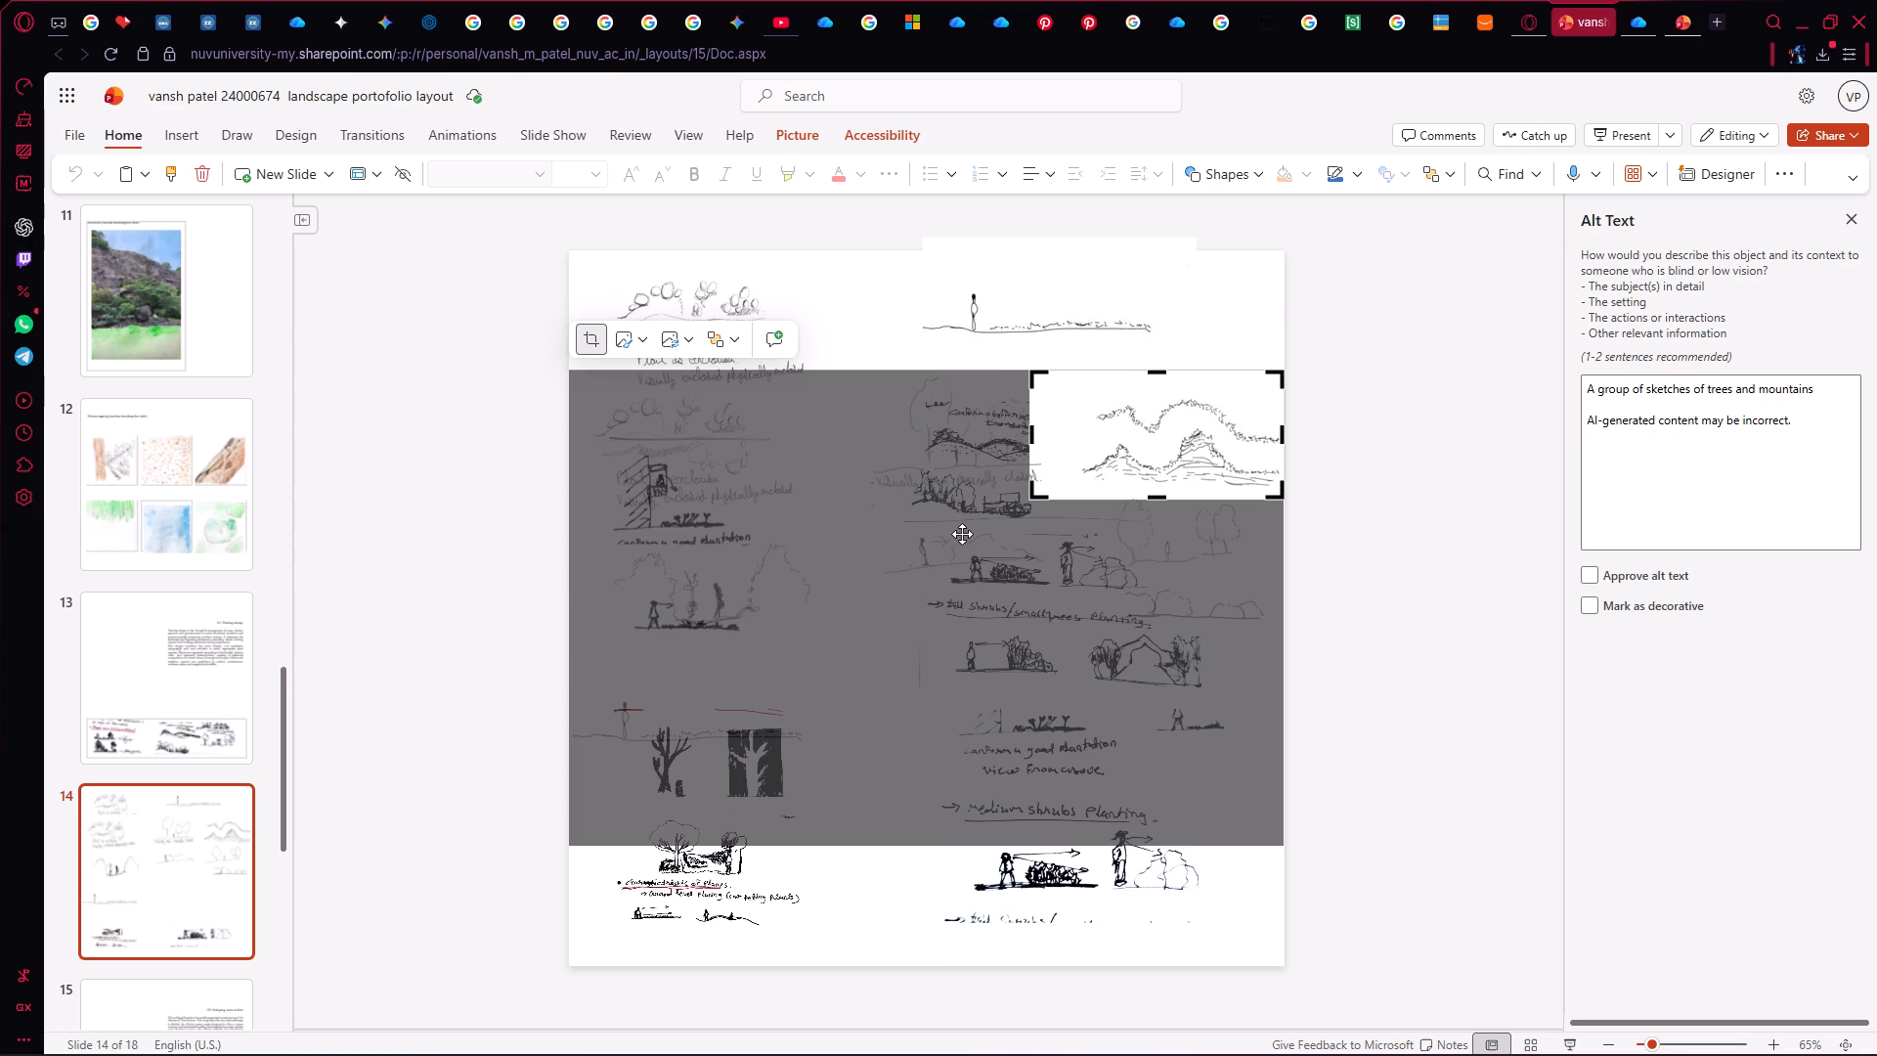
{"action": "key", "text": "Return"}
Shrink the cropped mountain sketch and place it in the gap between slide 14's two columns, beside the small walking-figure sketch.
{"action": "left_click_drag", "start_coordinate": [1229, 476], "coordinate": [1216, 501]}
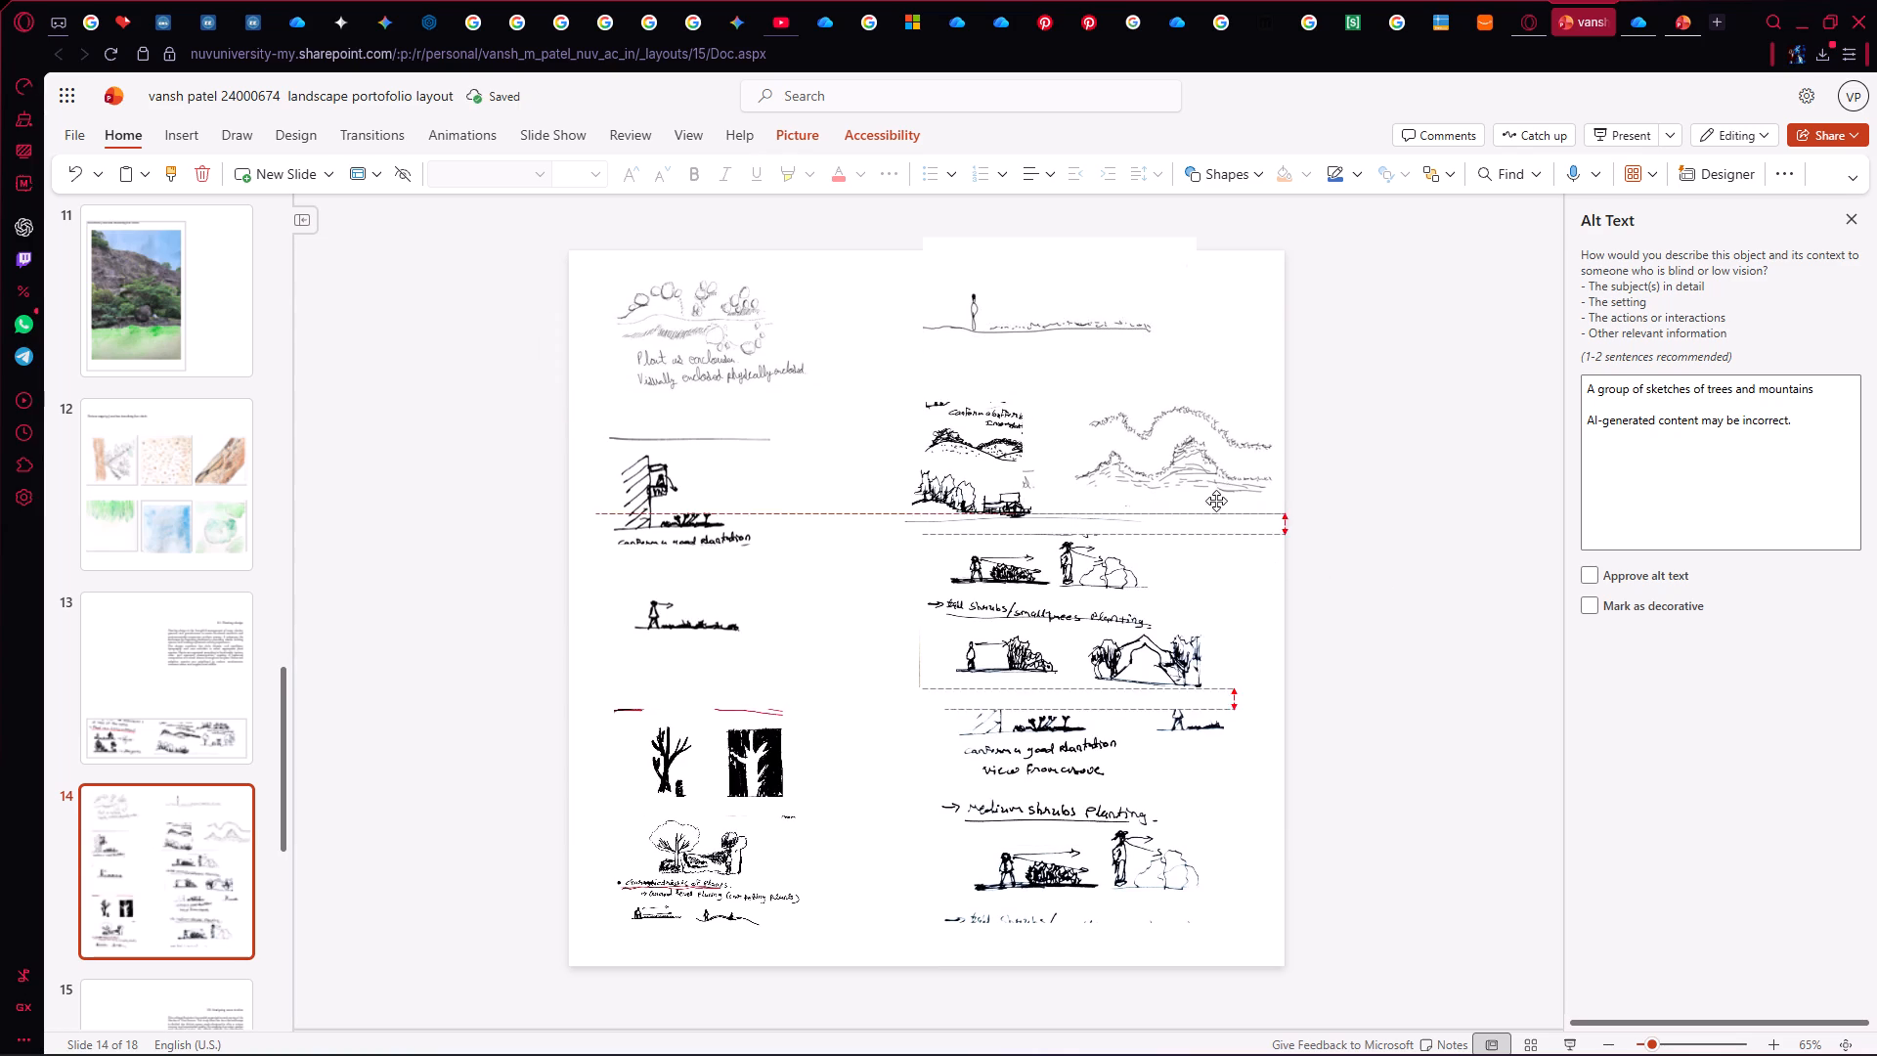
{"action": "left_click_drag", "start_coordinate": [1216, 501], "coordinate": [1102, 542]}
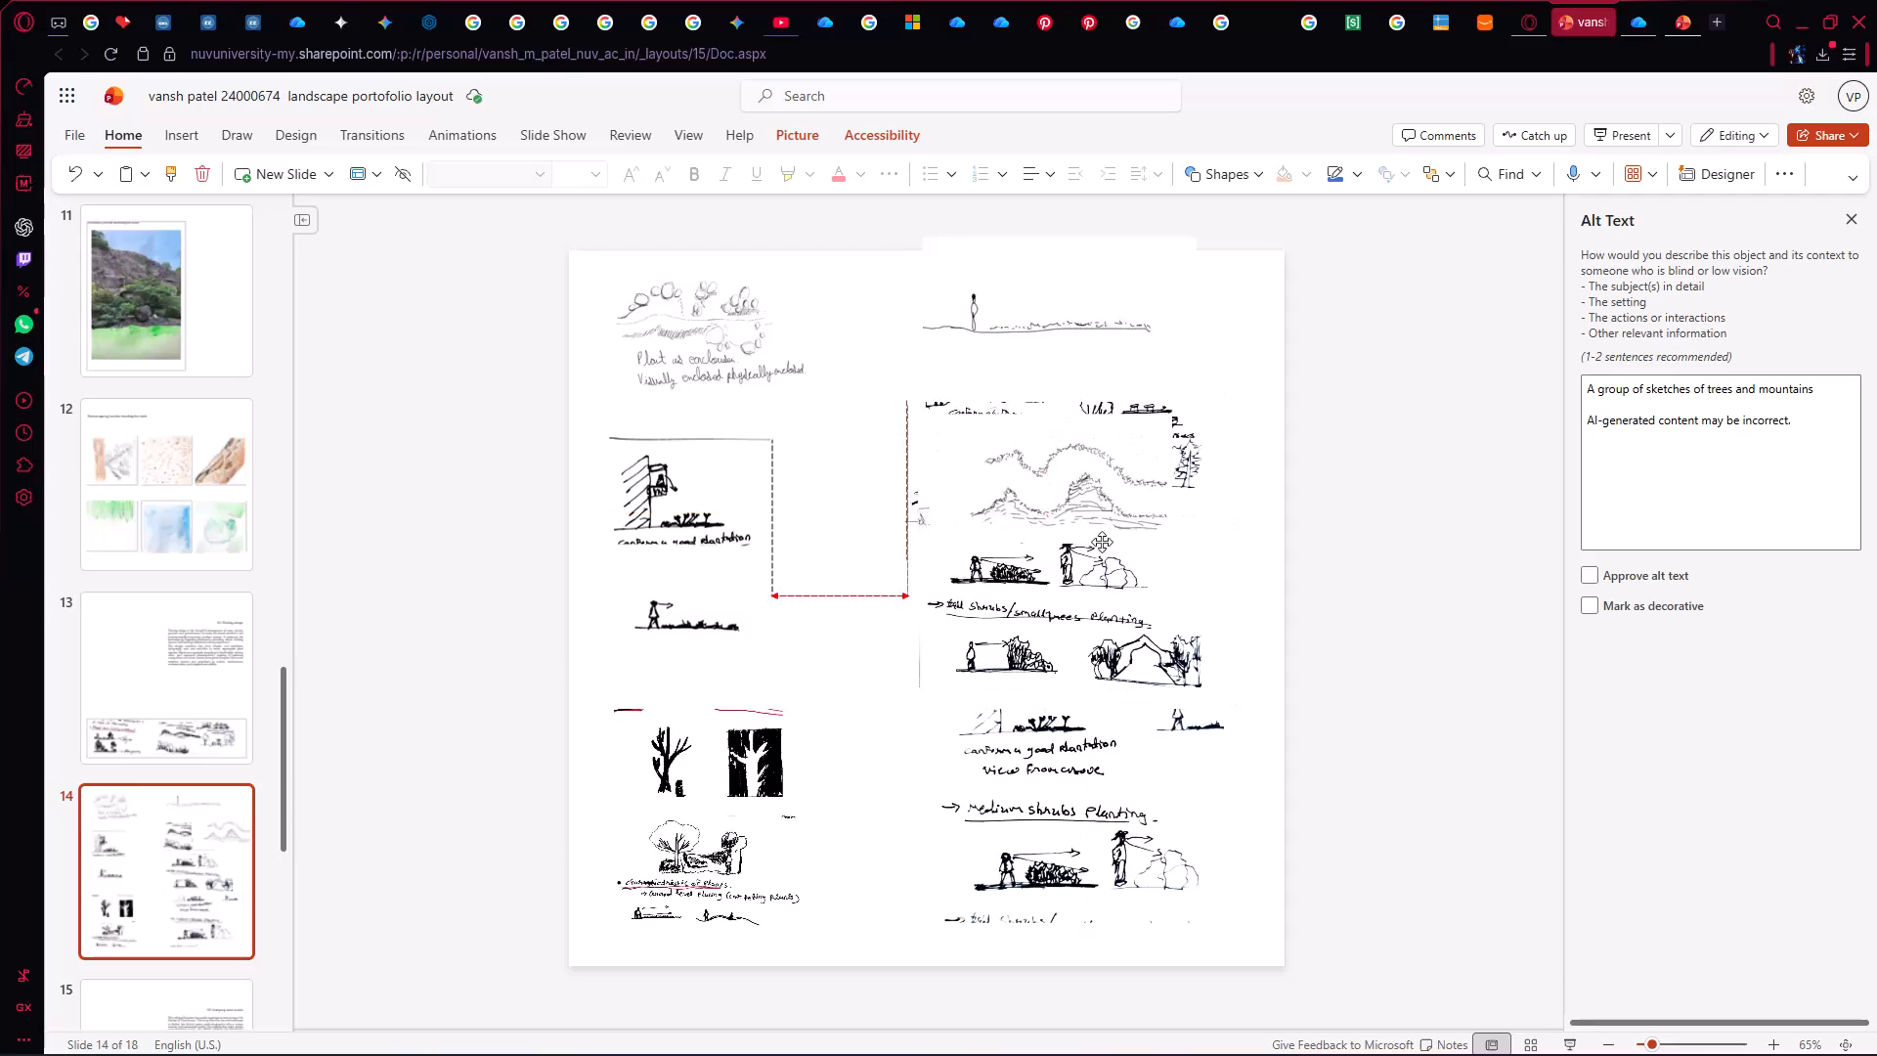
{"action": "left_click_drag", "start_coordinate": [1102, 542], "coordinate": [1027, 717]}
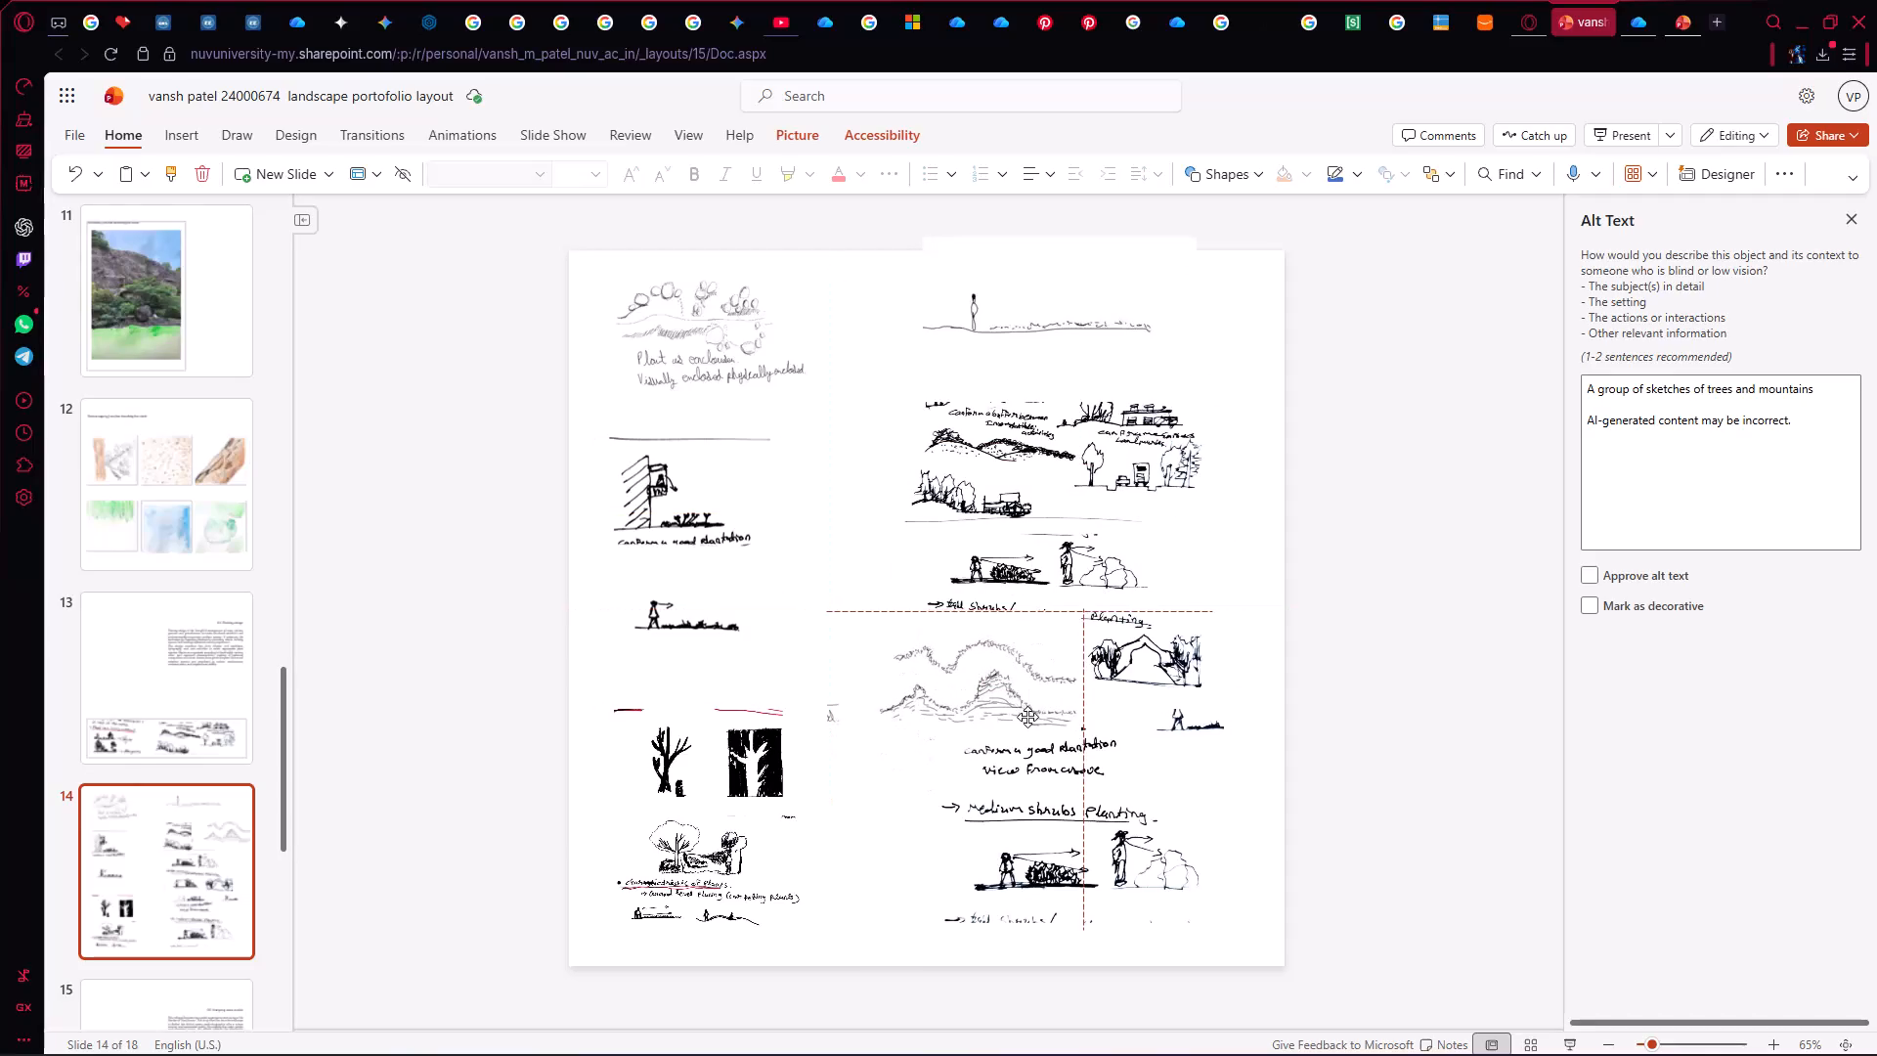
{"action": "left_click_drag", "start_coordinate": [1027, 717], "coordinate": [984, 873]}
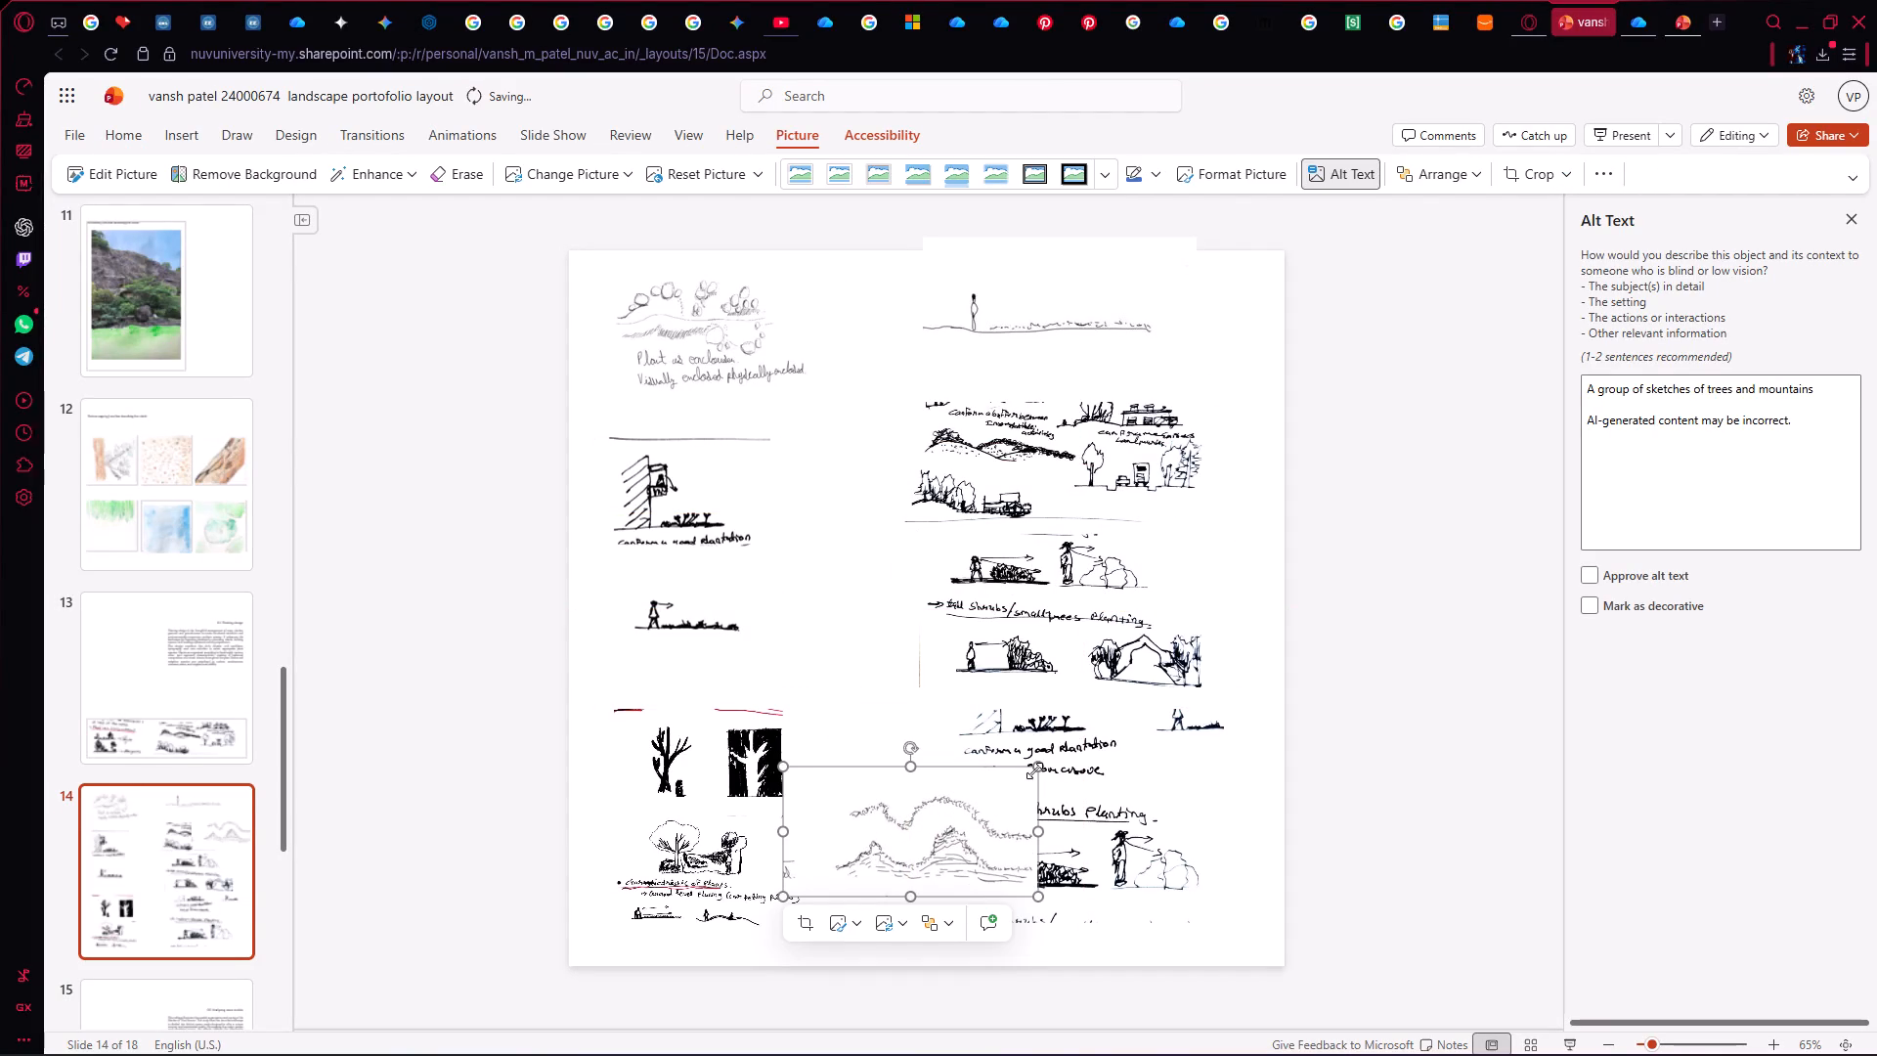
{"action": "left_click_drag", "start_coordinate": [1035, 764], "coordinate": [953, 811]}
{"action": "left_click_drag", "start_coordinate": [888, 809], "coordinate": [864, 608]}
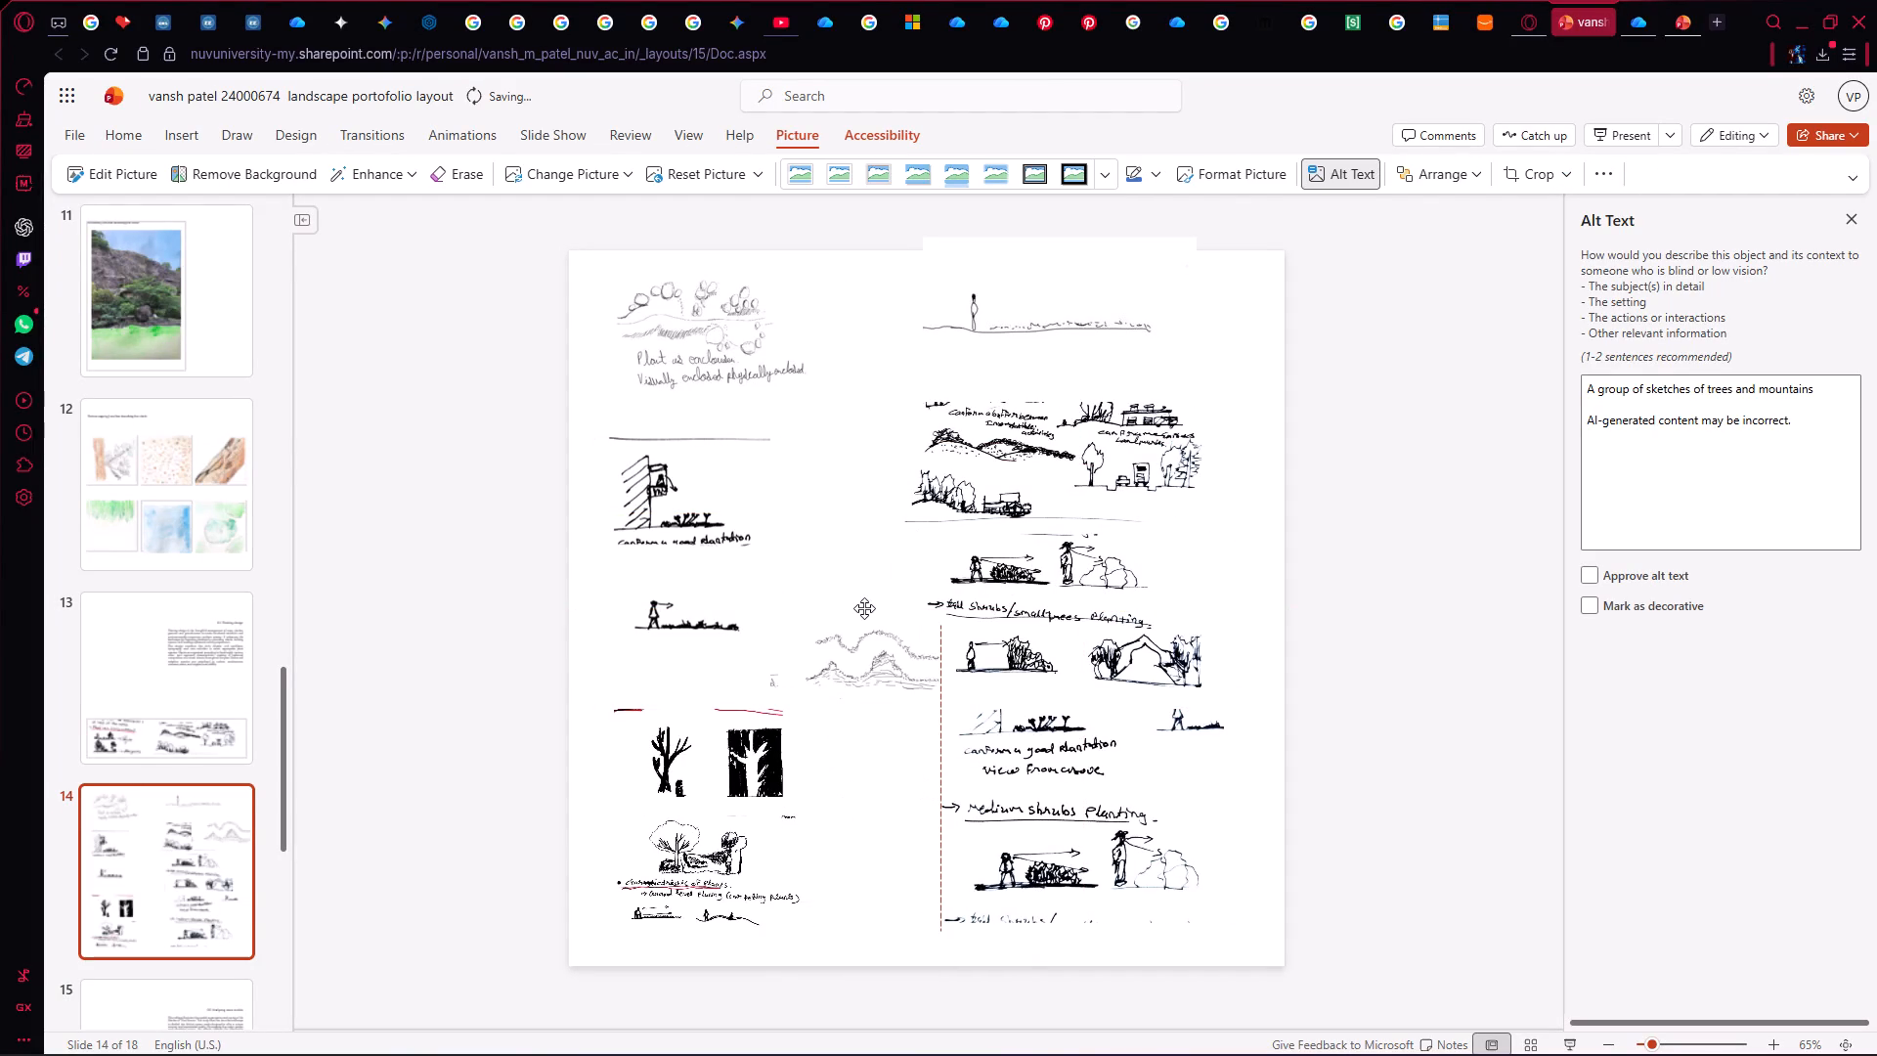
{"action": "left_click_drag", "start_coordinate": [864, 608], "coordinate": [852, 607]}
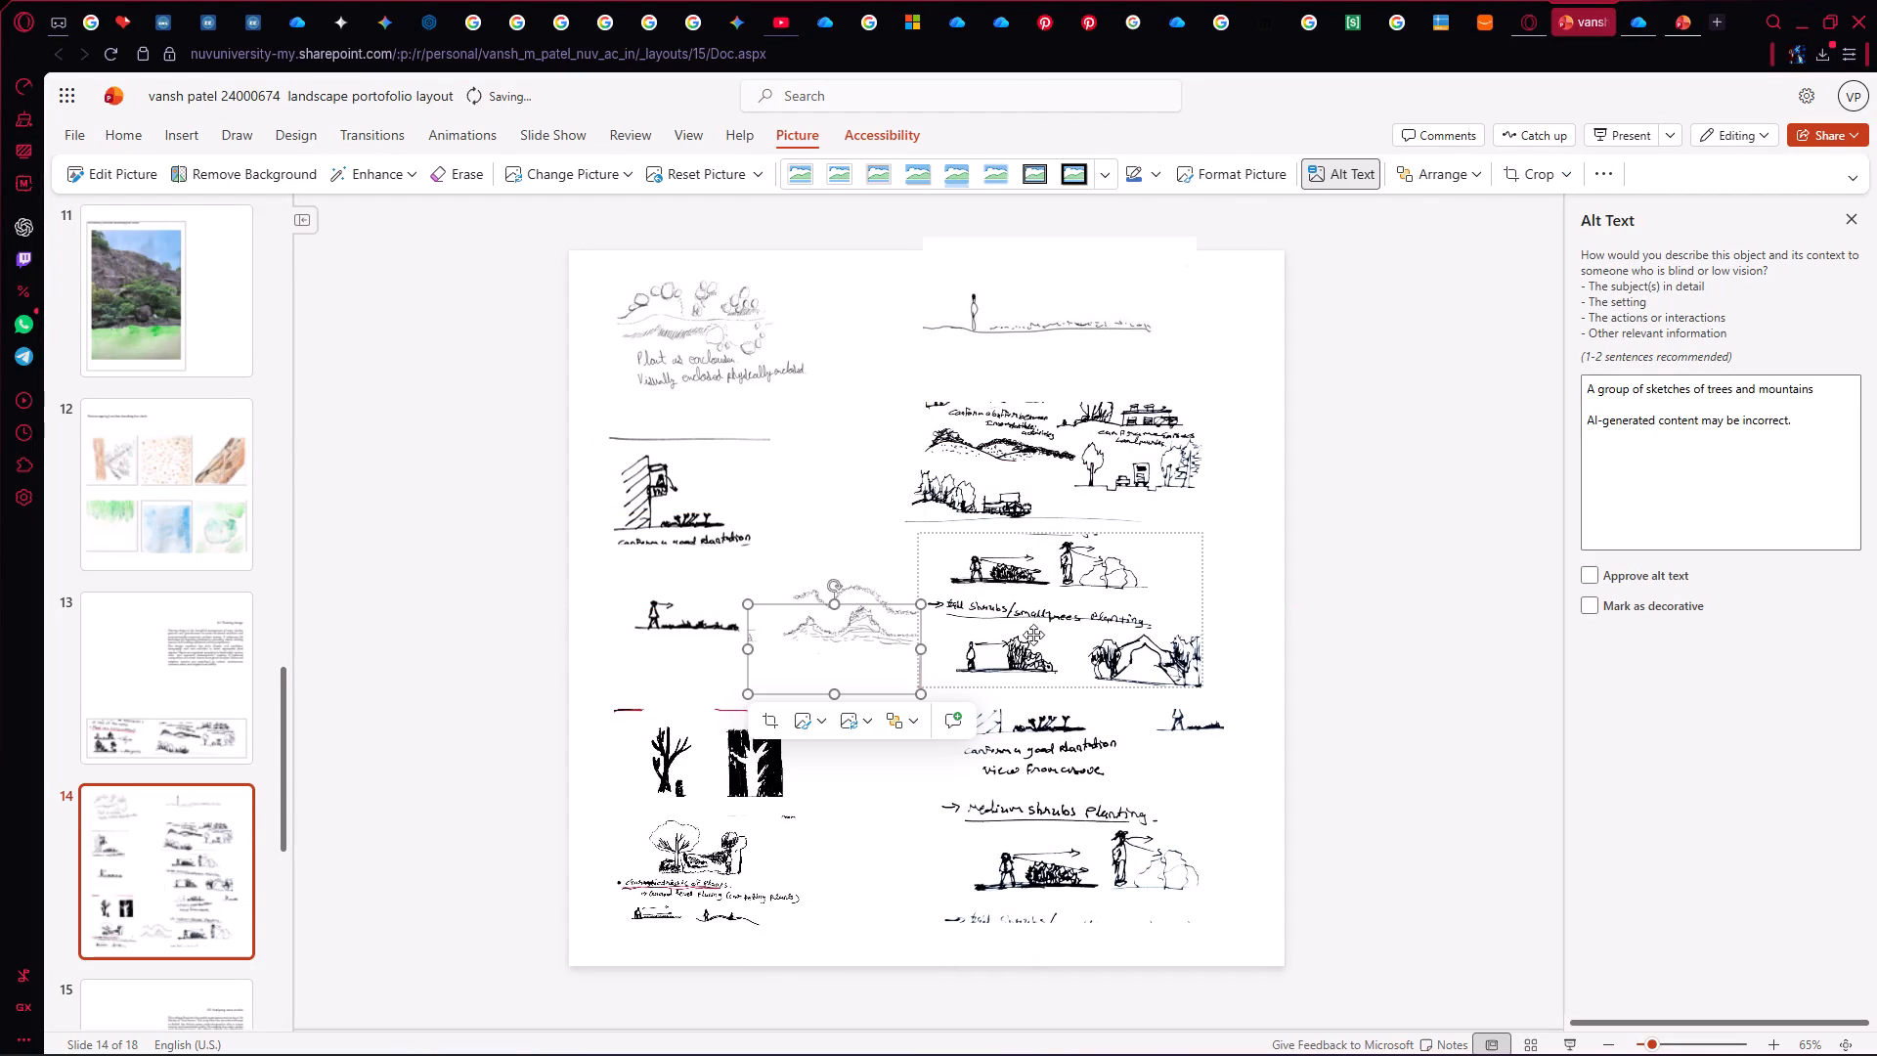
{"action": "left_click", "coordinate": [1372, 642]}
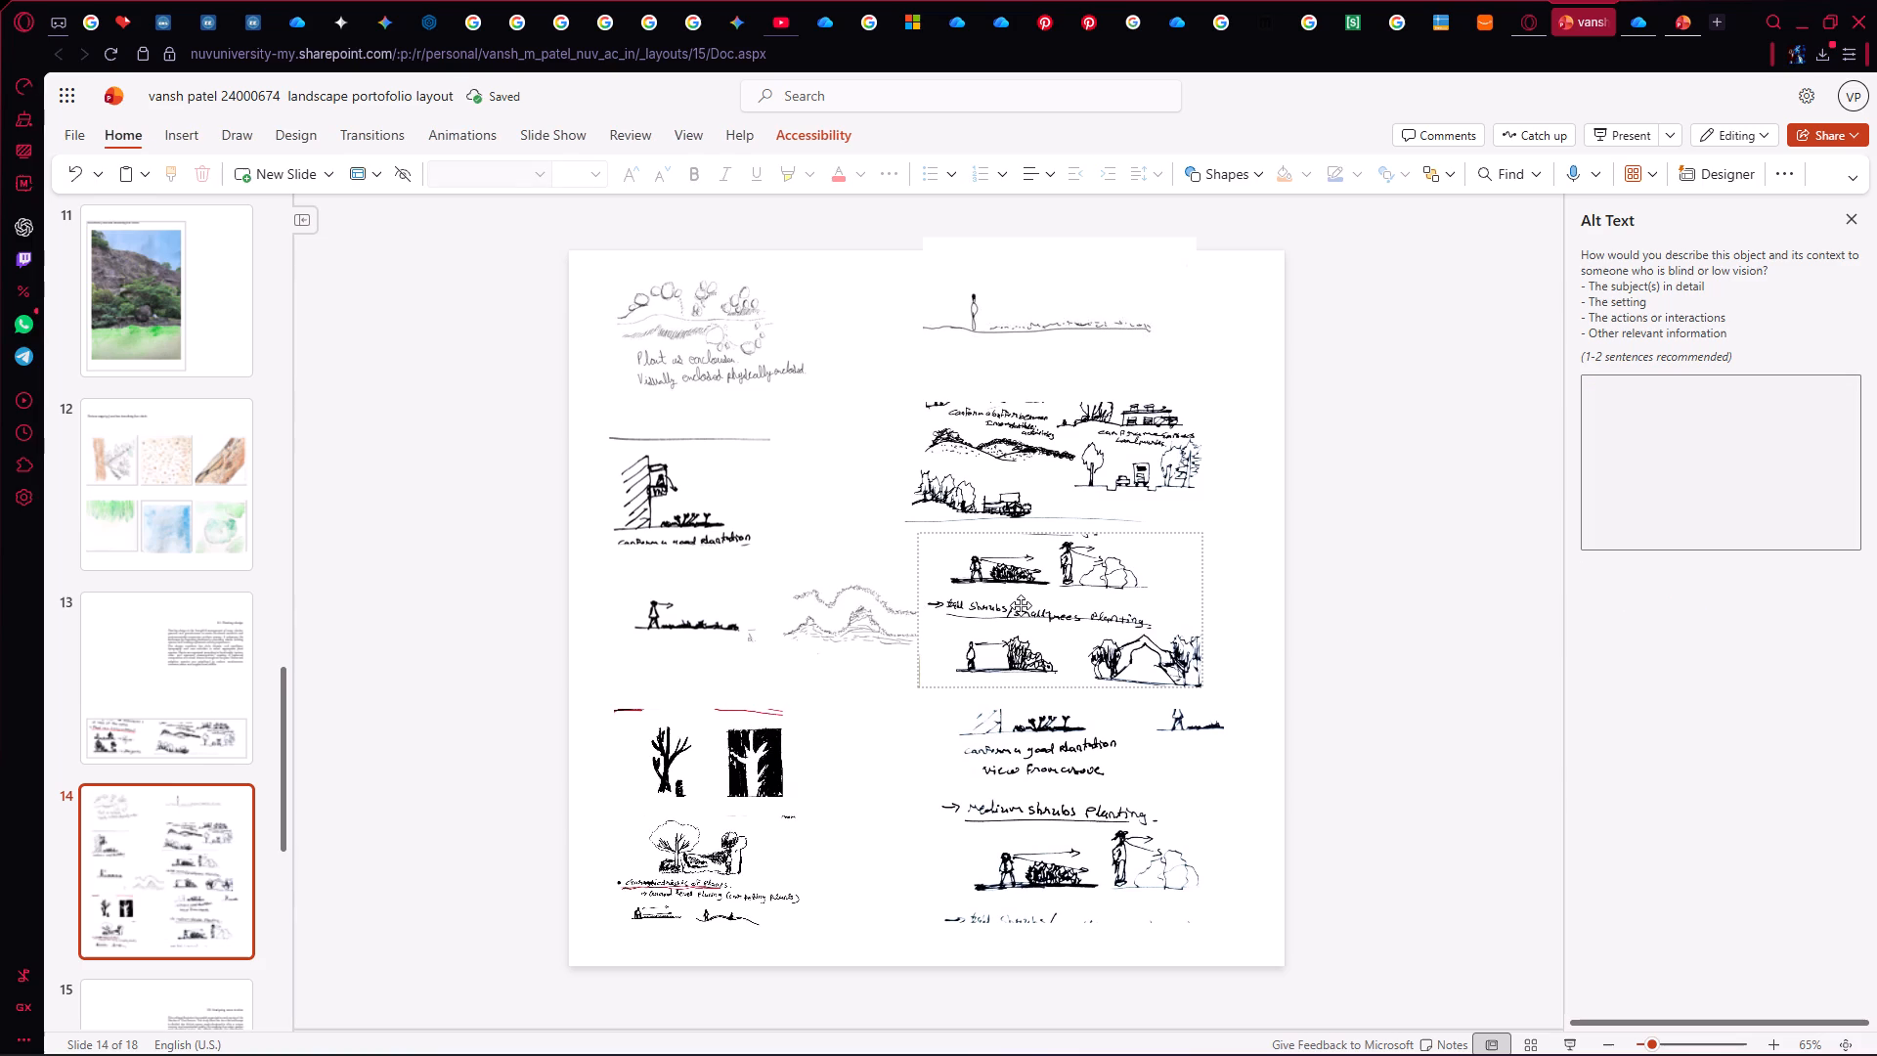
Paste the full sketch sheet once more as an image and crop it to the two figures standing between tall trees.
{"action": "key", "text": "ctrl+v"}
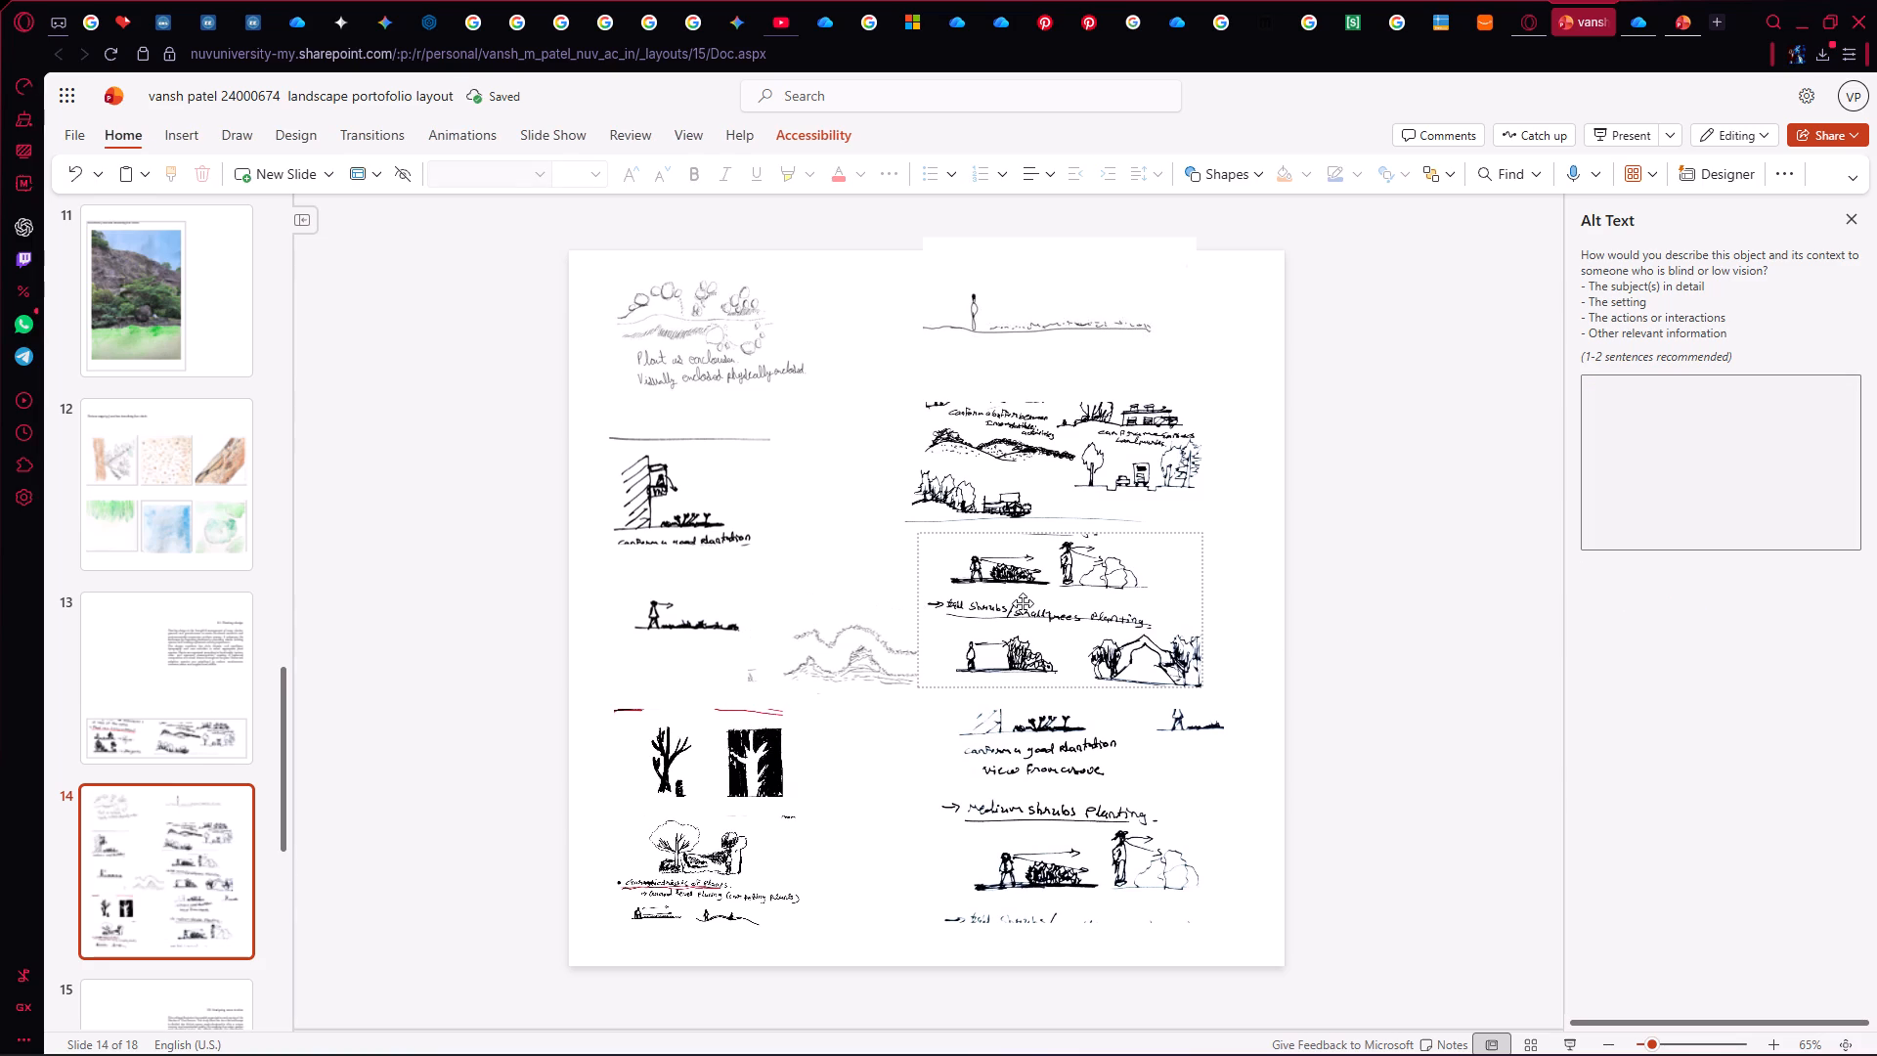
{"action": "right_click", "coordinate": [1263, 557]}
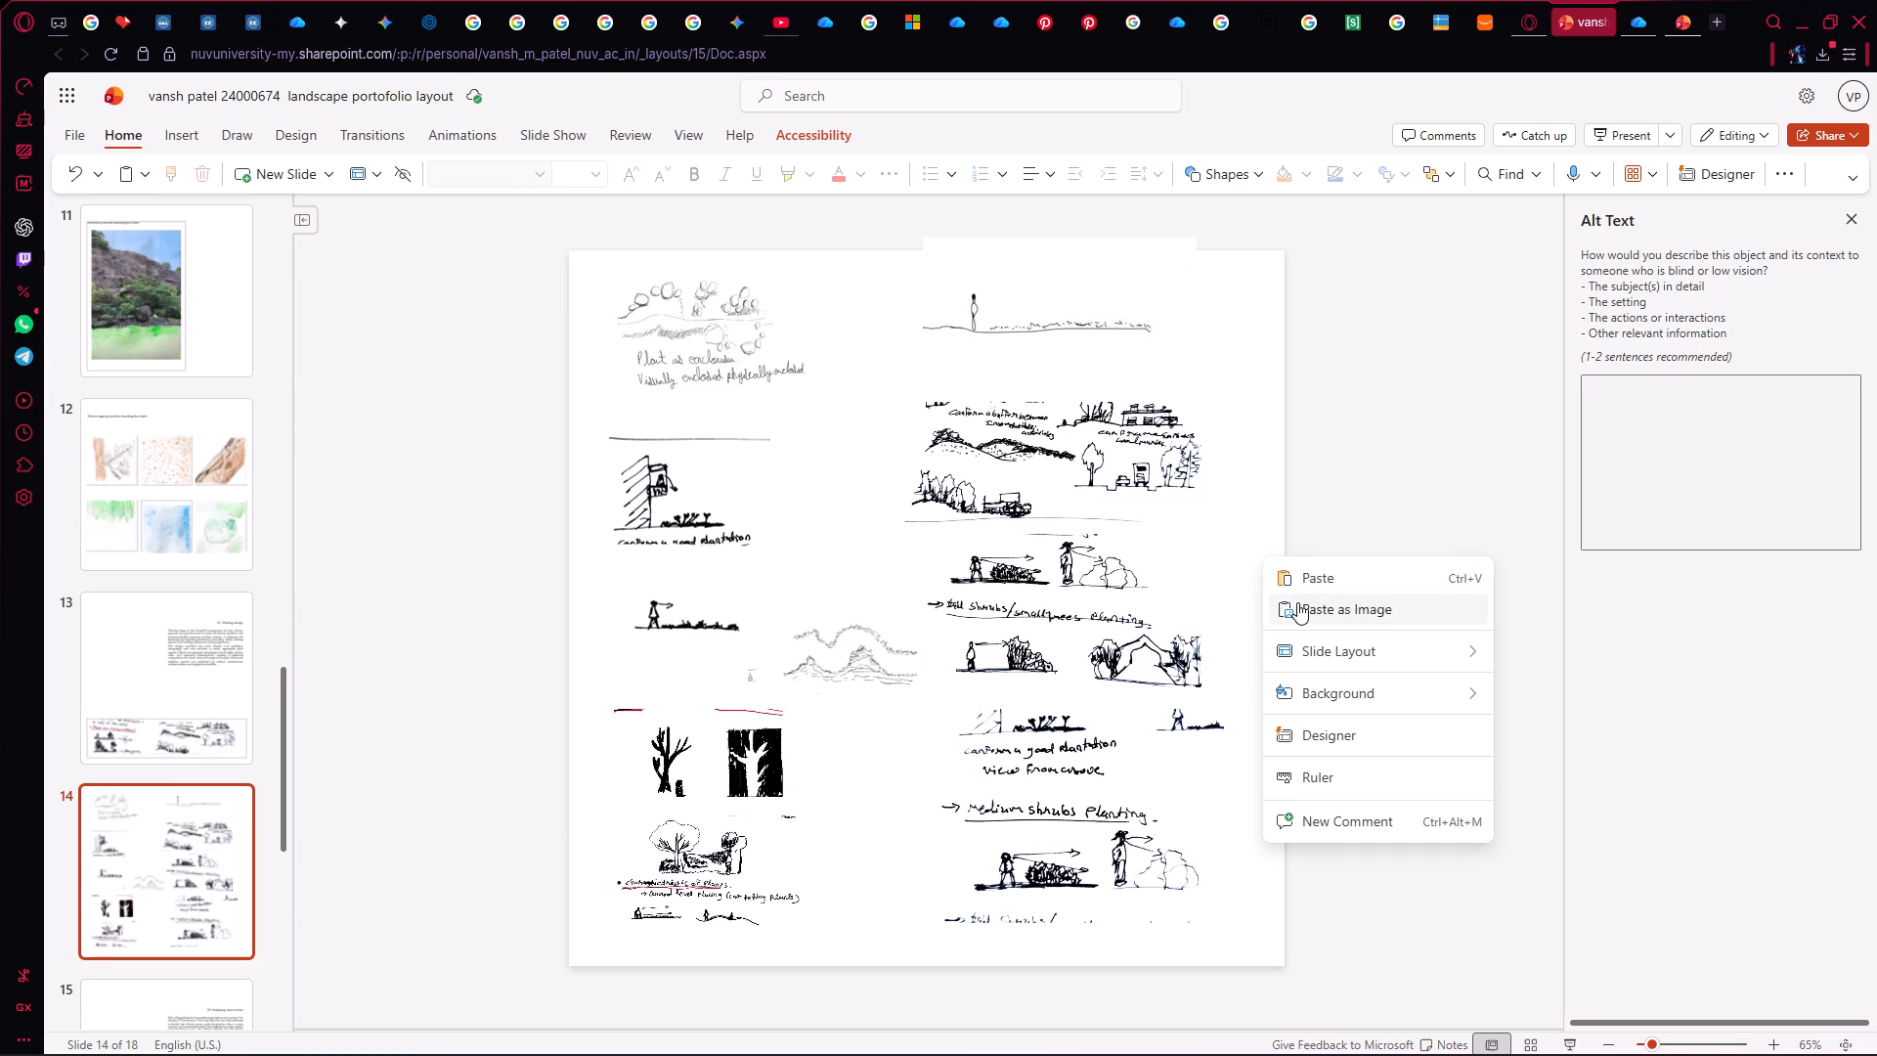
{"action": "left_click", "coordinate": [1298, 602]}
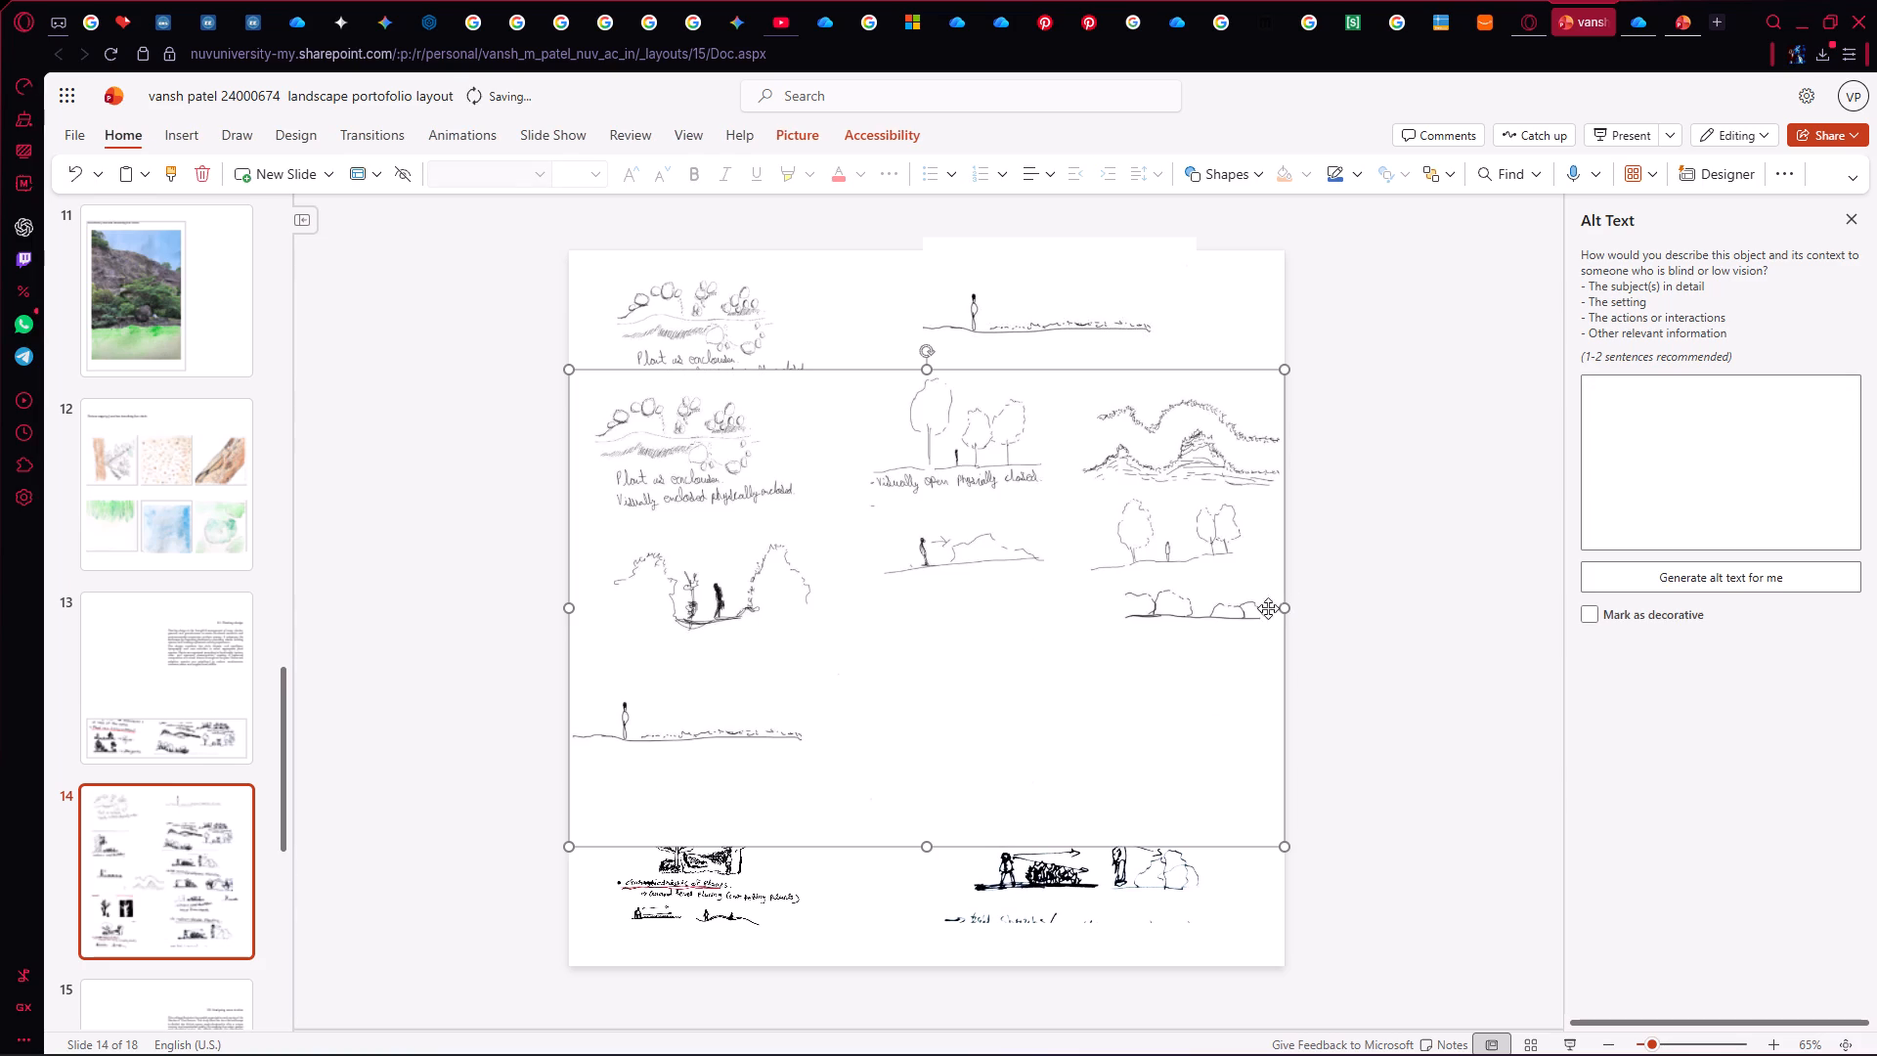
{"action": "right_click", "coordinate": [894, 648]}
{"action": "left_click", "coordinate": [912, 678]}
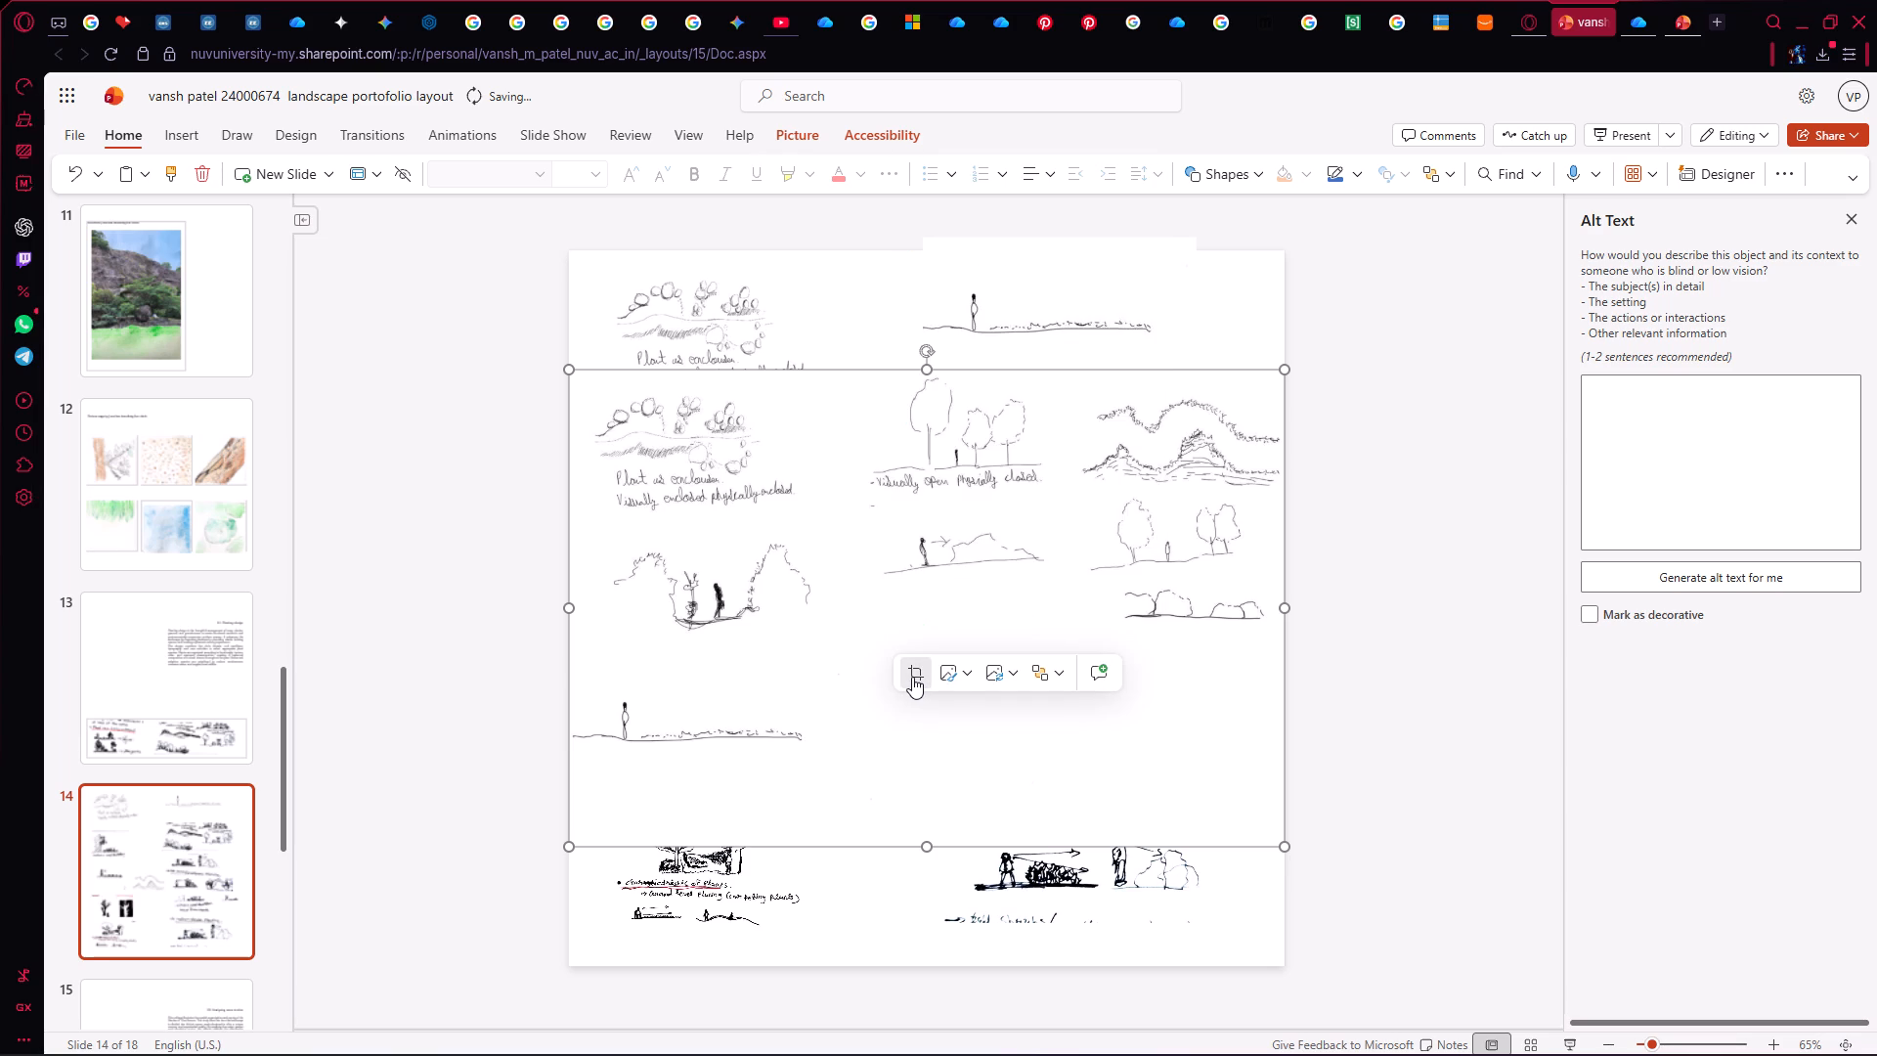
{"action": "left_click", "coordinate": [913, 676]}
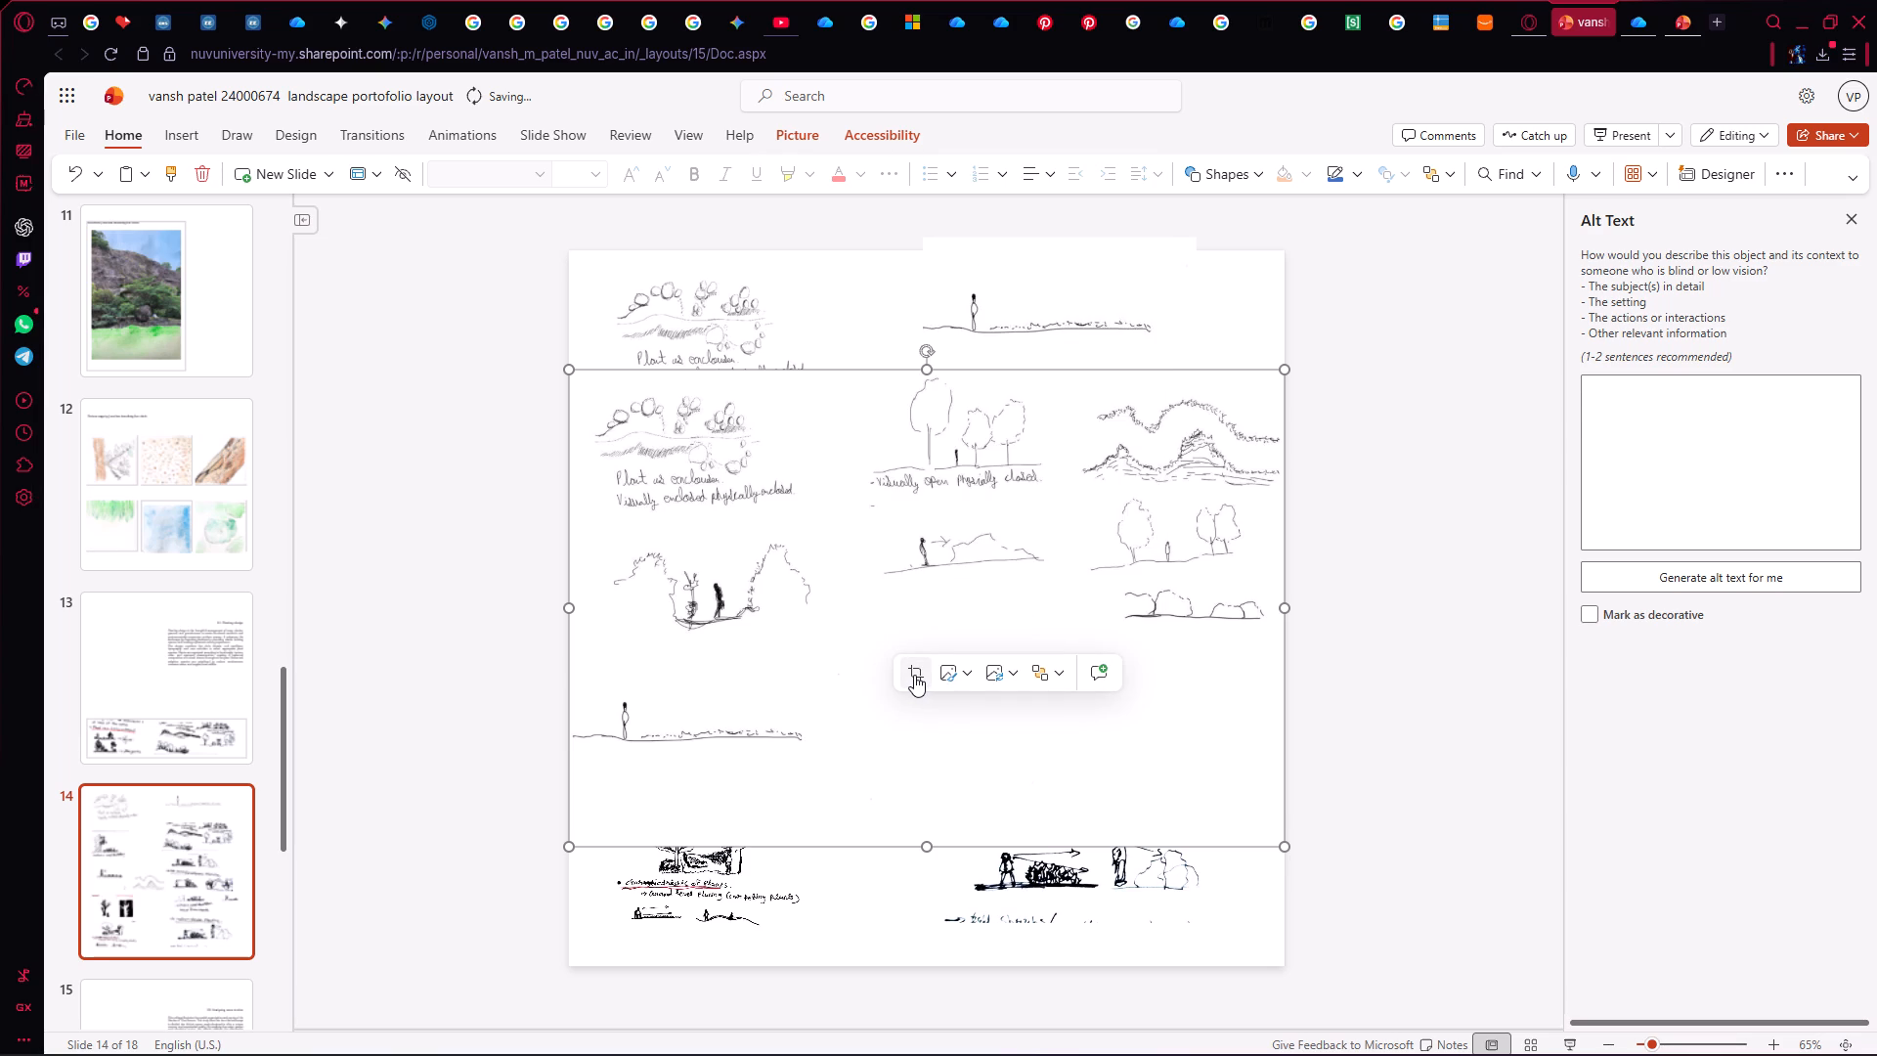
{"action": "left_click", "coordinate": [915, 674]}
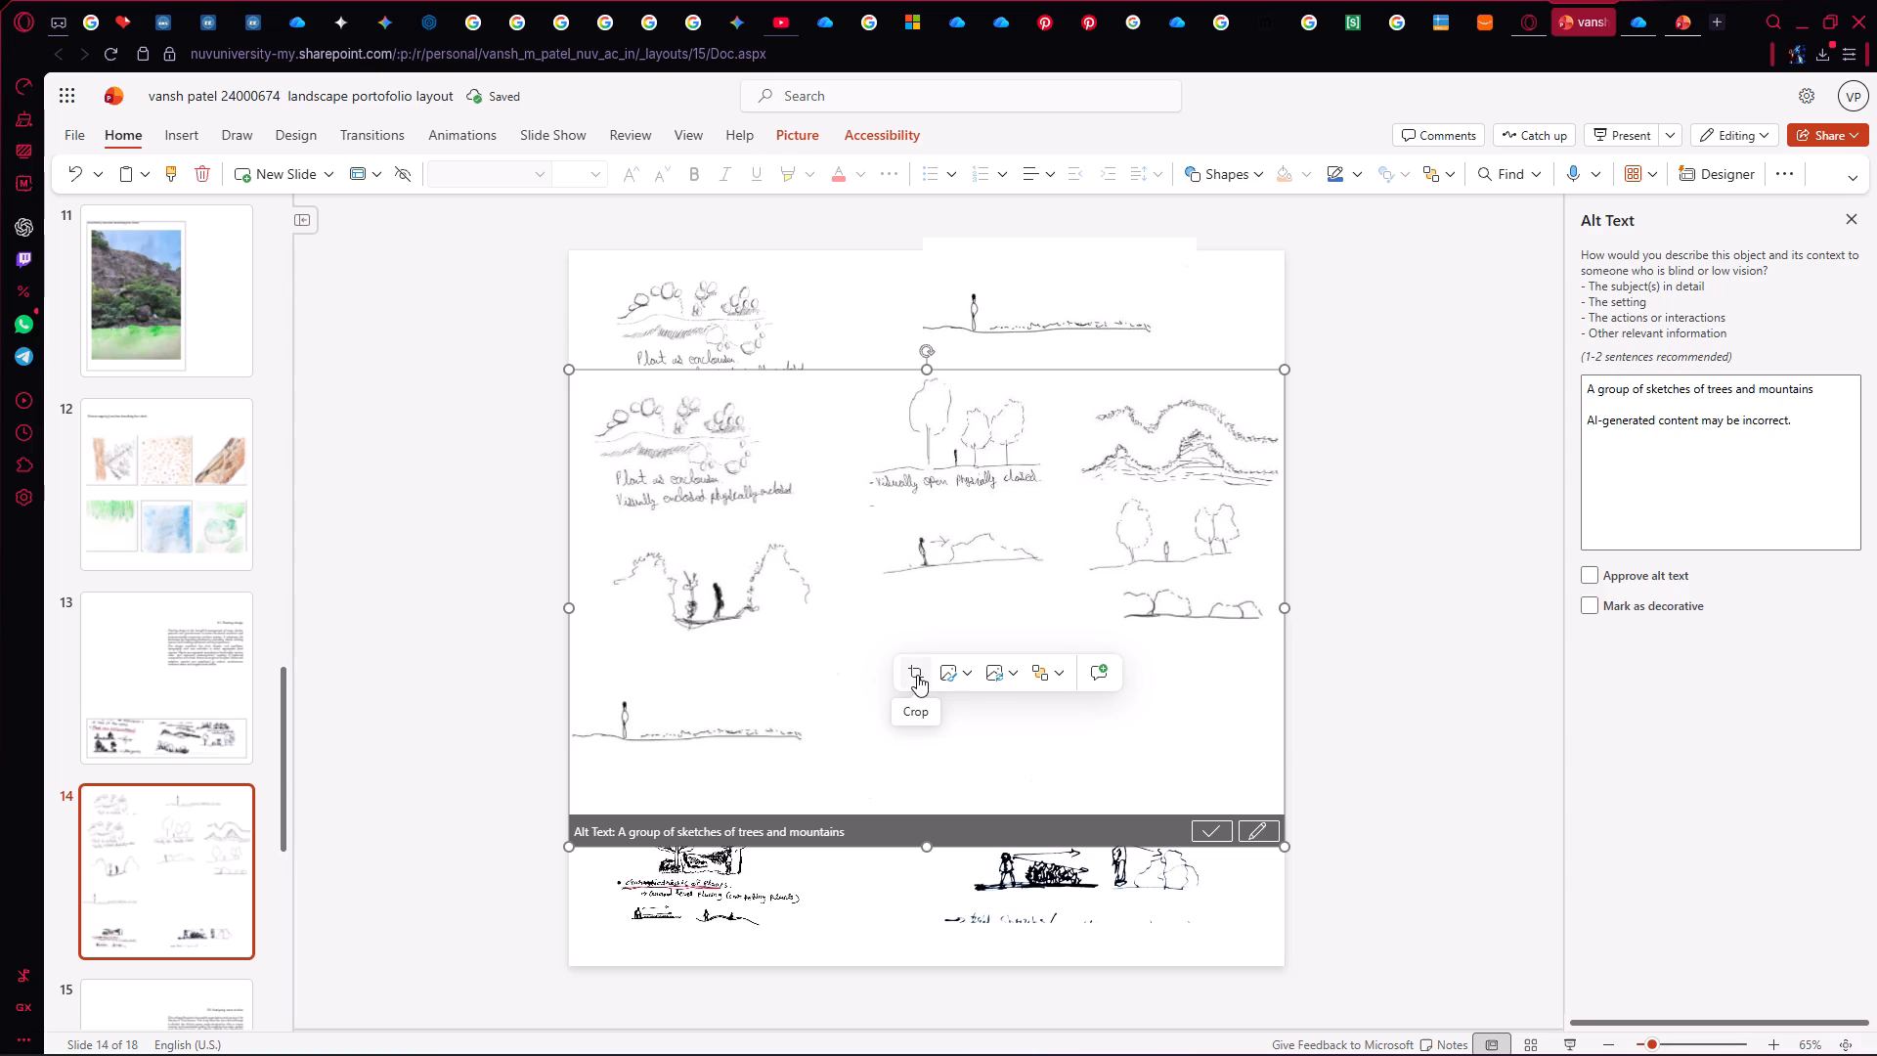
{"action": "left_click", "coordinate": [917, 674]}
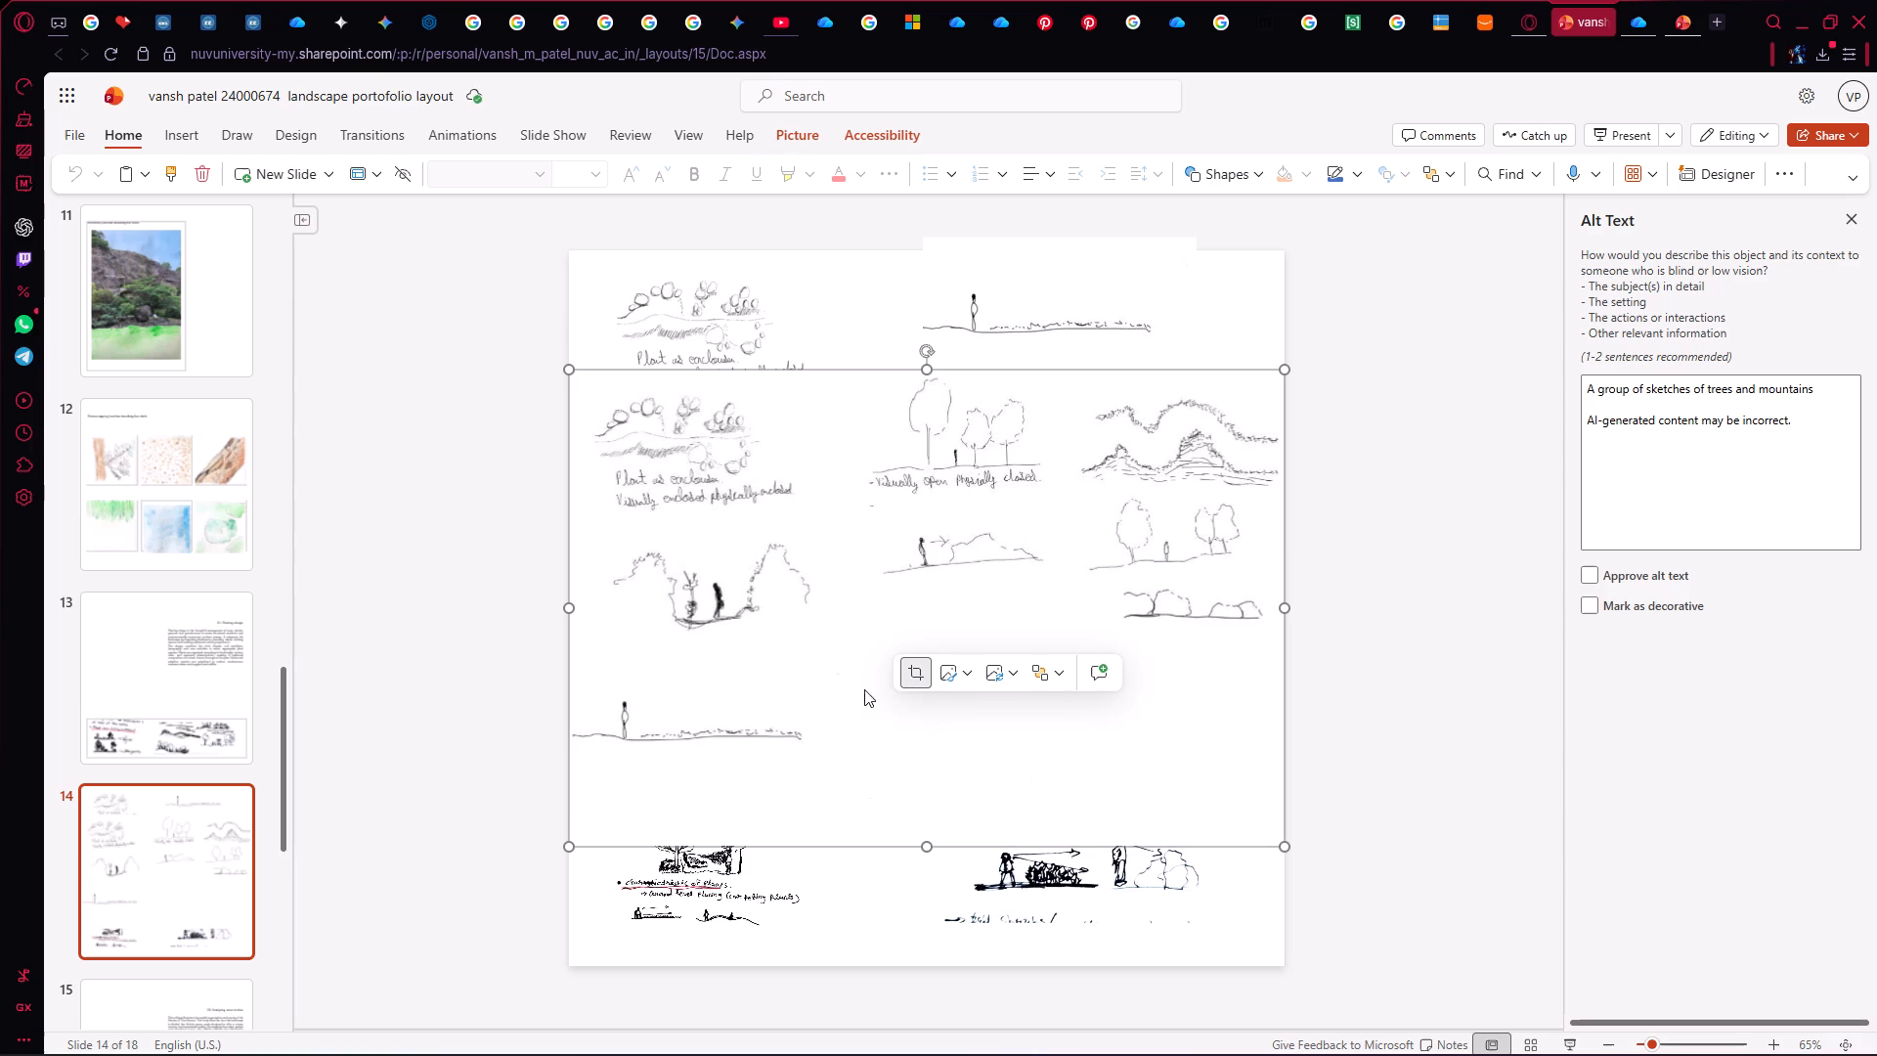
{"action": "left_click", "coordinate": [911, 671]}
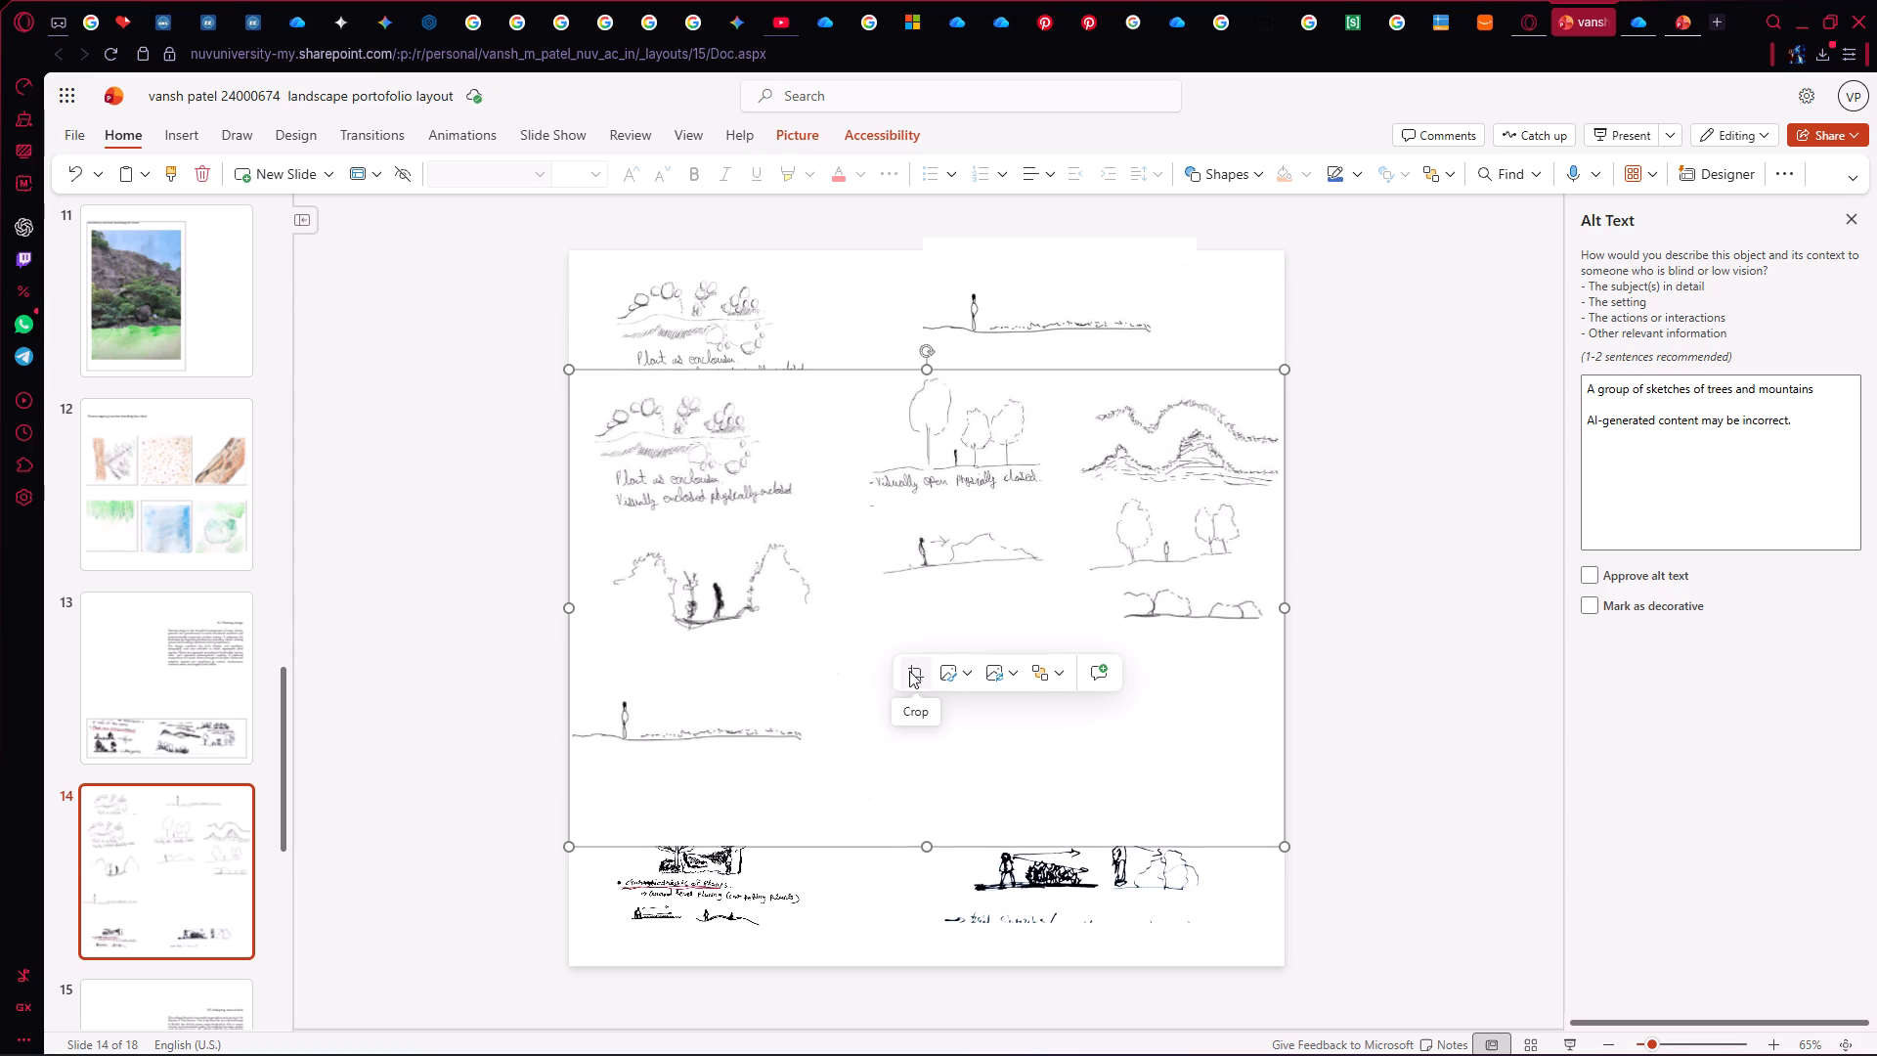
{"action": "left_click", "coordinate": [915, 674]}
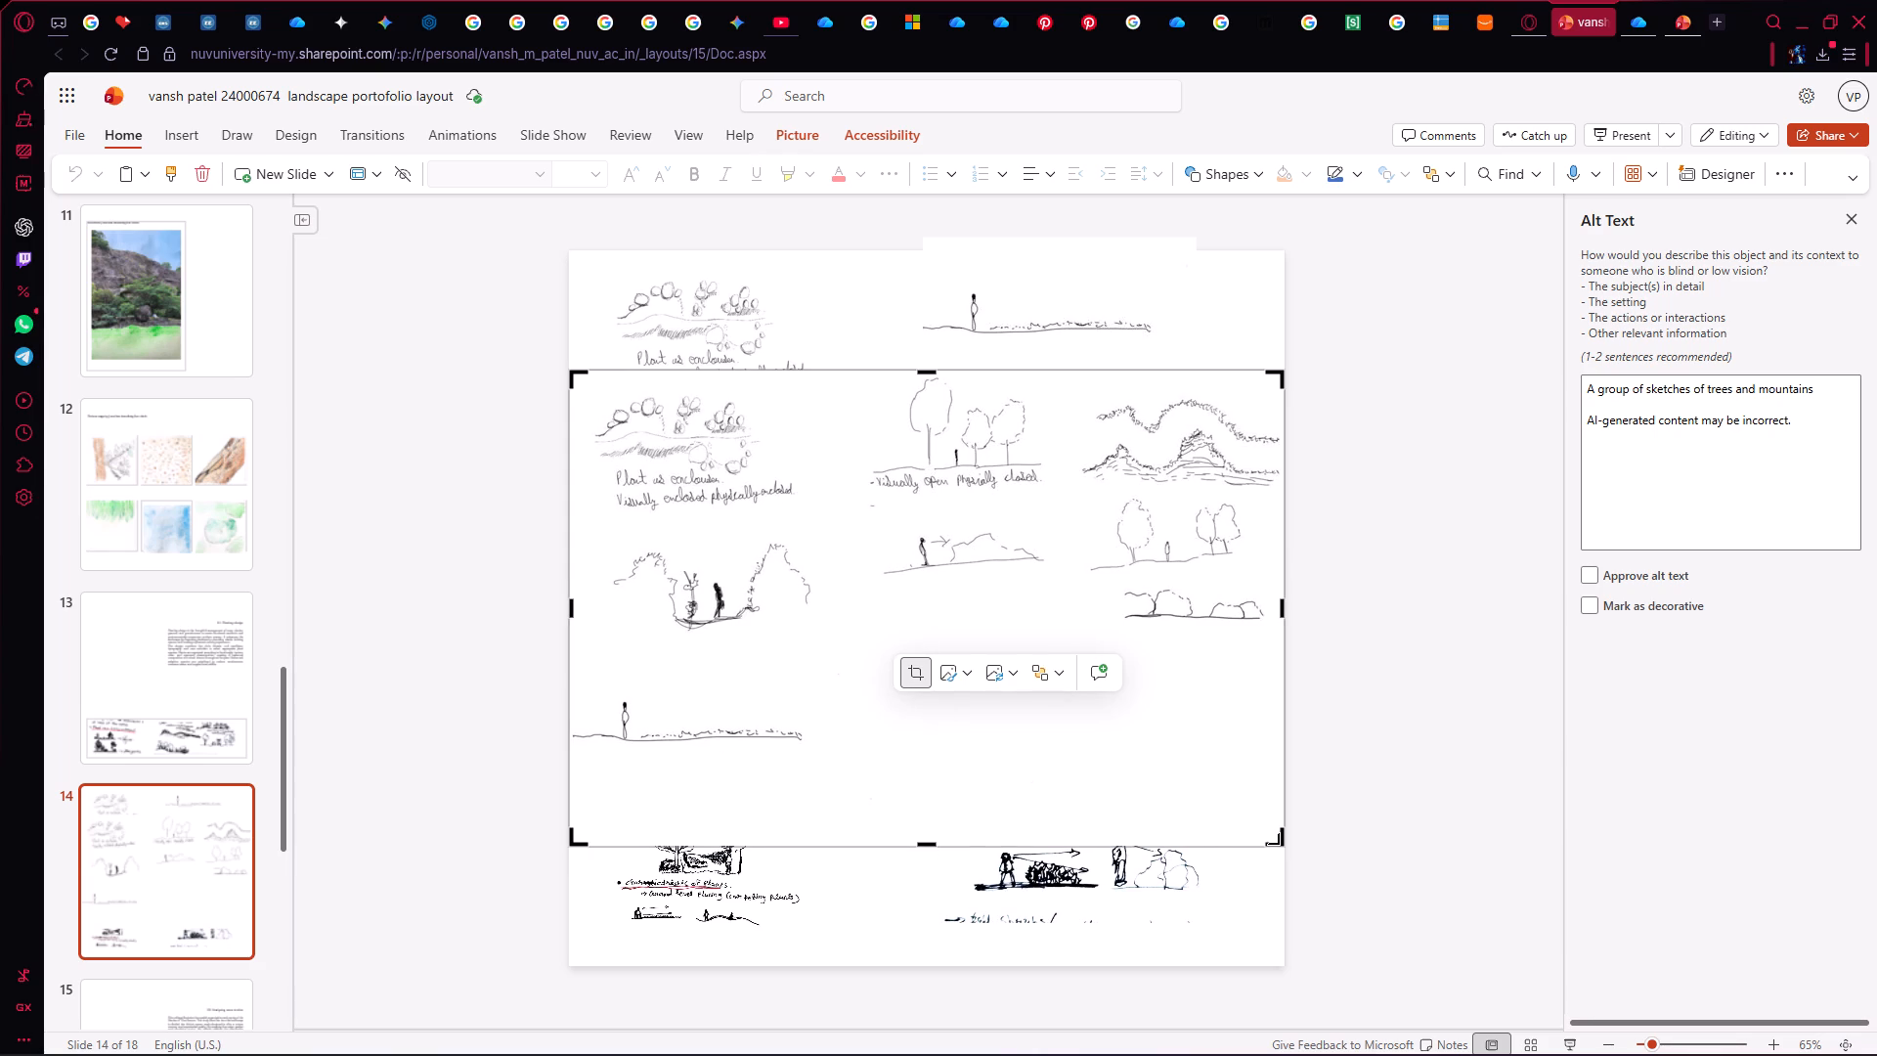
{"action": "left_click_drag", "start_coordinate": [1279, 846], "coordinate": [841, 666]}
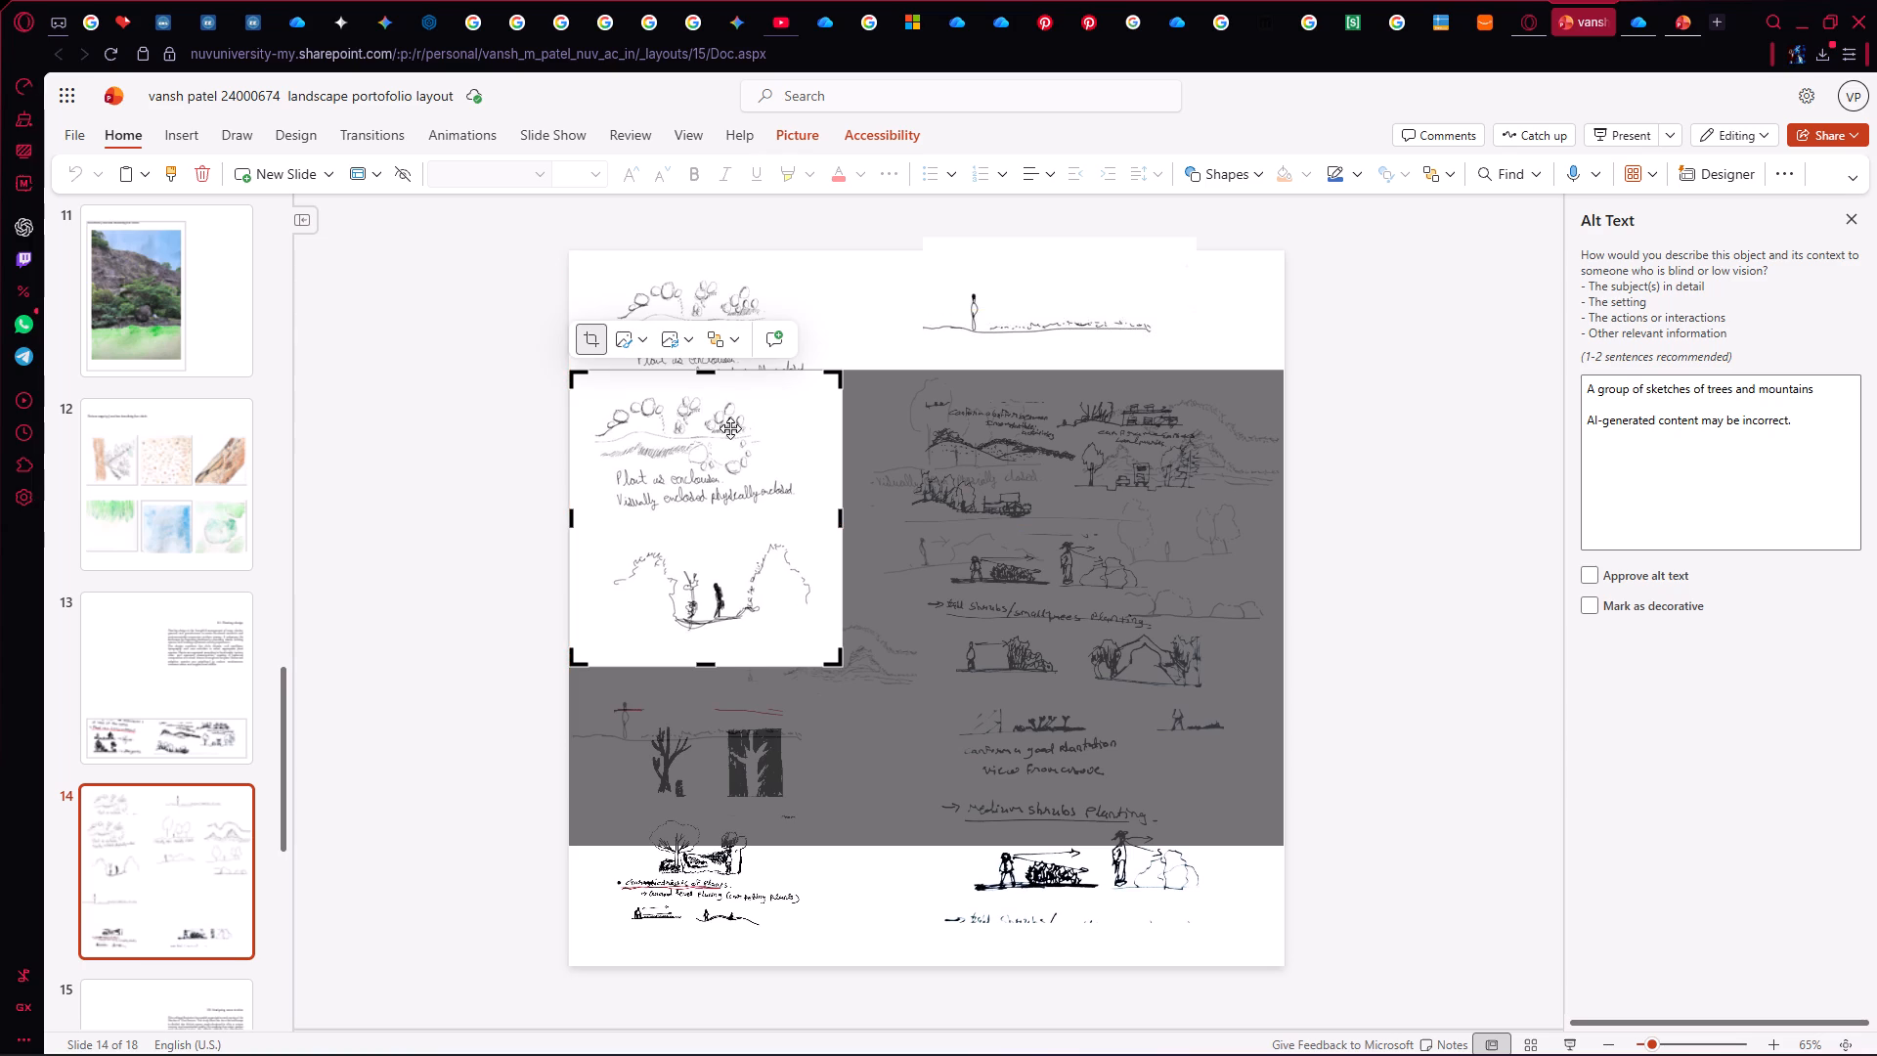
{"action": "left_click_drag", "start_coordinate": [713, 374], "coordinate": [700, 500]}
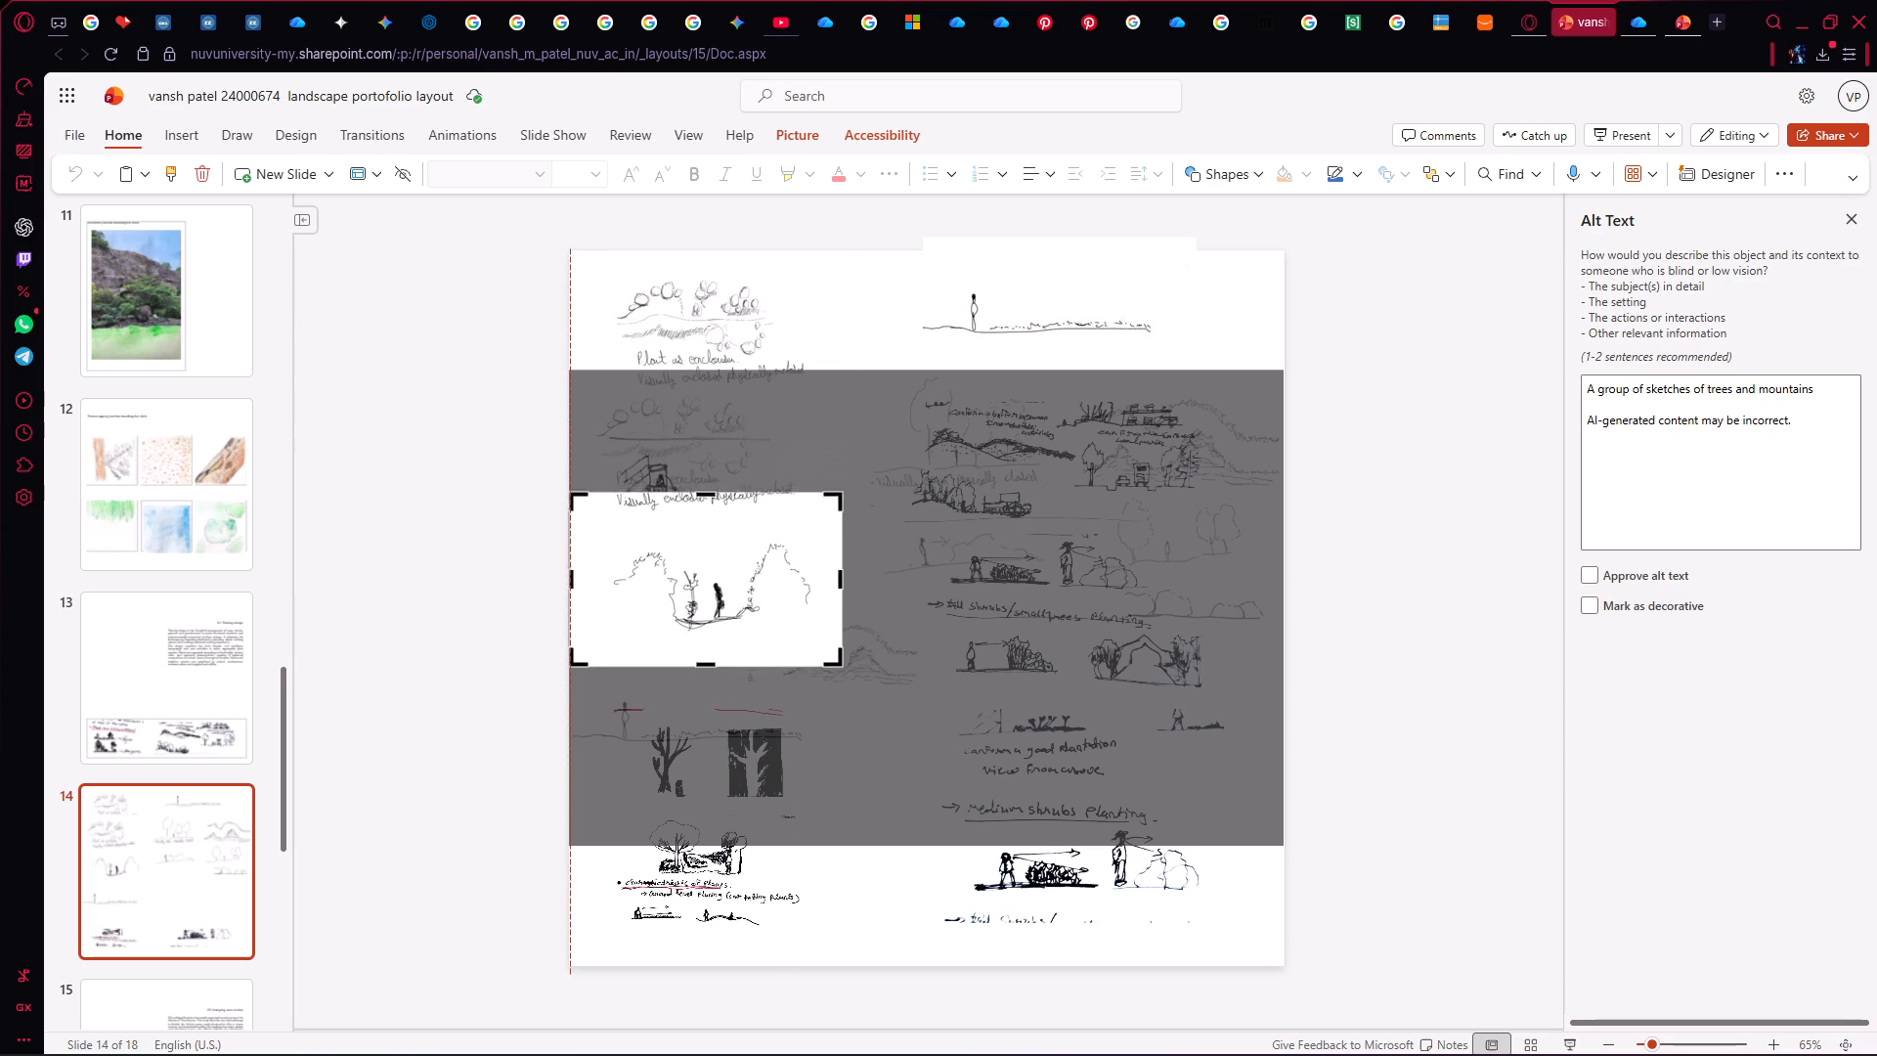
{"action": "left_click_drag", "start_coordinate": [700, 500], "coordinate": [698, 533]}
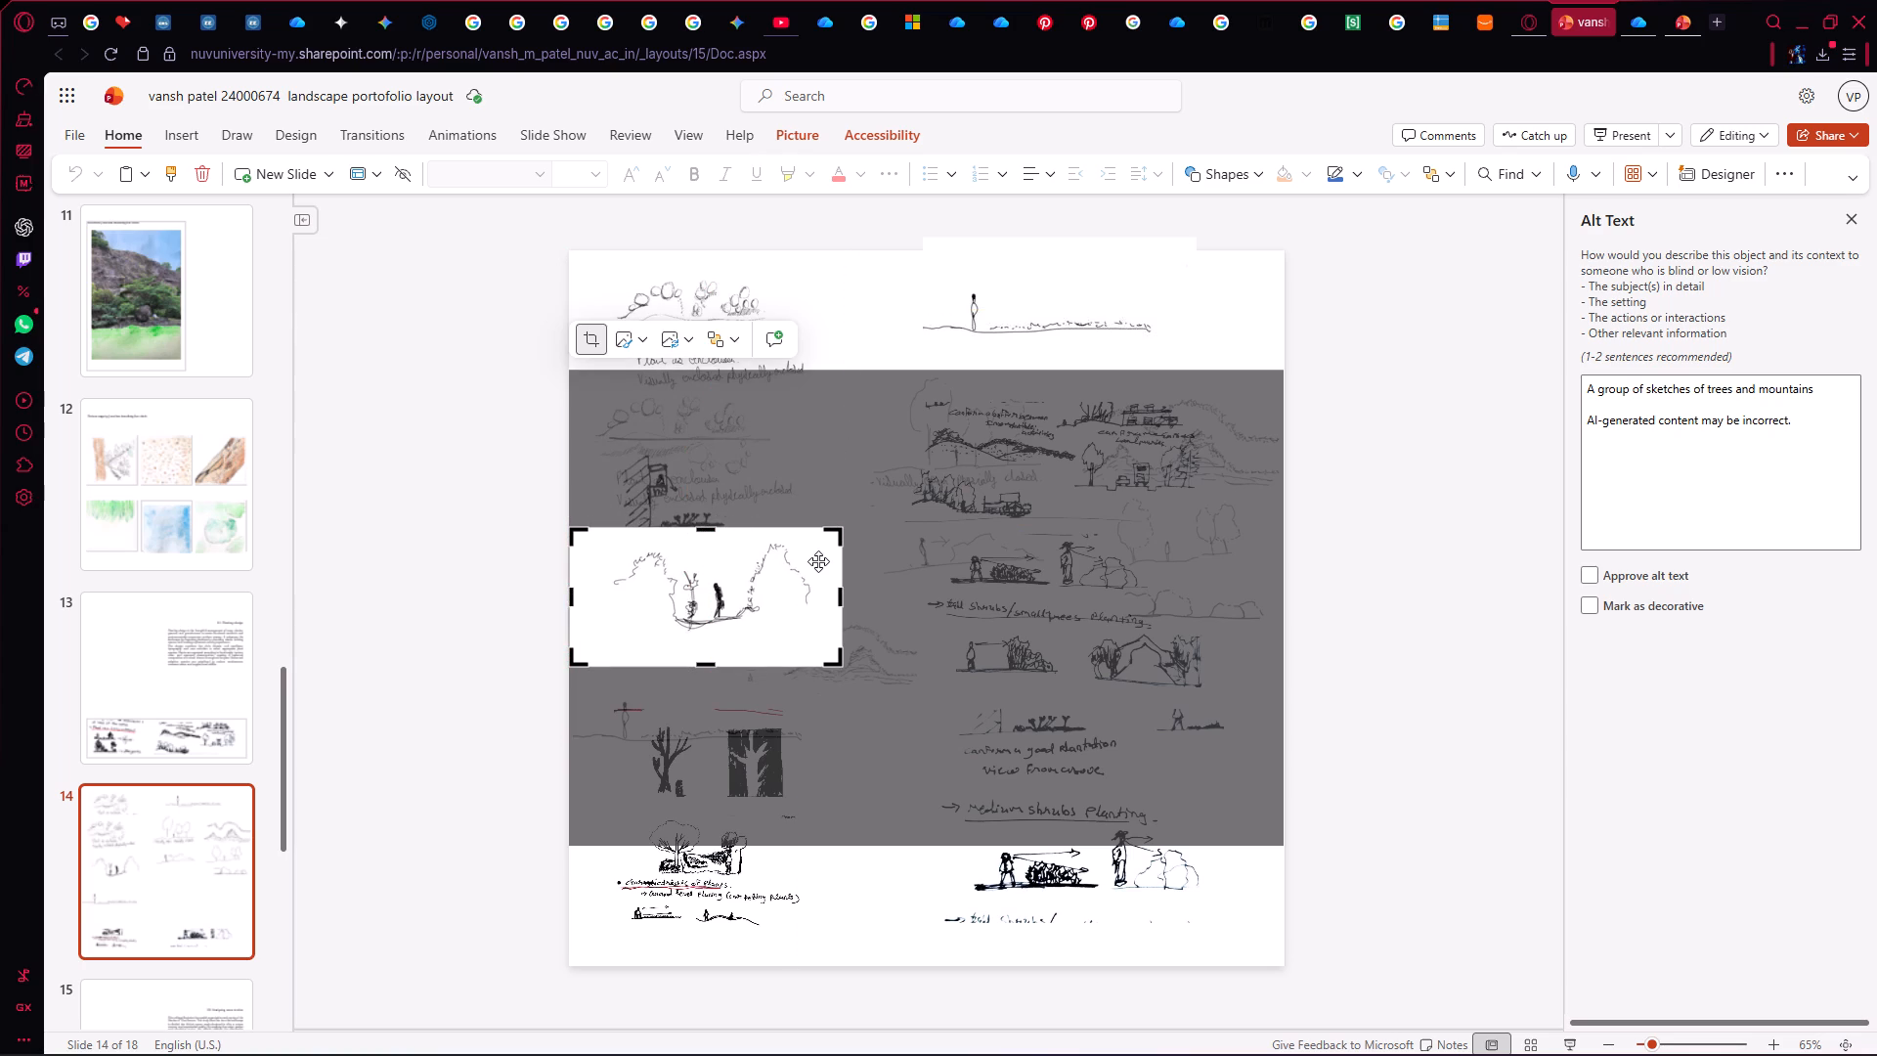
{"action": "key", "text": "Return"}
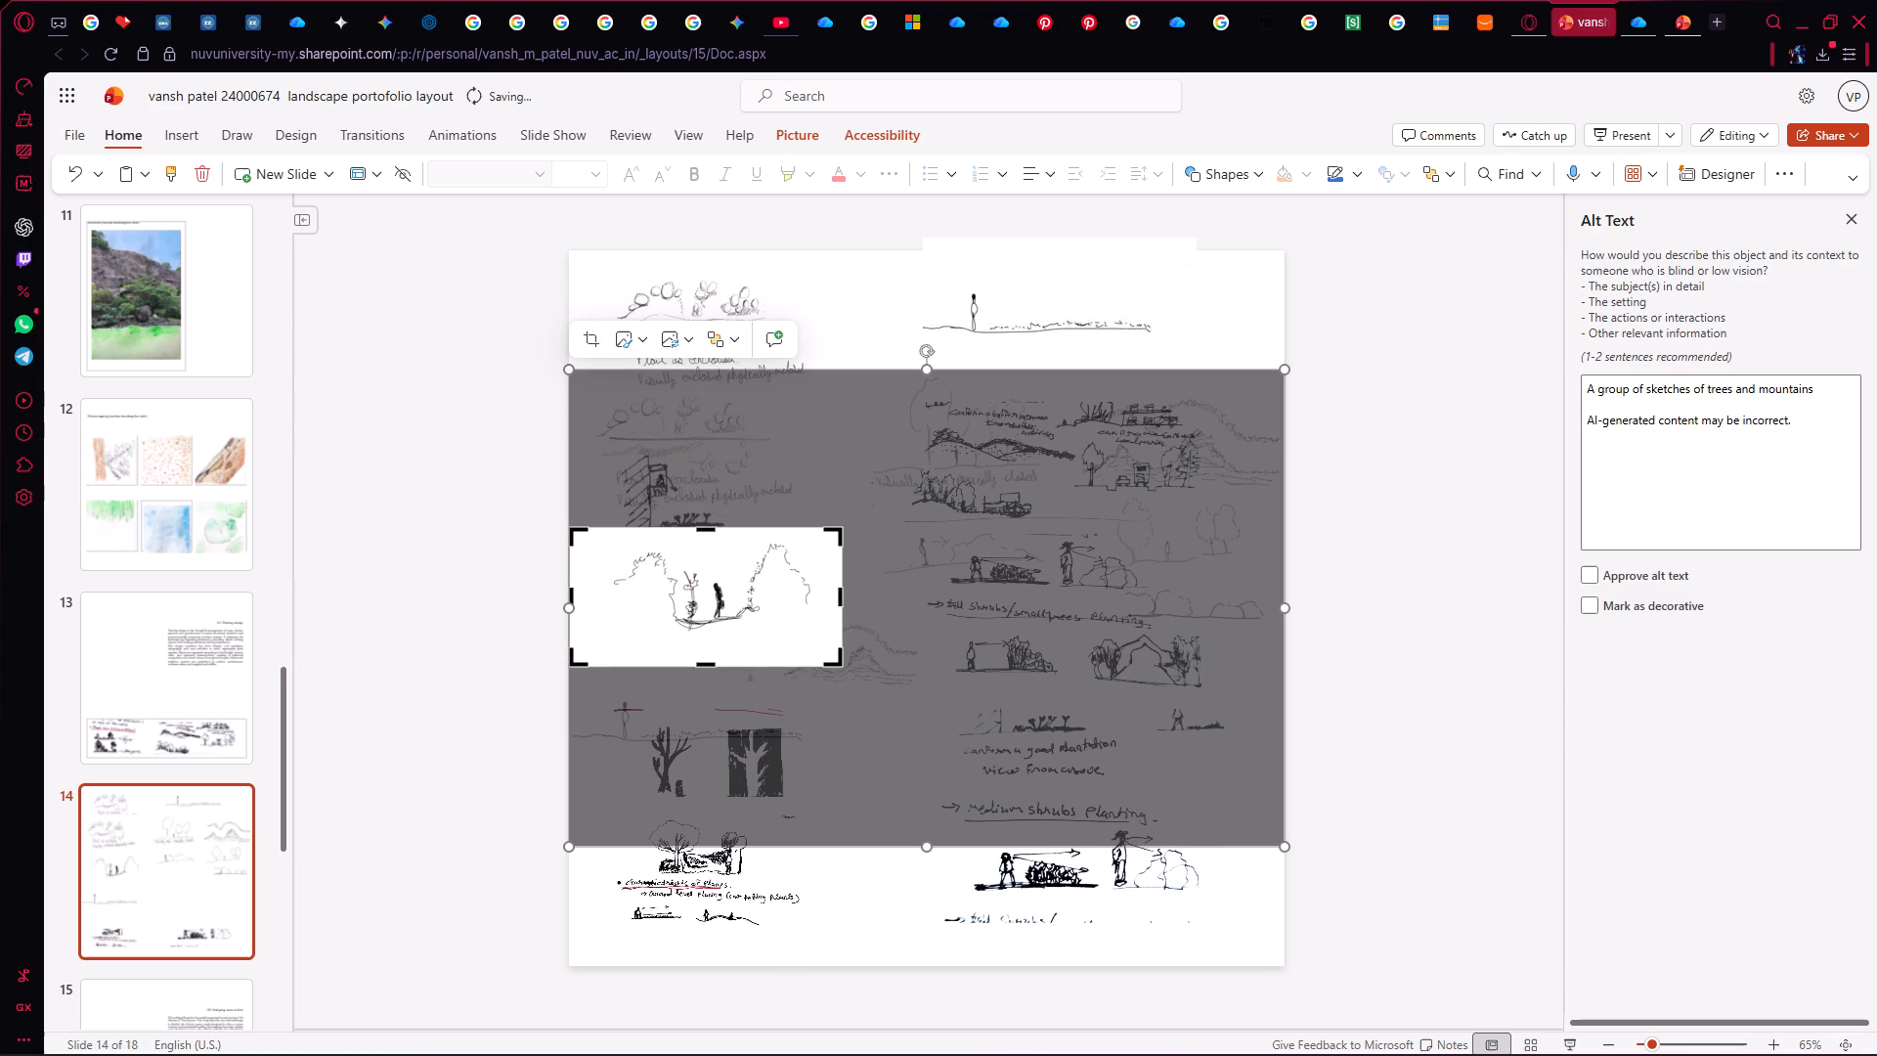
Shrink the cropped two-figures sketch and position it beside the left column, below the balcony sketch.
{"action": "left_click_drag", "start_coordinate": [742, 610], "coordinate": [807, 599]}
{"action": "left_click_drag", "start_coordinate": [905, 515], "coordinate": [811, 557]}
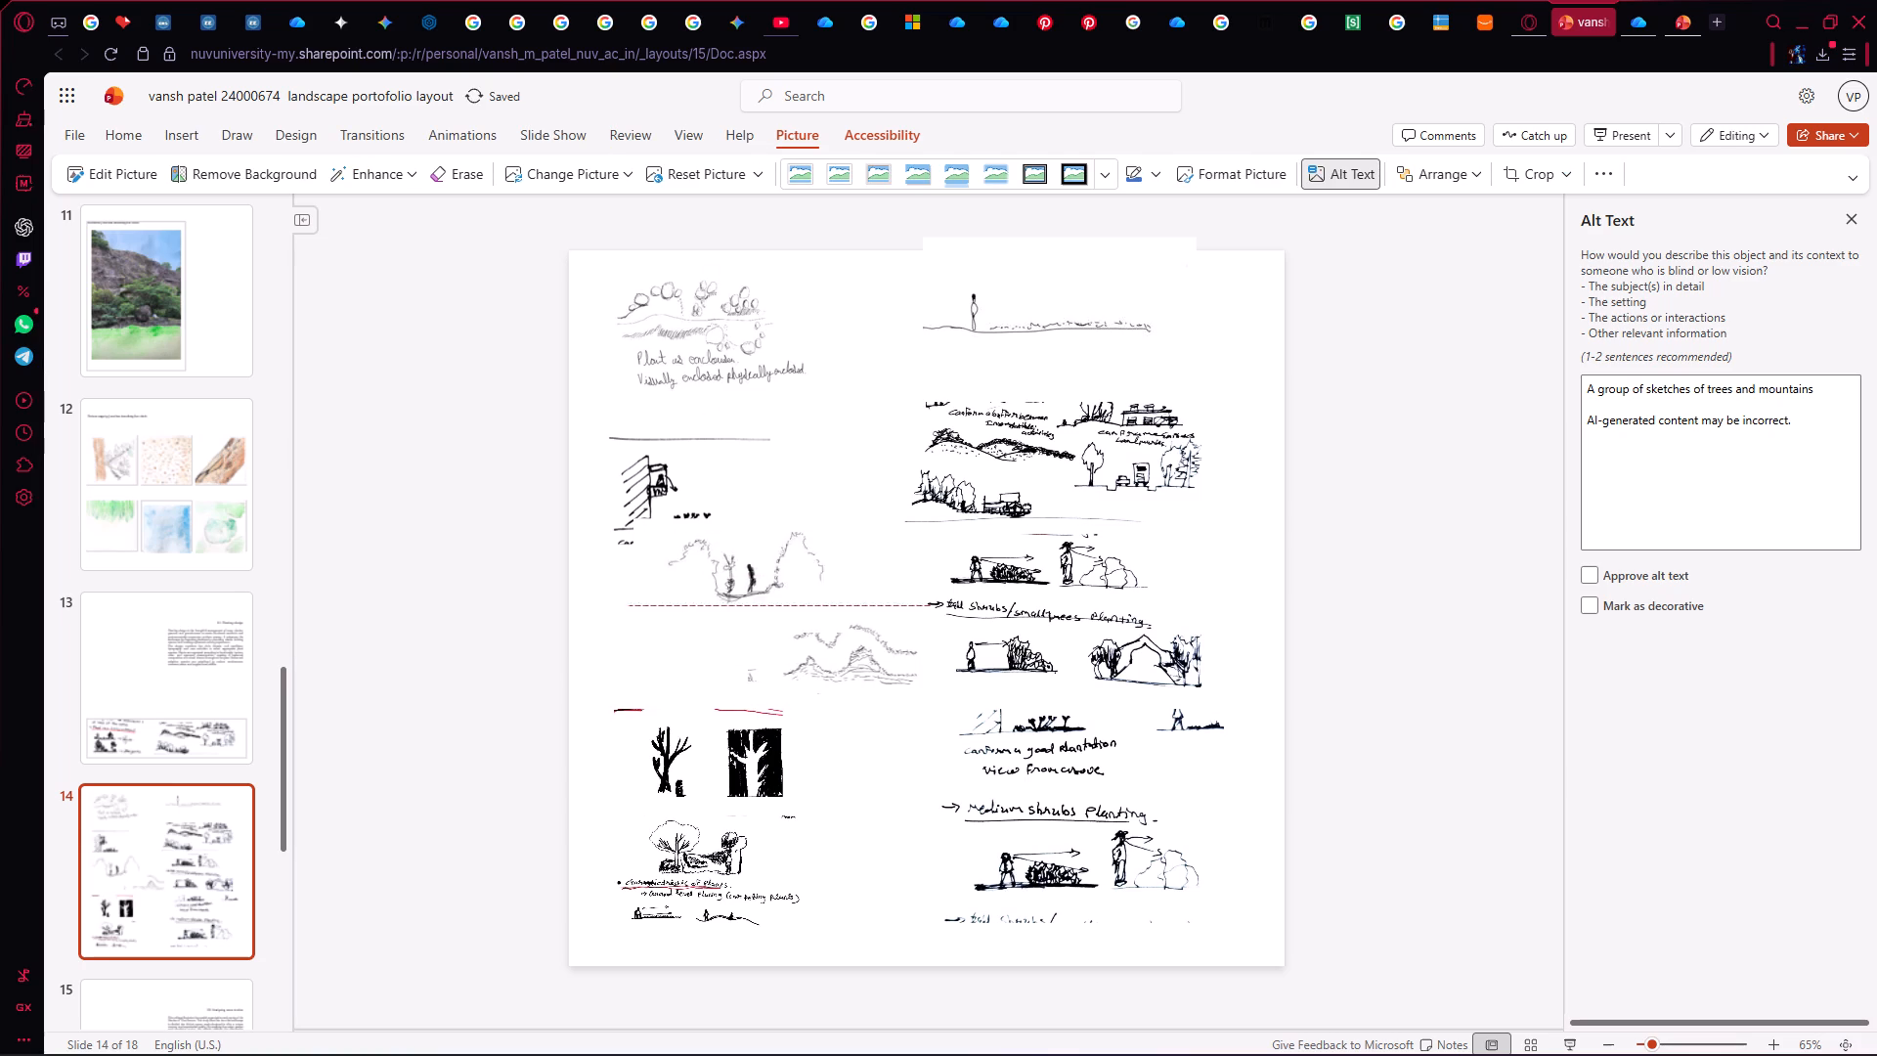
{"action": "left_click_drag", "start_coordinate": [811, 557], "coordinate": [799, 561]}
Shift the balcony plantation sketch in the left column slightly right and up.
{"action": "left_click_drag", "start_coordinate": [749, 551], "coordinate": [759, 551]}
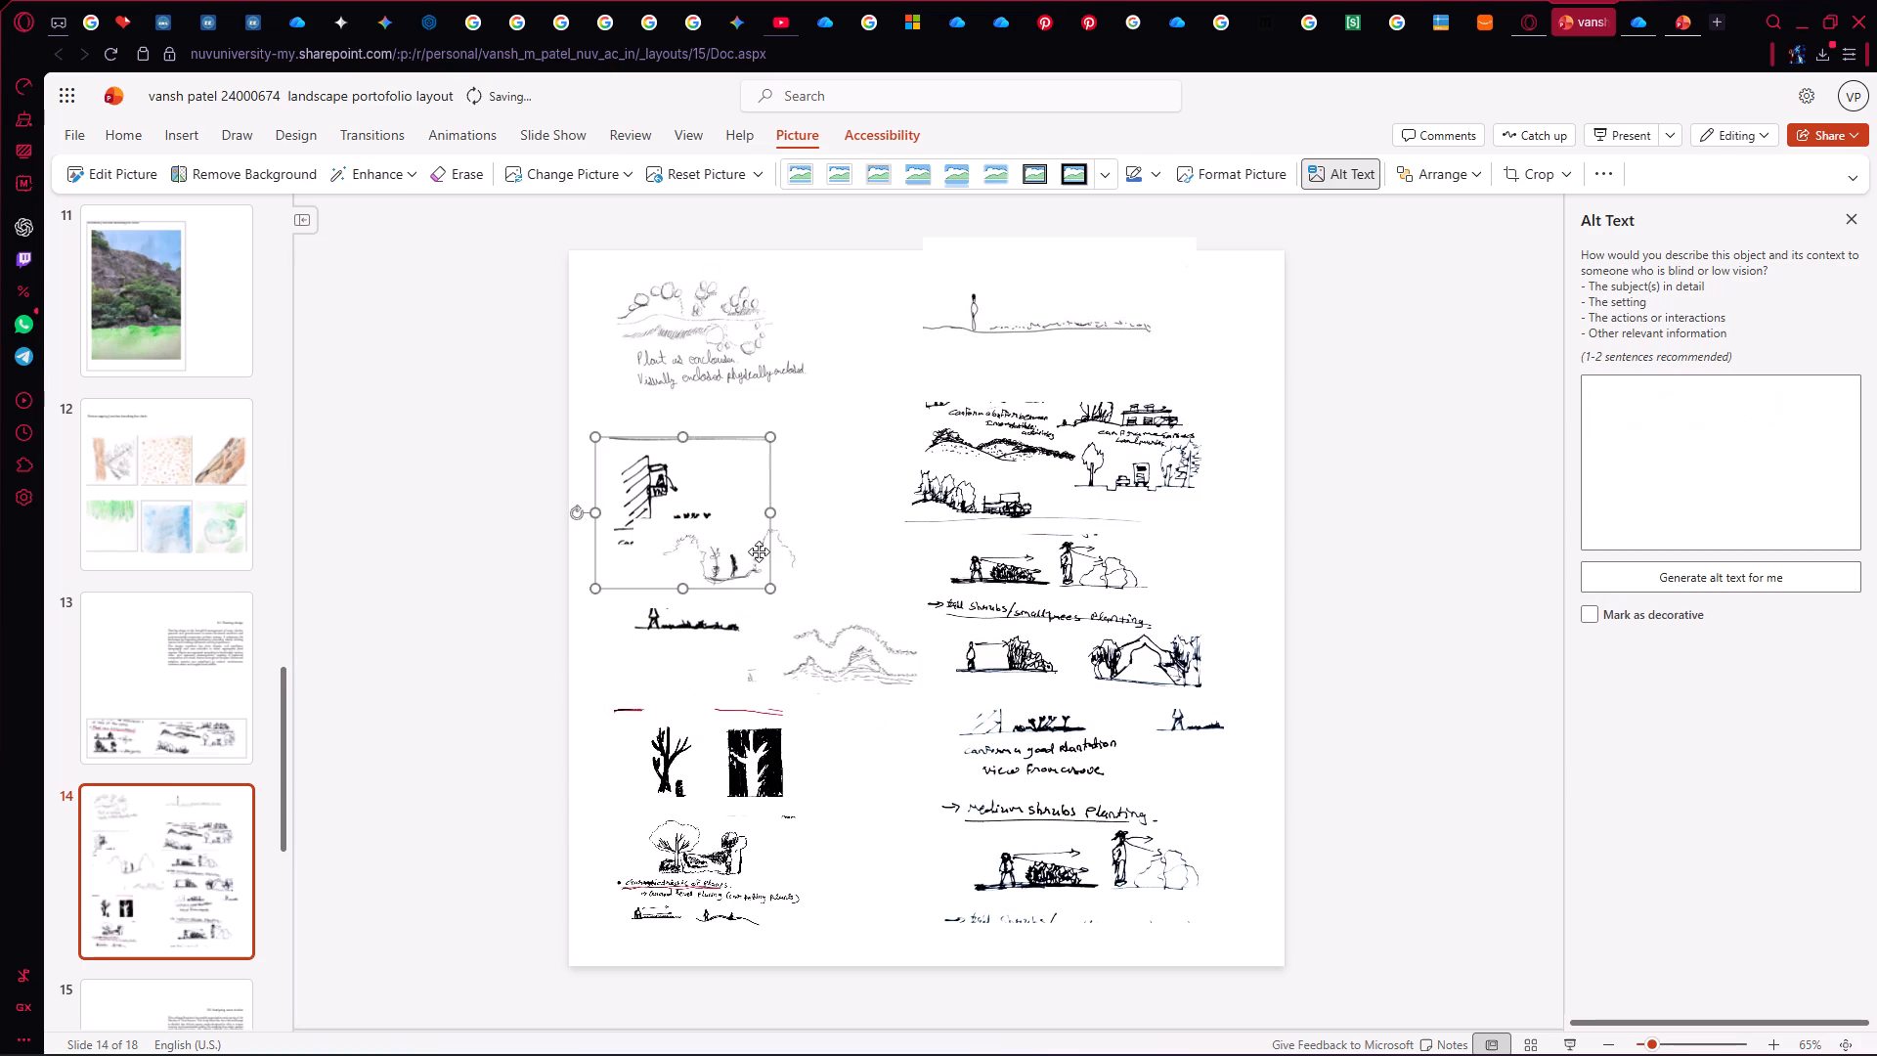
{"action": "left_click_drag", "start_coordinate": [759, 551], "coordinate": [781, 540]}
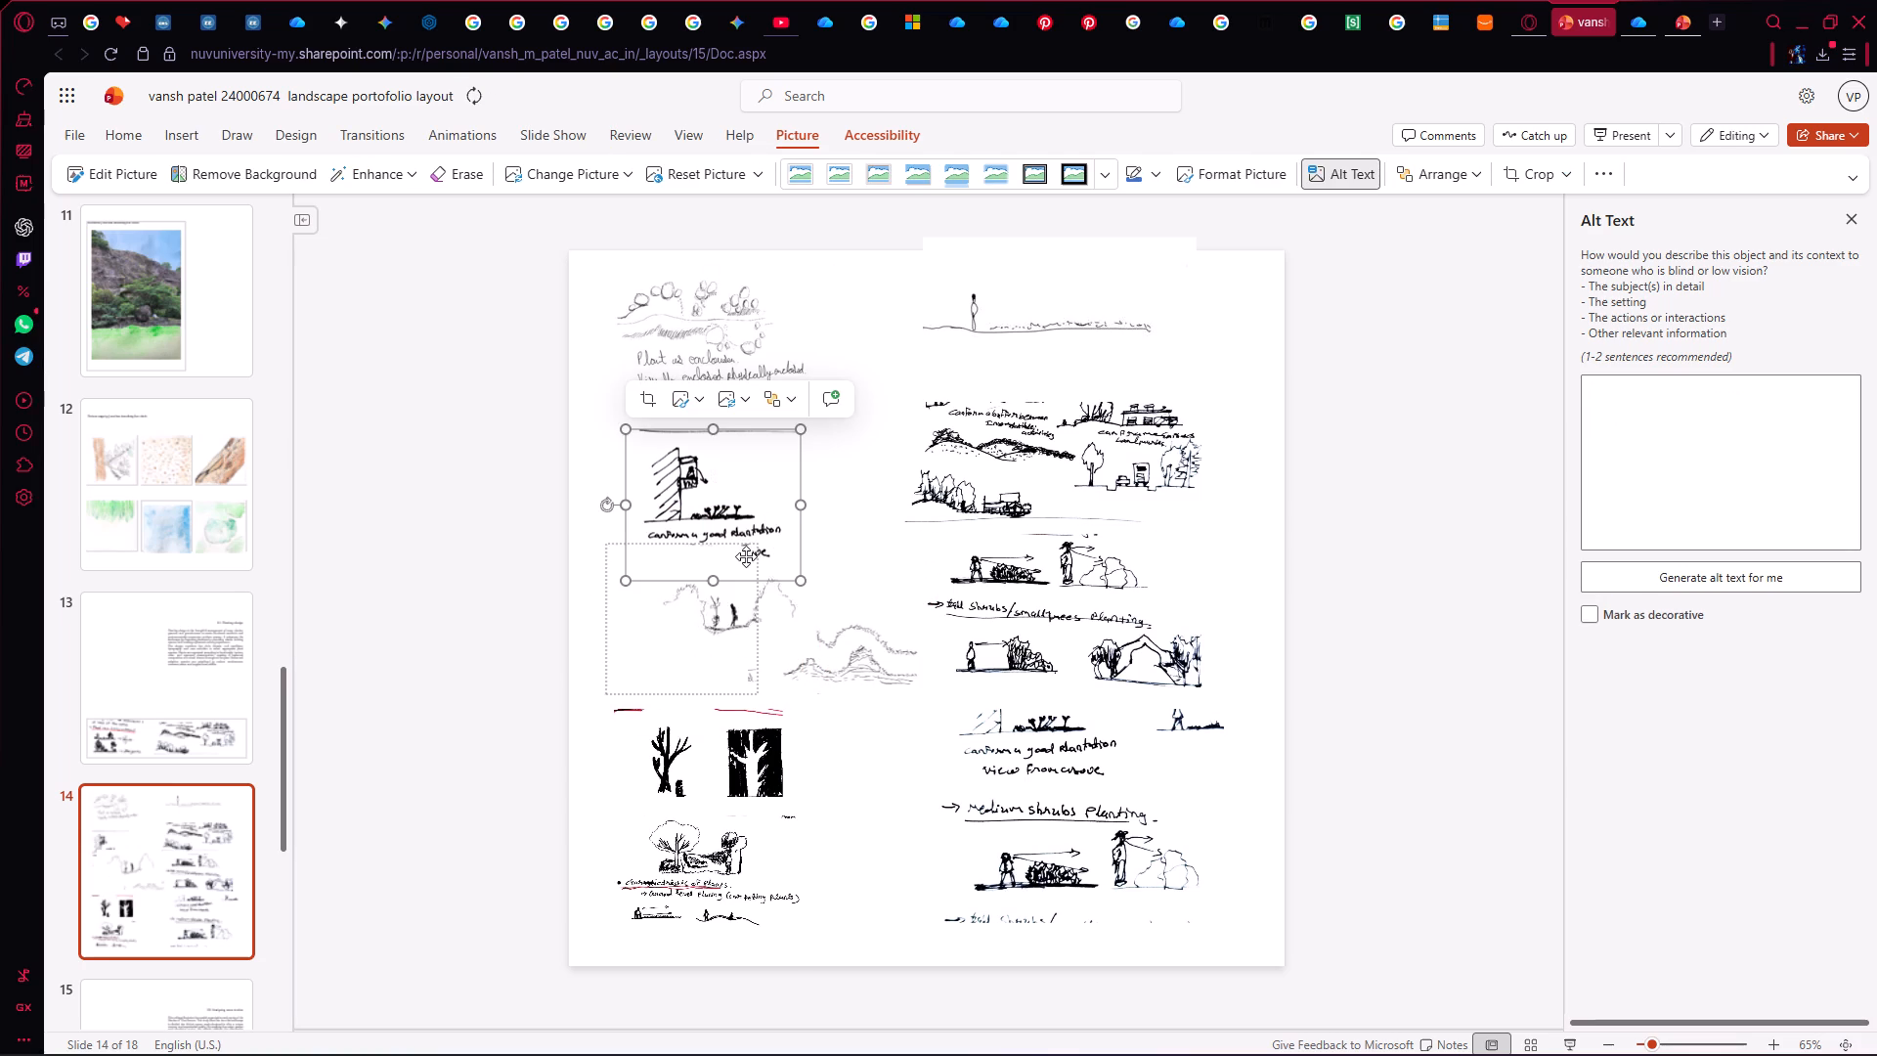
Move the two-figures sketch into the gap between the columns, just above the mountain sketch.
{"action": "left_click", "coordinate": [744, 614]}
{"action": "left_click_drag", "start_coordinate": [748, 611], "coordinate": [781, 603]}
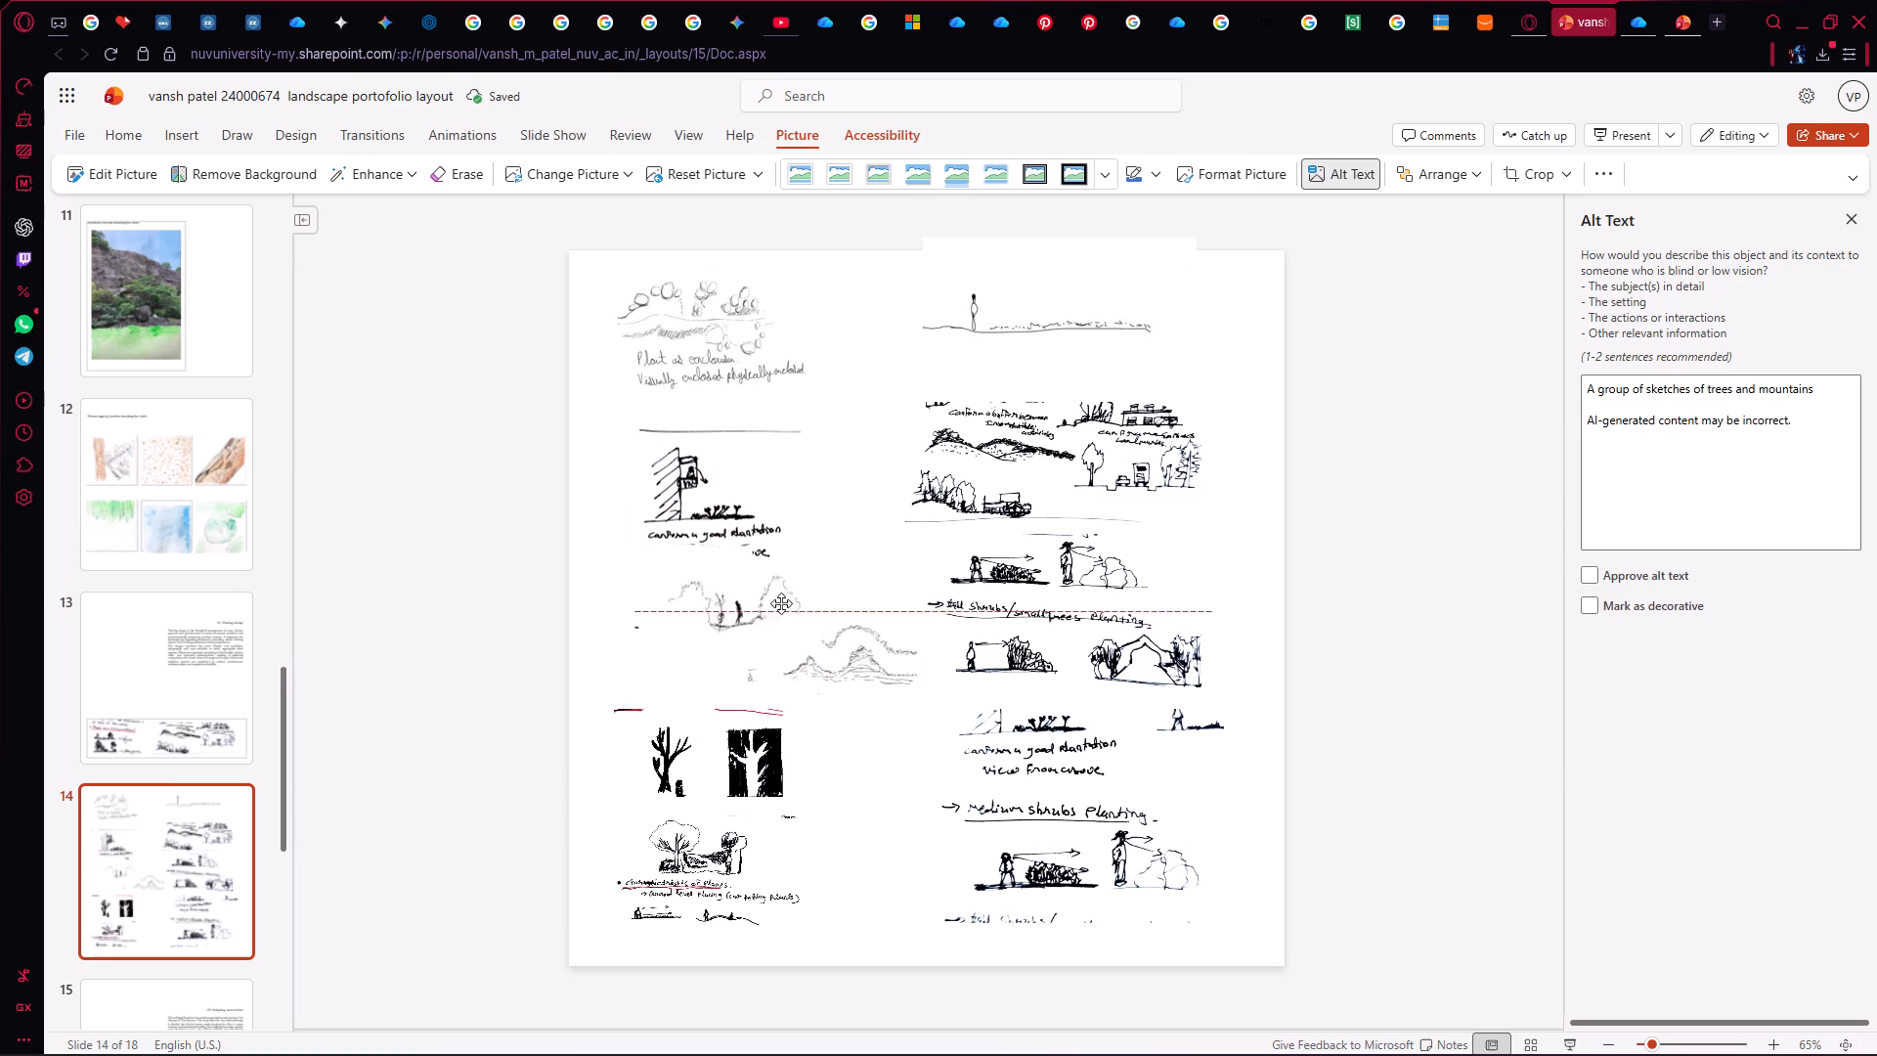
{"action": "left_click_drag", "start_coordinate": [781, 603], "coordinate": [896, 556]}
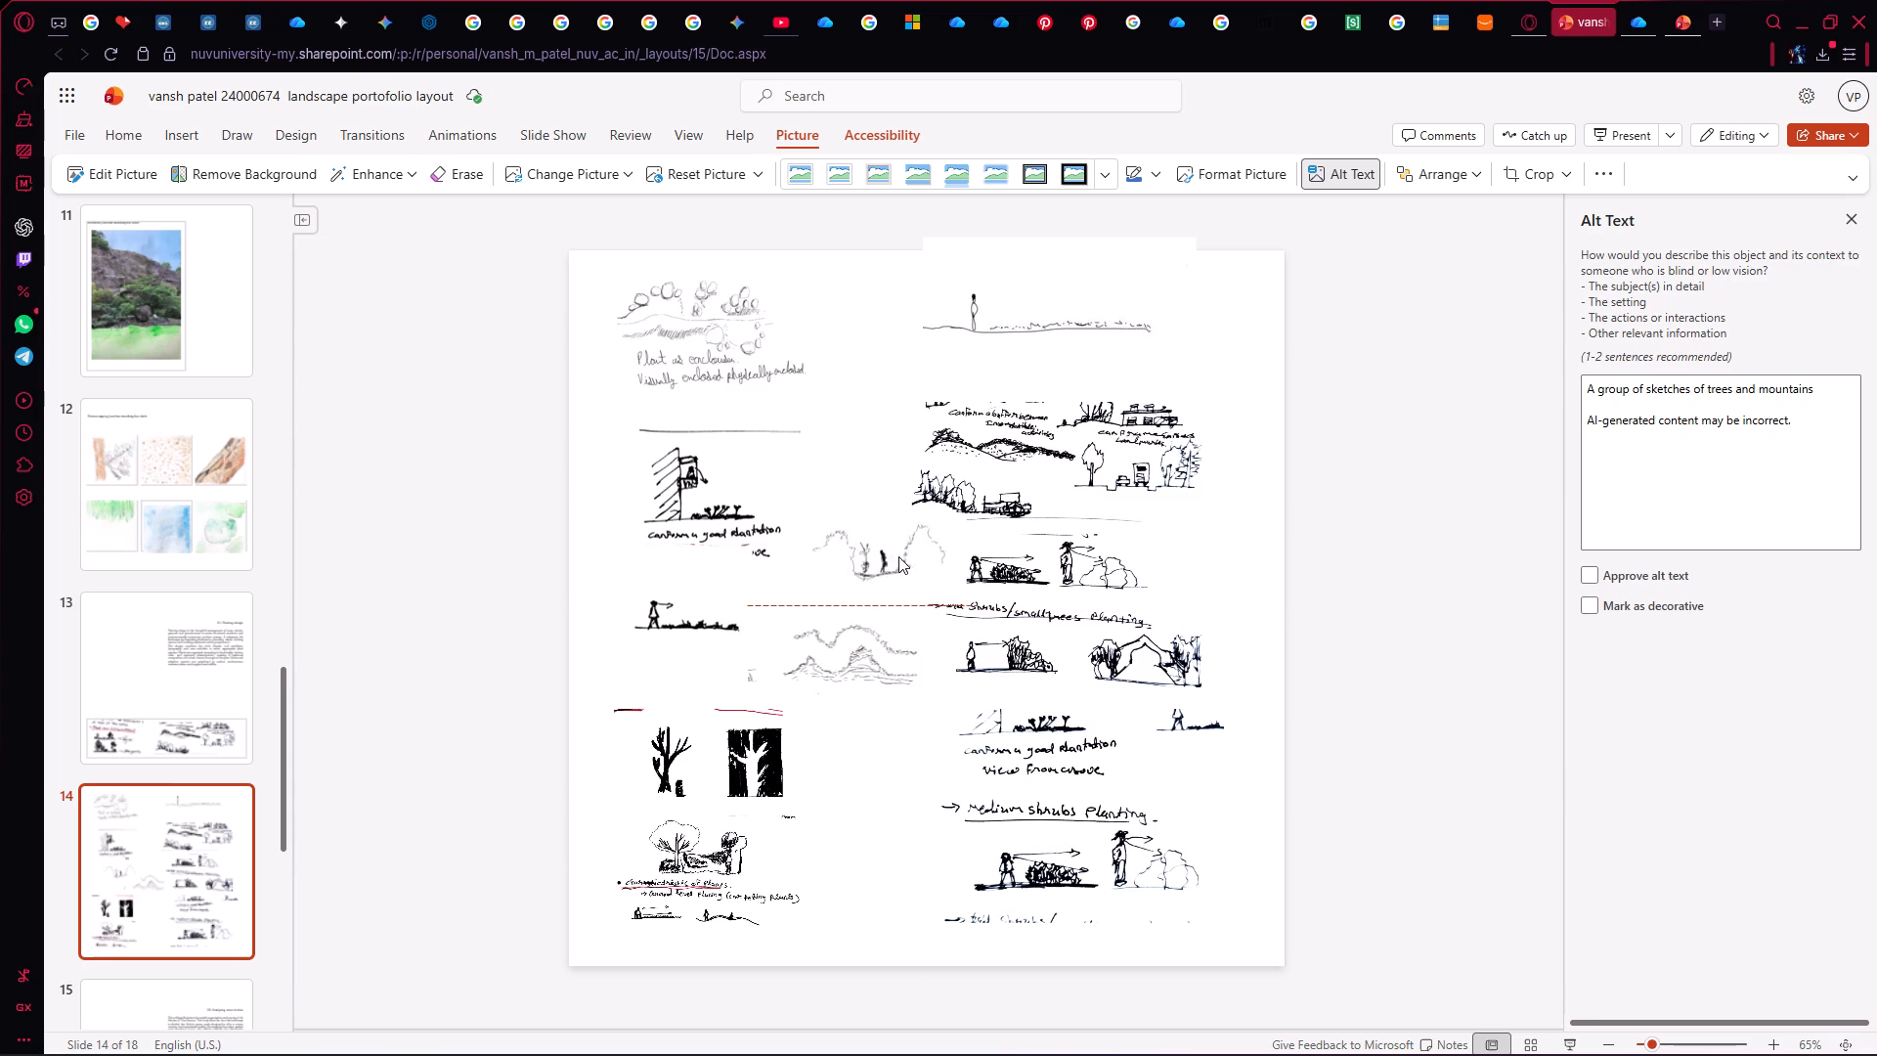
Move the tall shrubs planting picture slightly right, away from the newly placed middle sketches.
{"action": "left_click", "coordinate": [1062, 553]}
{"action": "left_click_drag", "start_coordinate": [1056, 577], "coordinate": [1095, 575]}
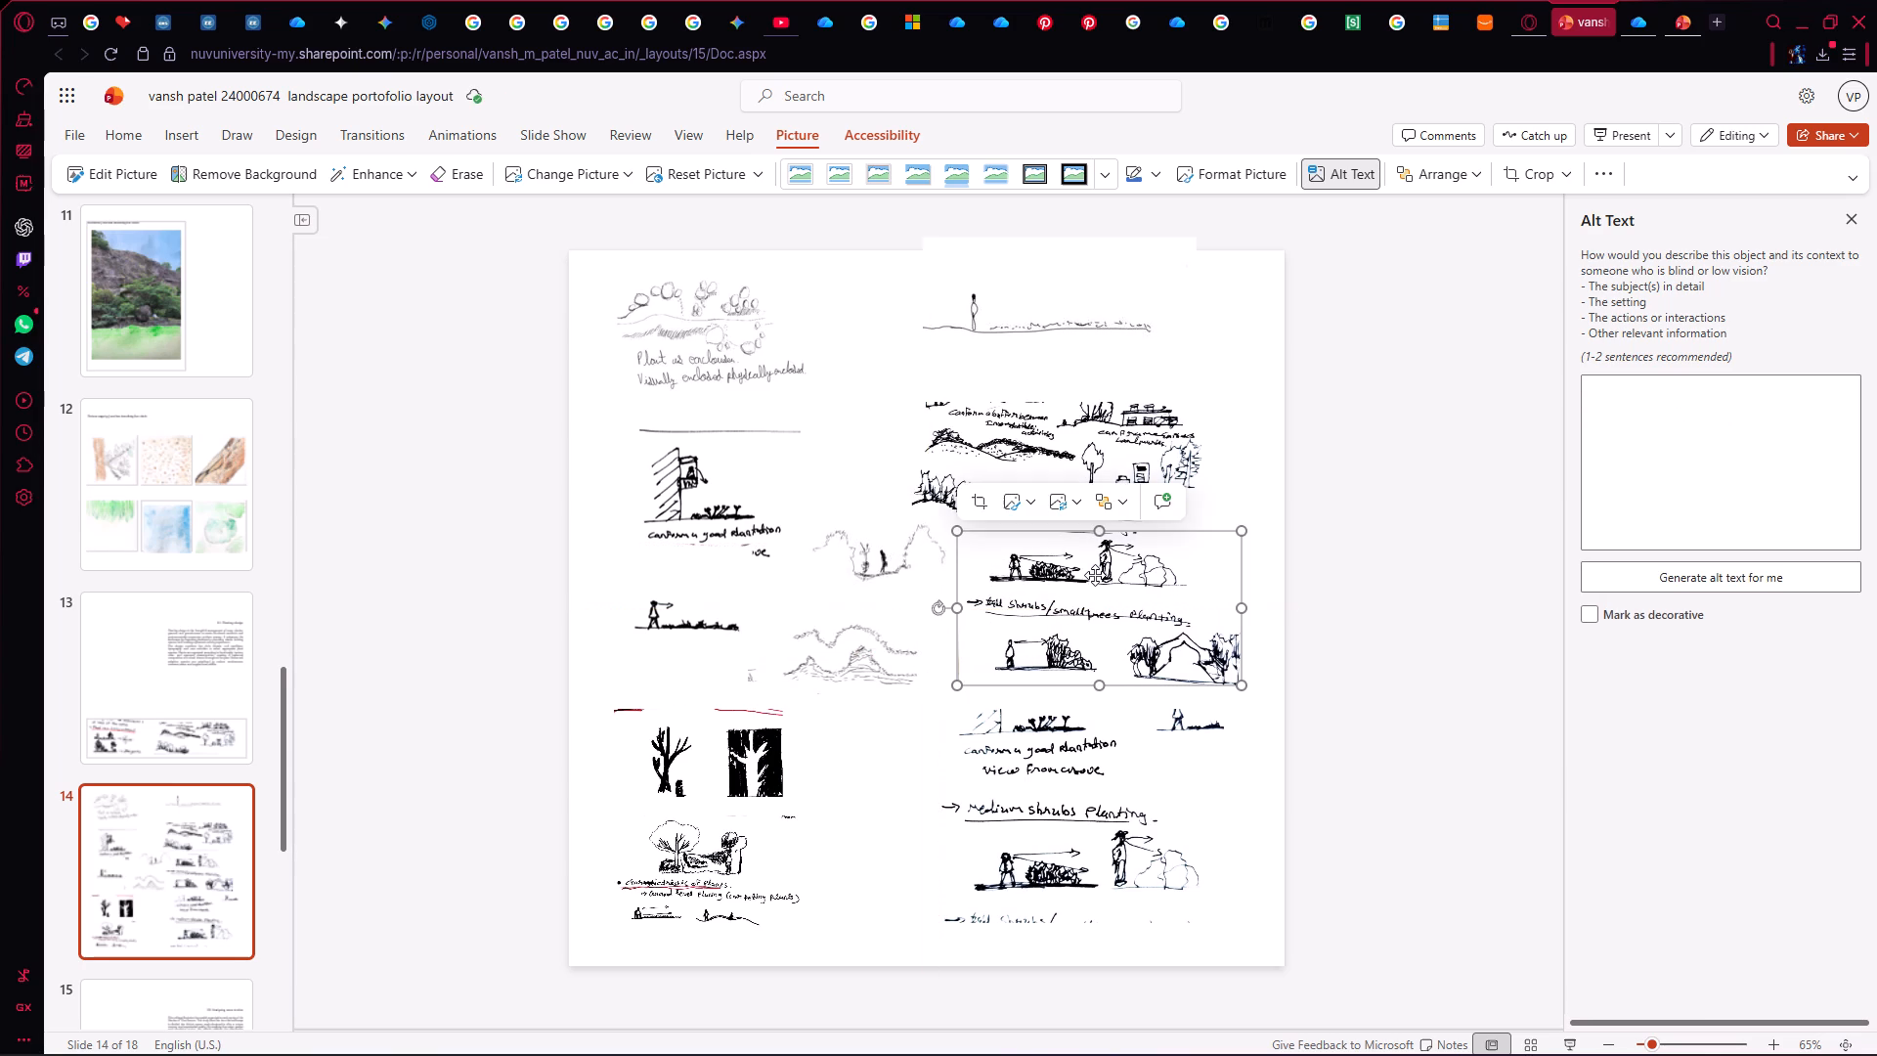
Move the hills and vehicle landscape picture right, clear of the two-figures sketch and above the tall shrubs picture.
{"action": "left_click", "coordinate": [897, 548]}
{"action": "left_click", "coordinate": [889, 551]}
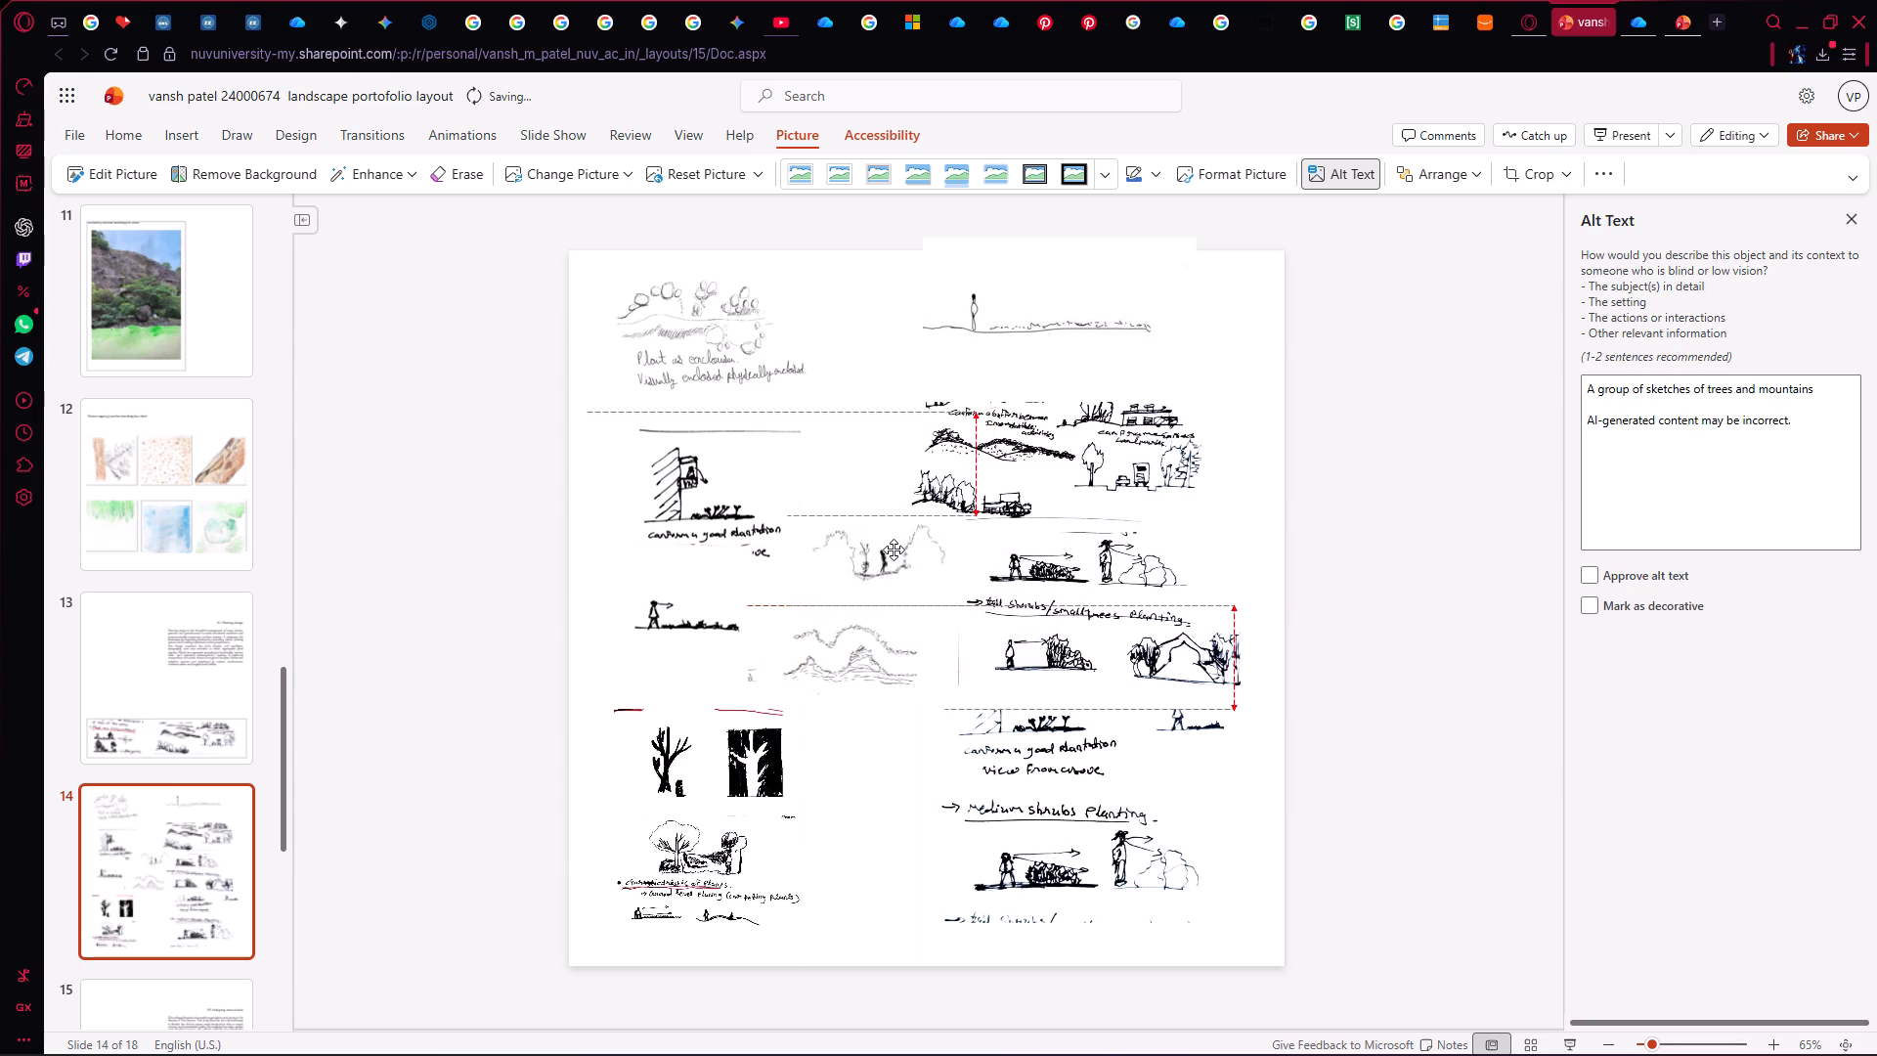
{"action": "left_click", "coordinate": [958, 499]}
{"action": "left_click_drag", "start_coordinate": [983, 488], "coordinate": [1021, 486]}
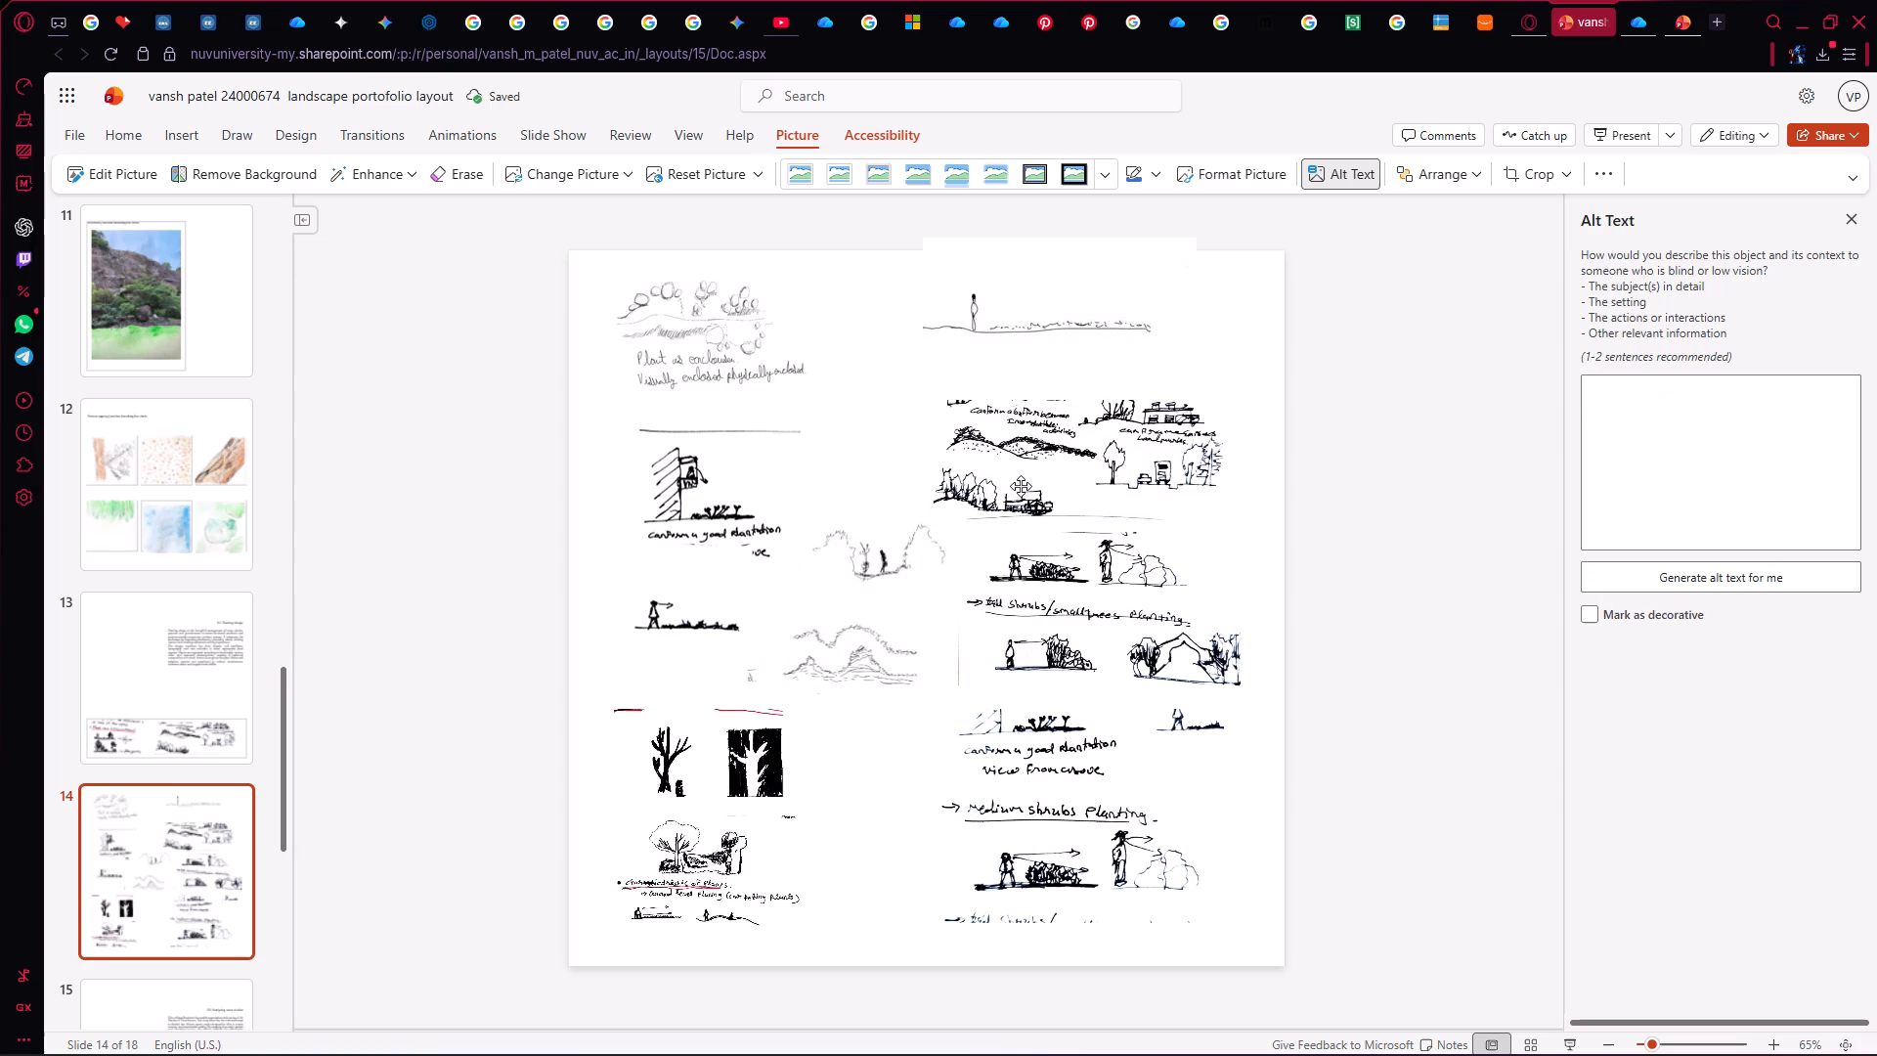
{"action": "left_click_drag", "start_coordinate": [1021, 486], "coordinate": [1026, 486]}
{"action": "left_click", "coordinate": [1353, 647]}
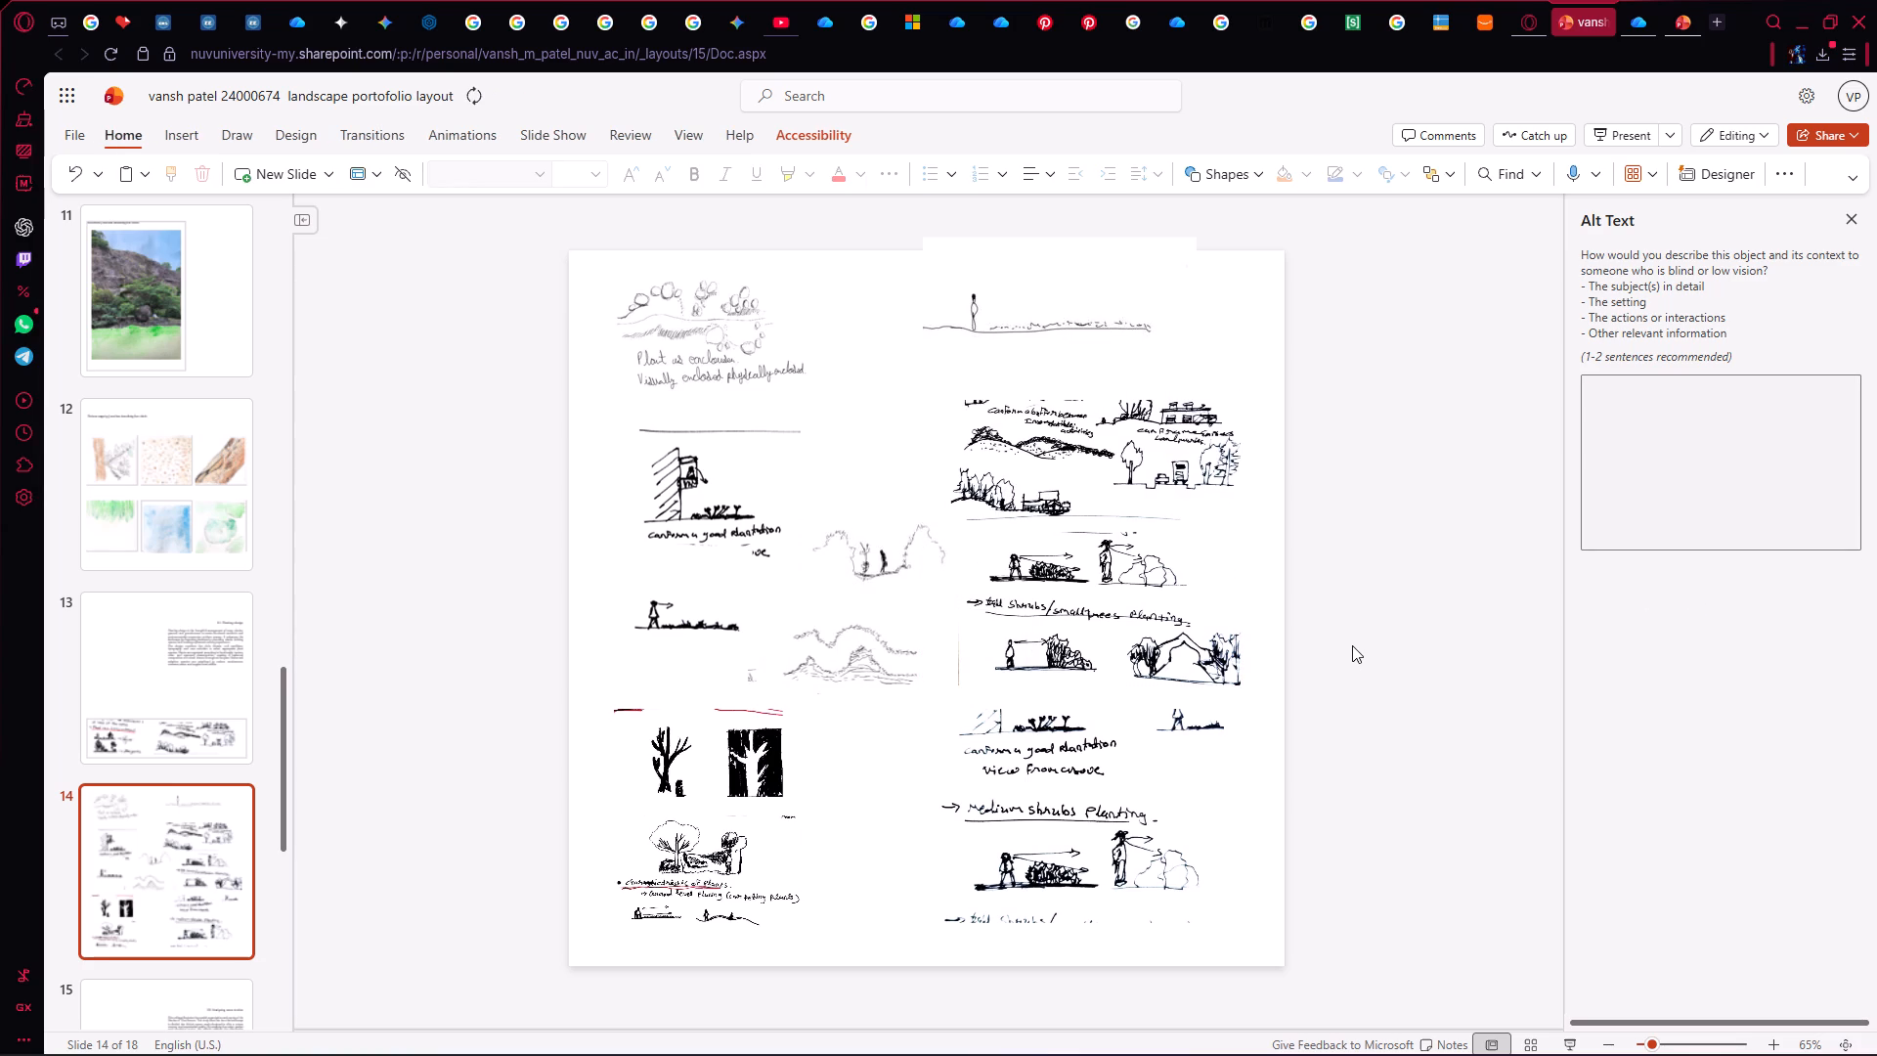
Paste the scanned sketch sheet onto slide 14 as an image and shift it right, partly off the slide.
{"action": "right_click", "coordinate": [1120, 623]}
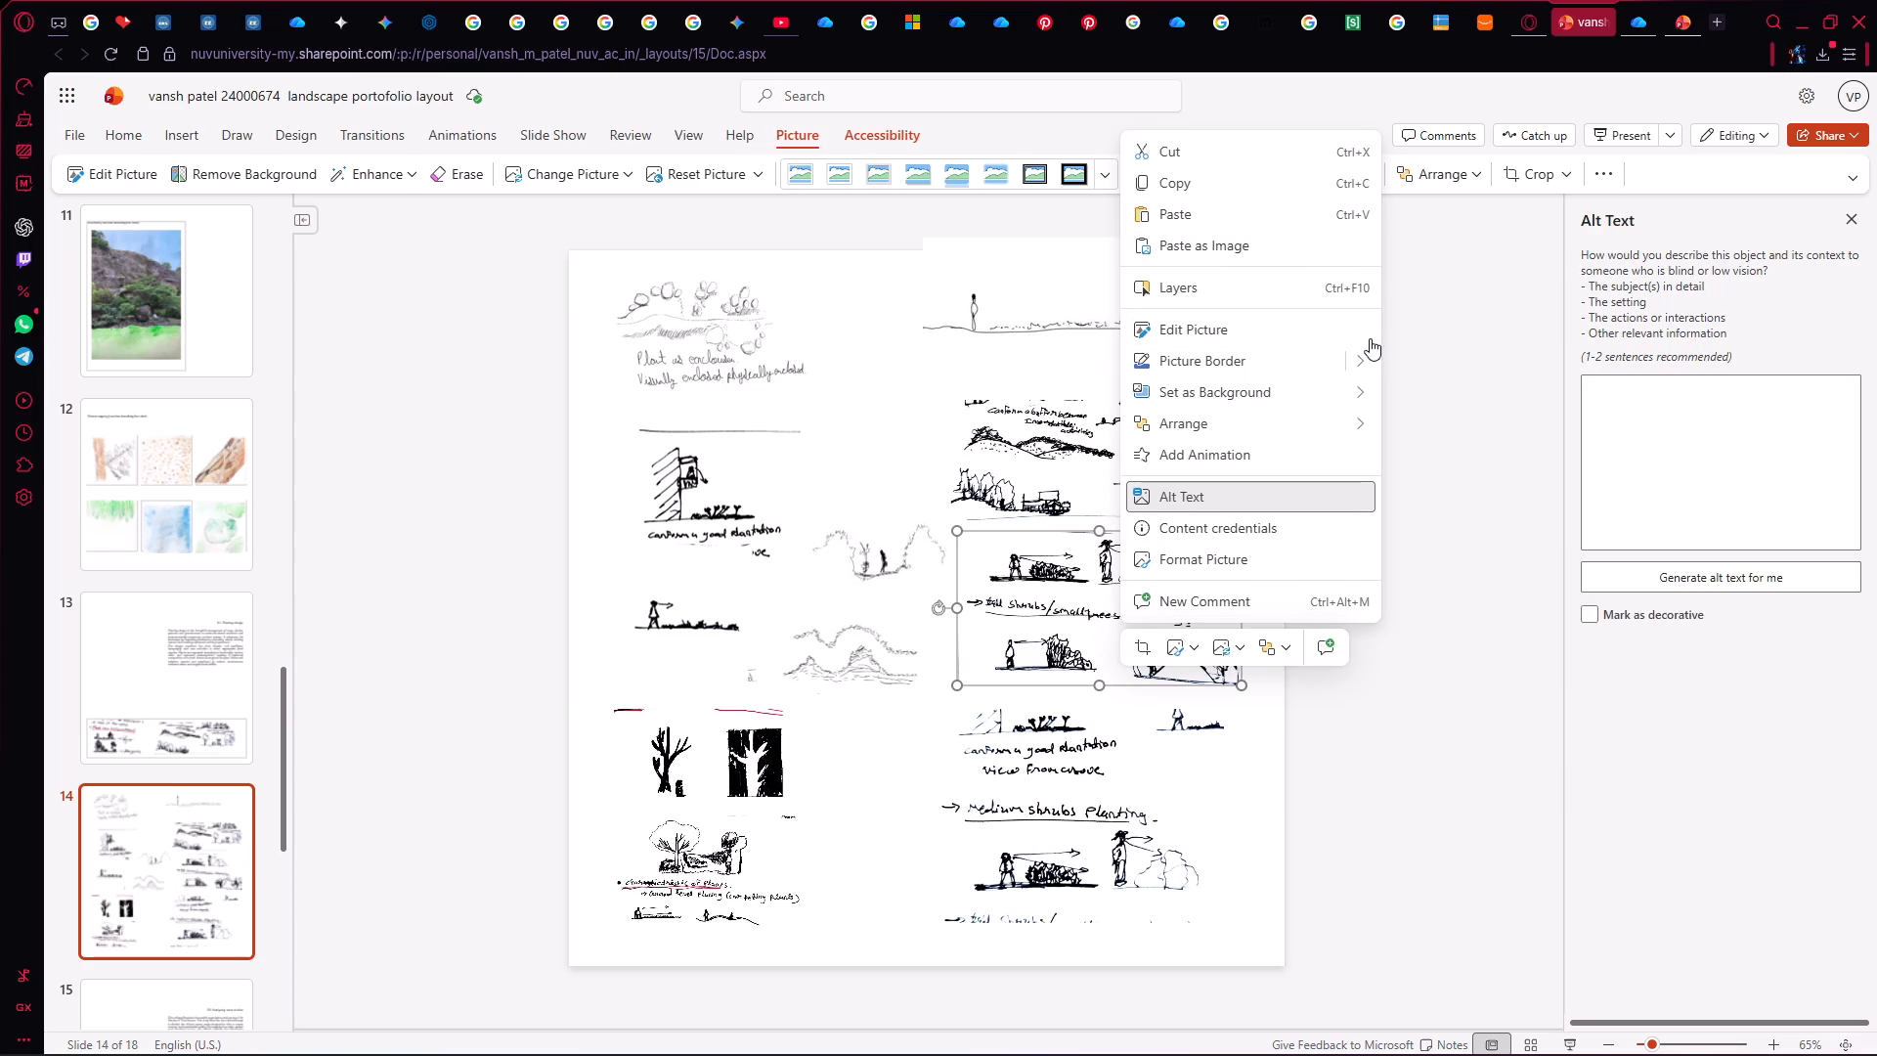
{"action": "left_click", "coordinate": [1500, 363]}
{"action": "right_click", "coordinate": [1329, 338]}
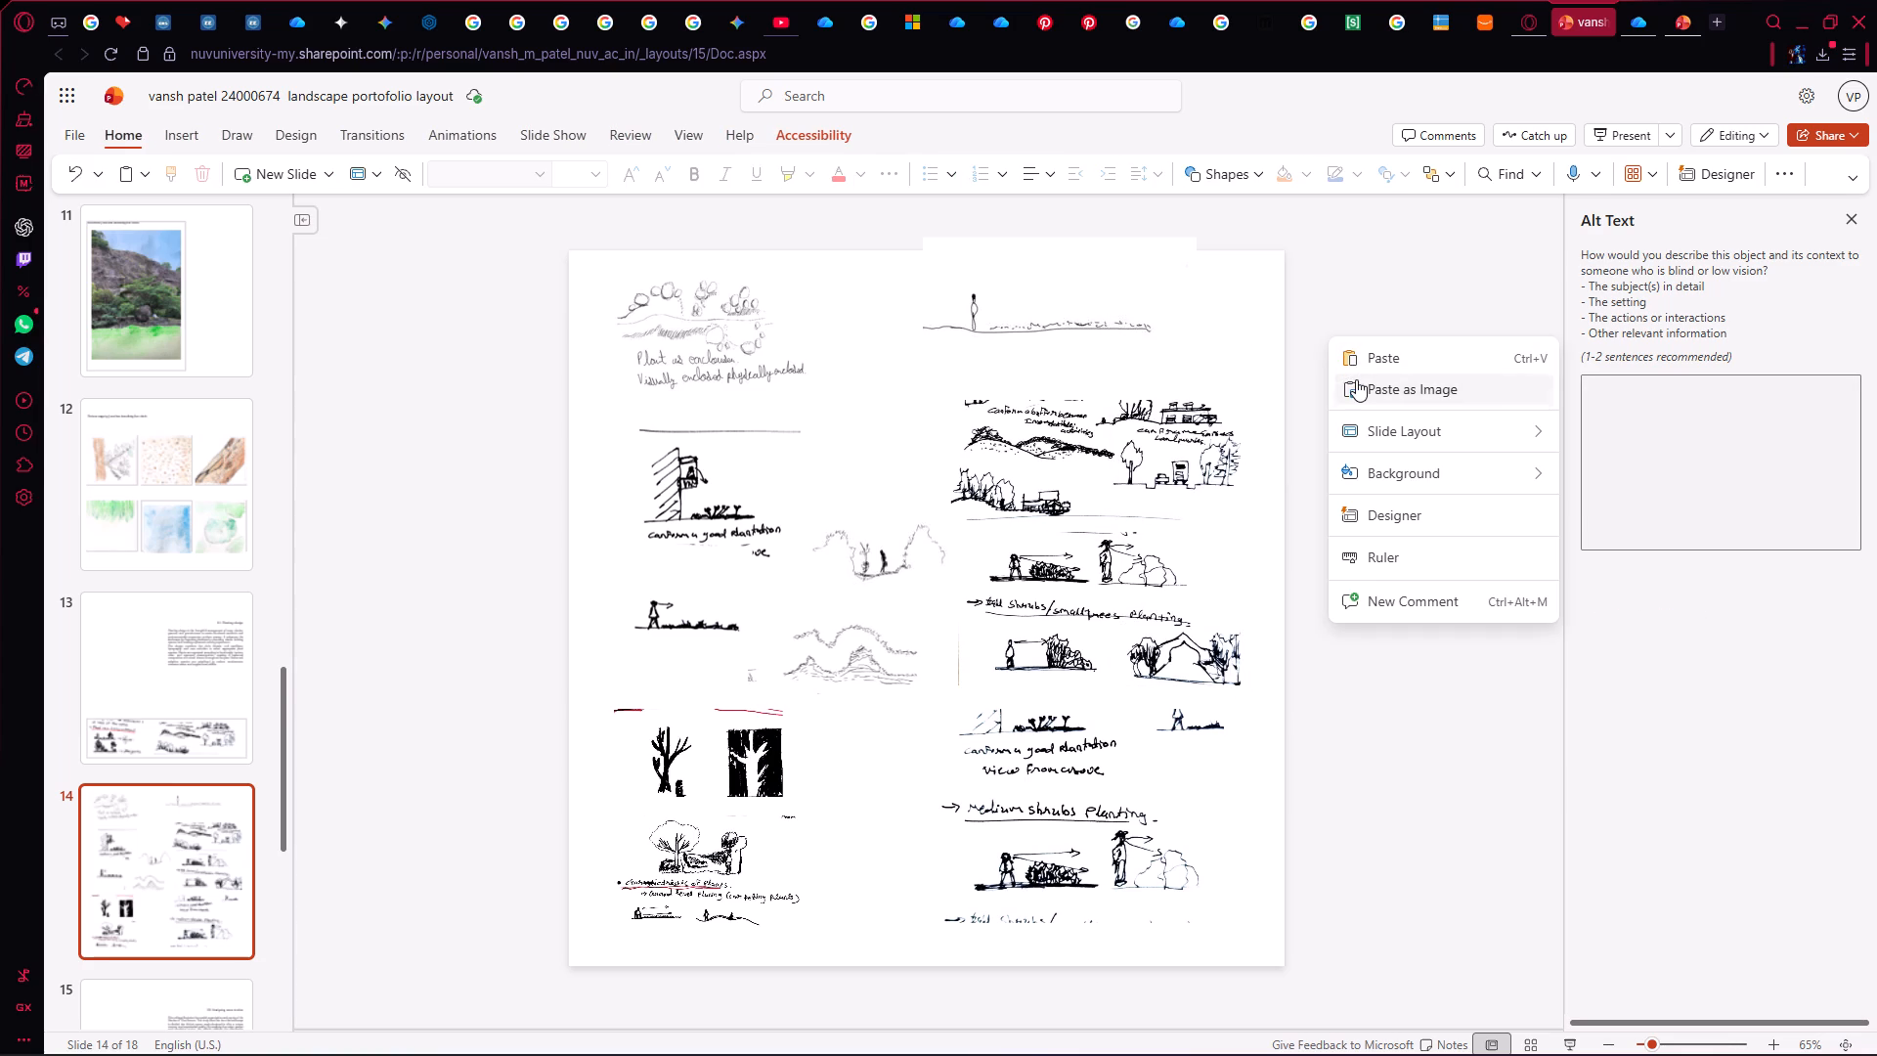
{"action": "left_click", "coordinate": [1357, 379]}
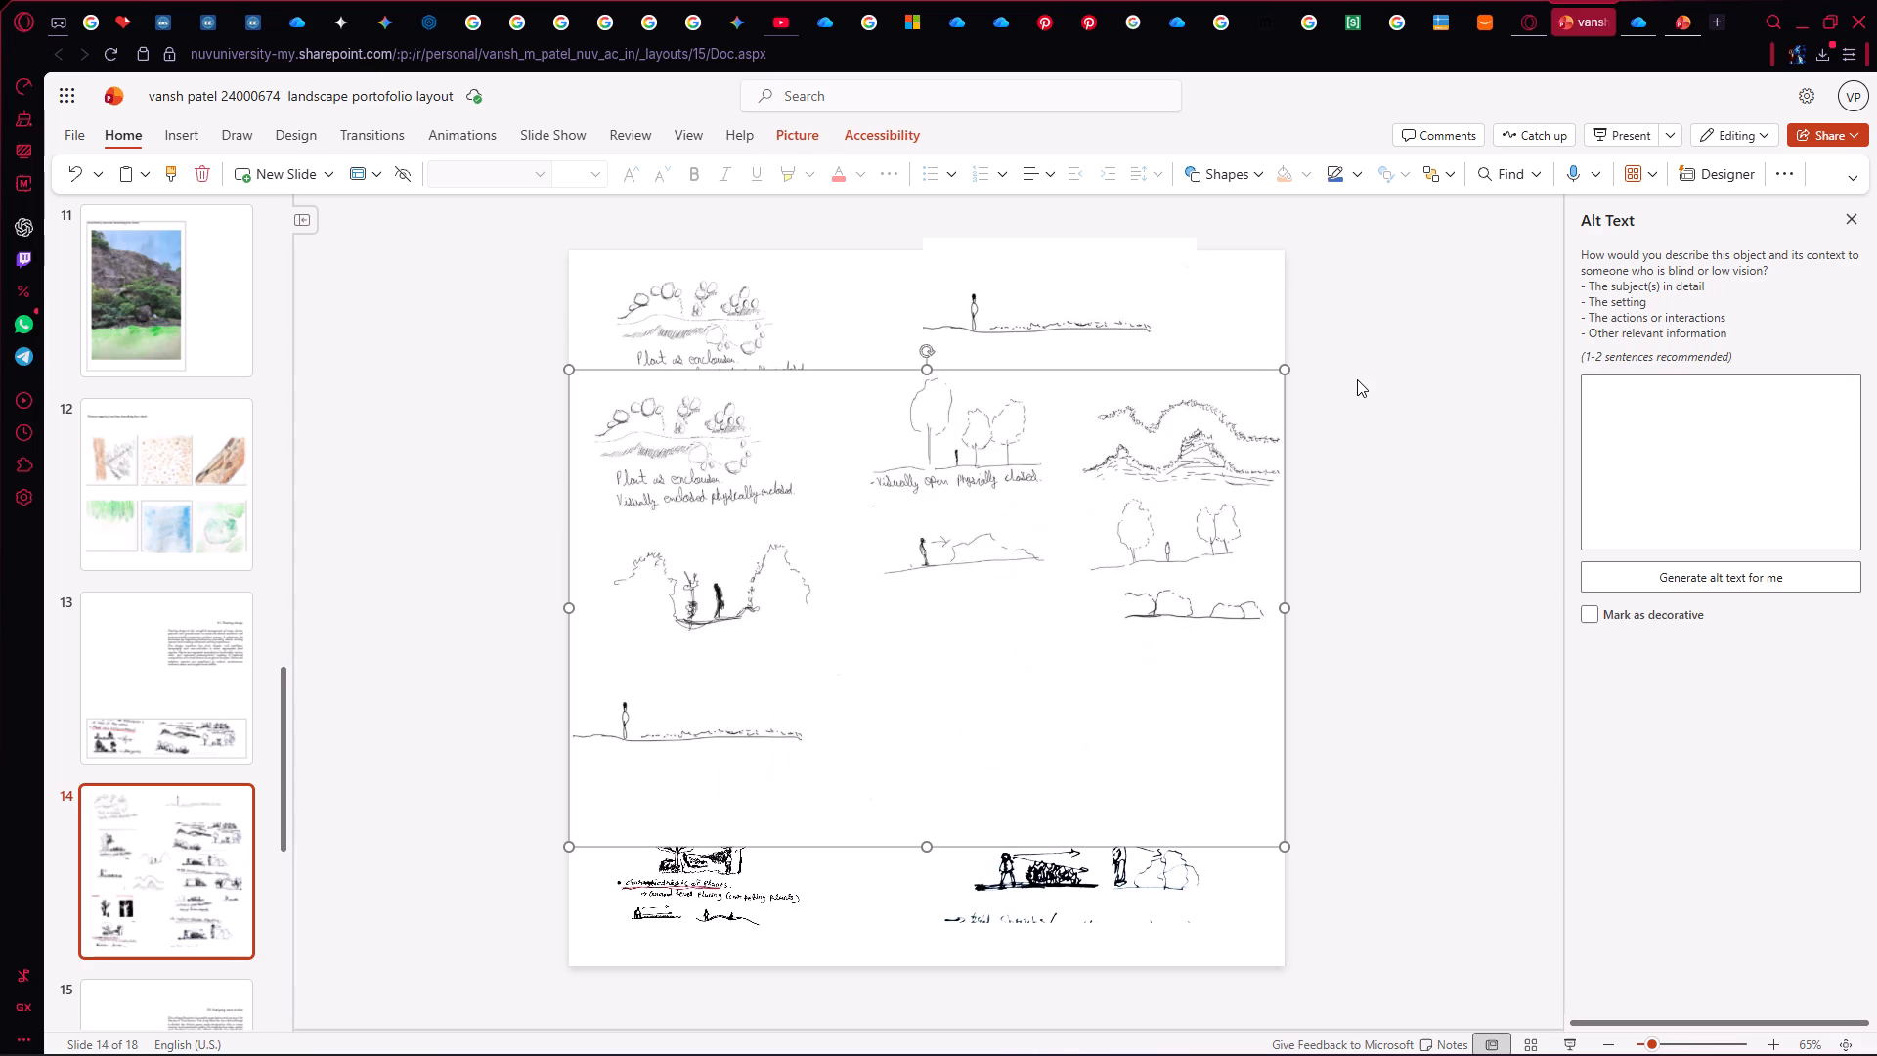
{"action": "left_click_drag", "start_coordinate": [1056, 503], "coordinate": [1461, 647]}
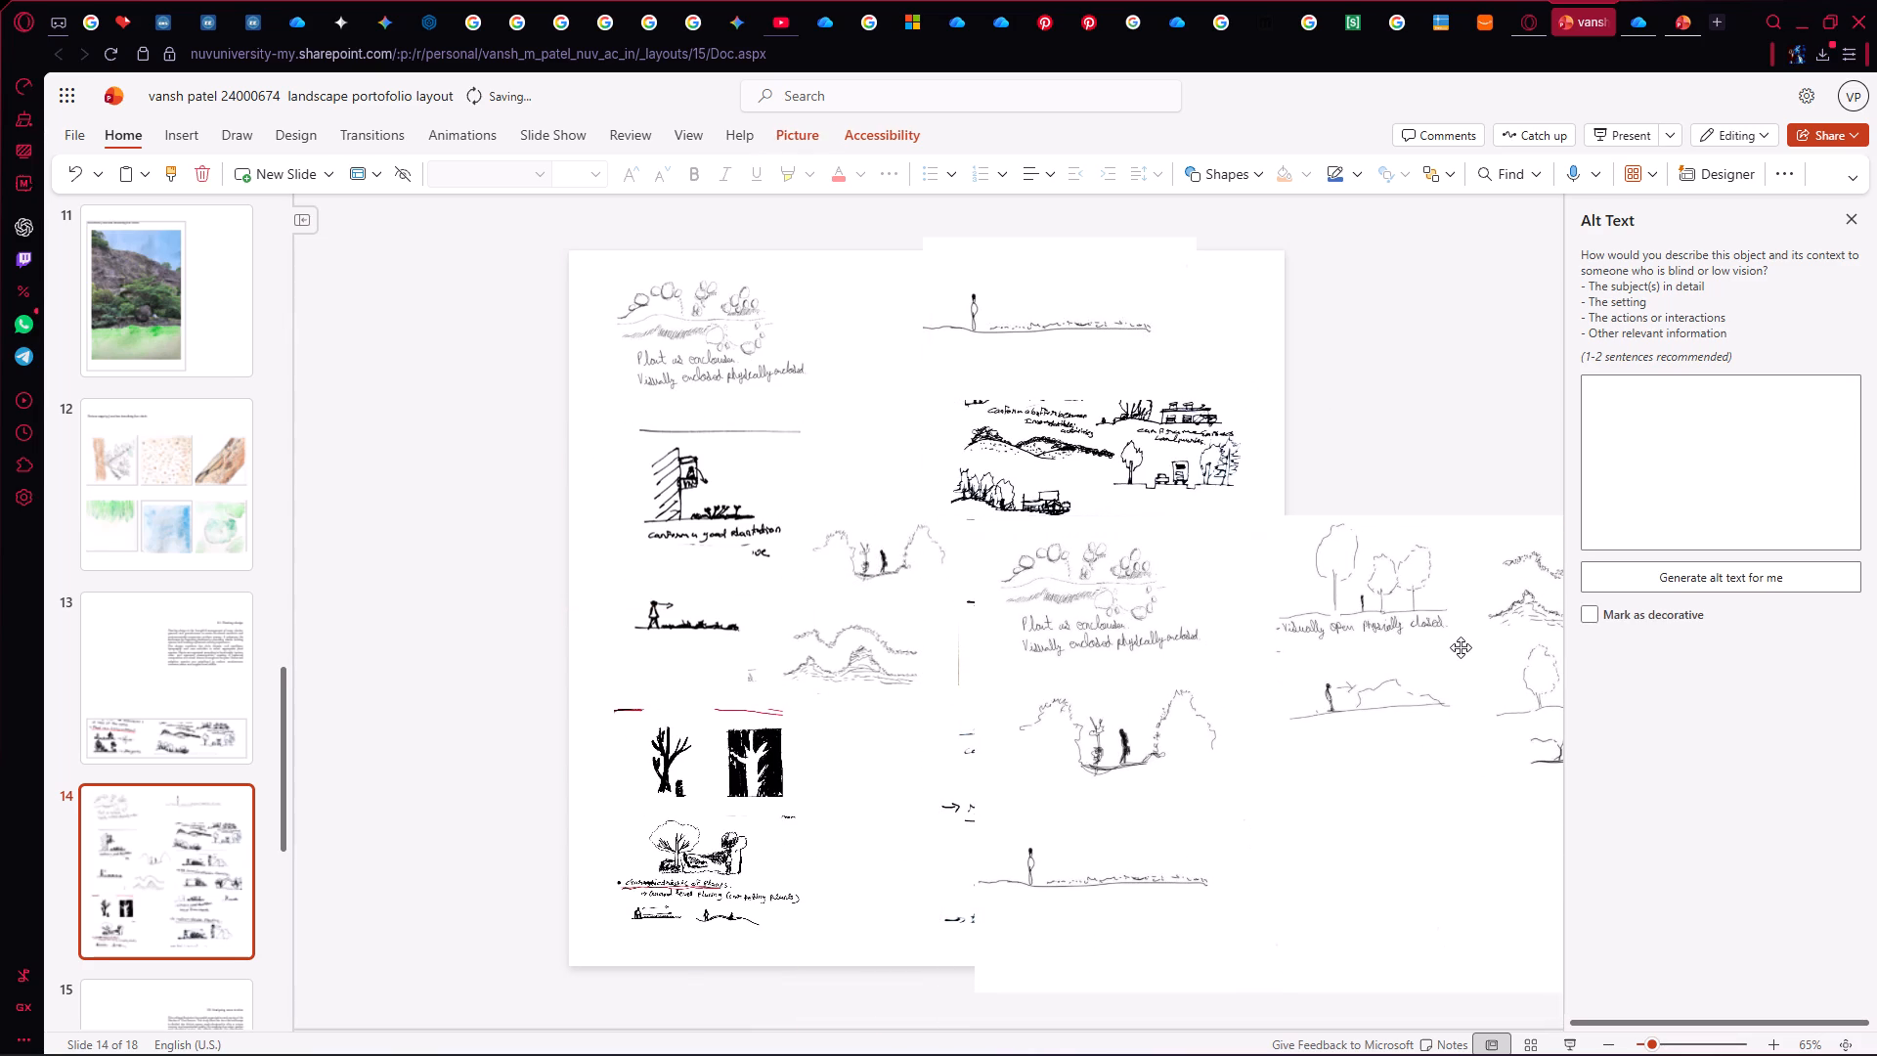
{"action": "left_click_drag", "start_coordinate": [1461, 647], "coordinate": [1459, 646]}
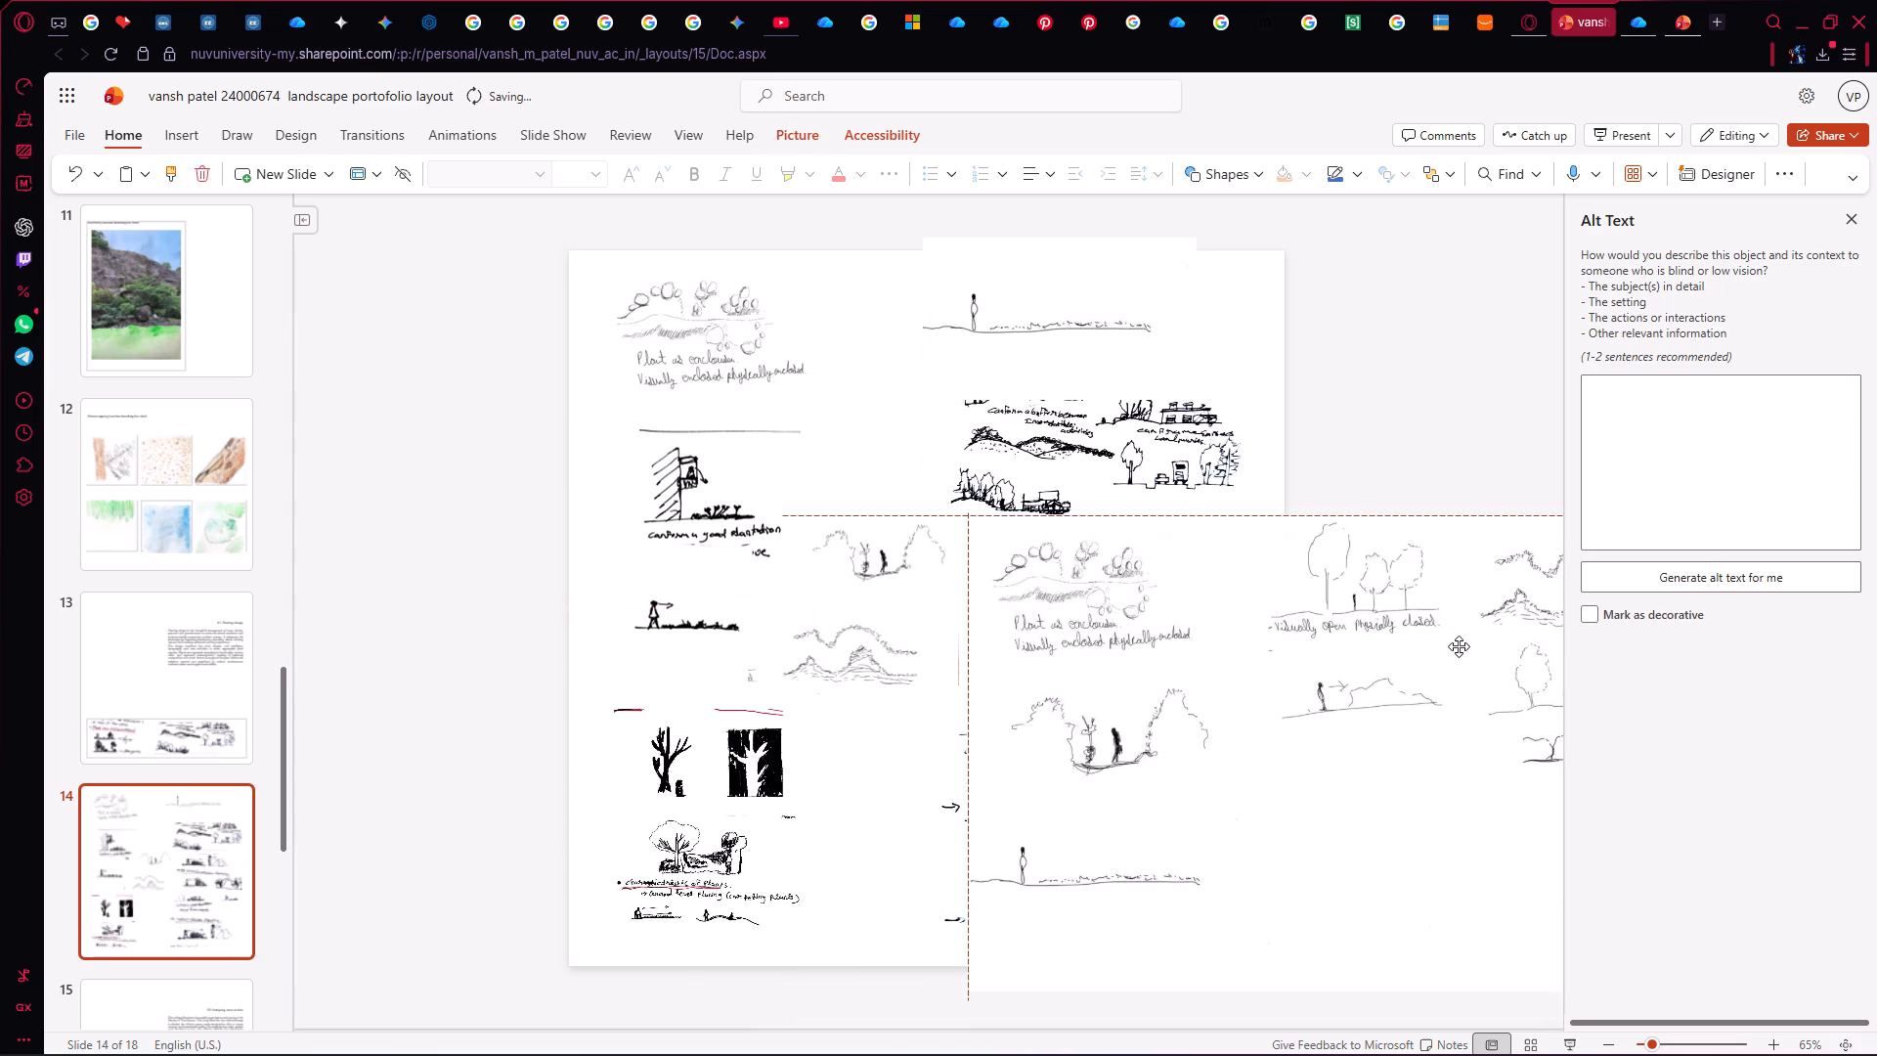
{"action": "left_click_drag", "start_coordinate": [1459, 646], "coordinate": [1230, 569]}
Crop the pasted sheet to the three-tree sketch with the "Visually open physically closed" caption.
{"action": "right_click", "coordinate": [1198, 591]}
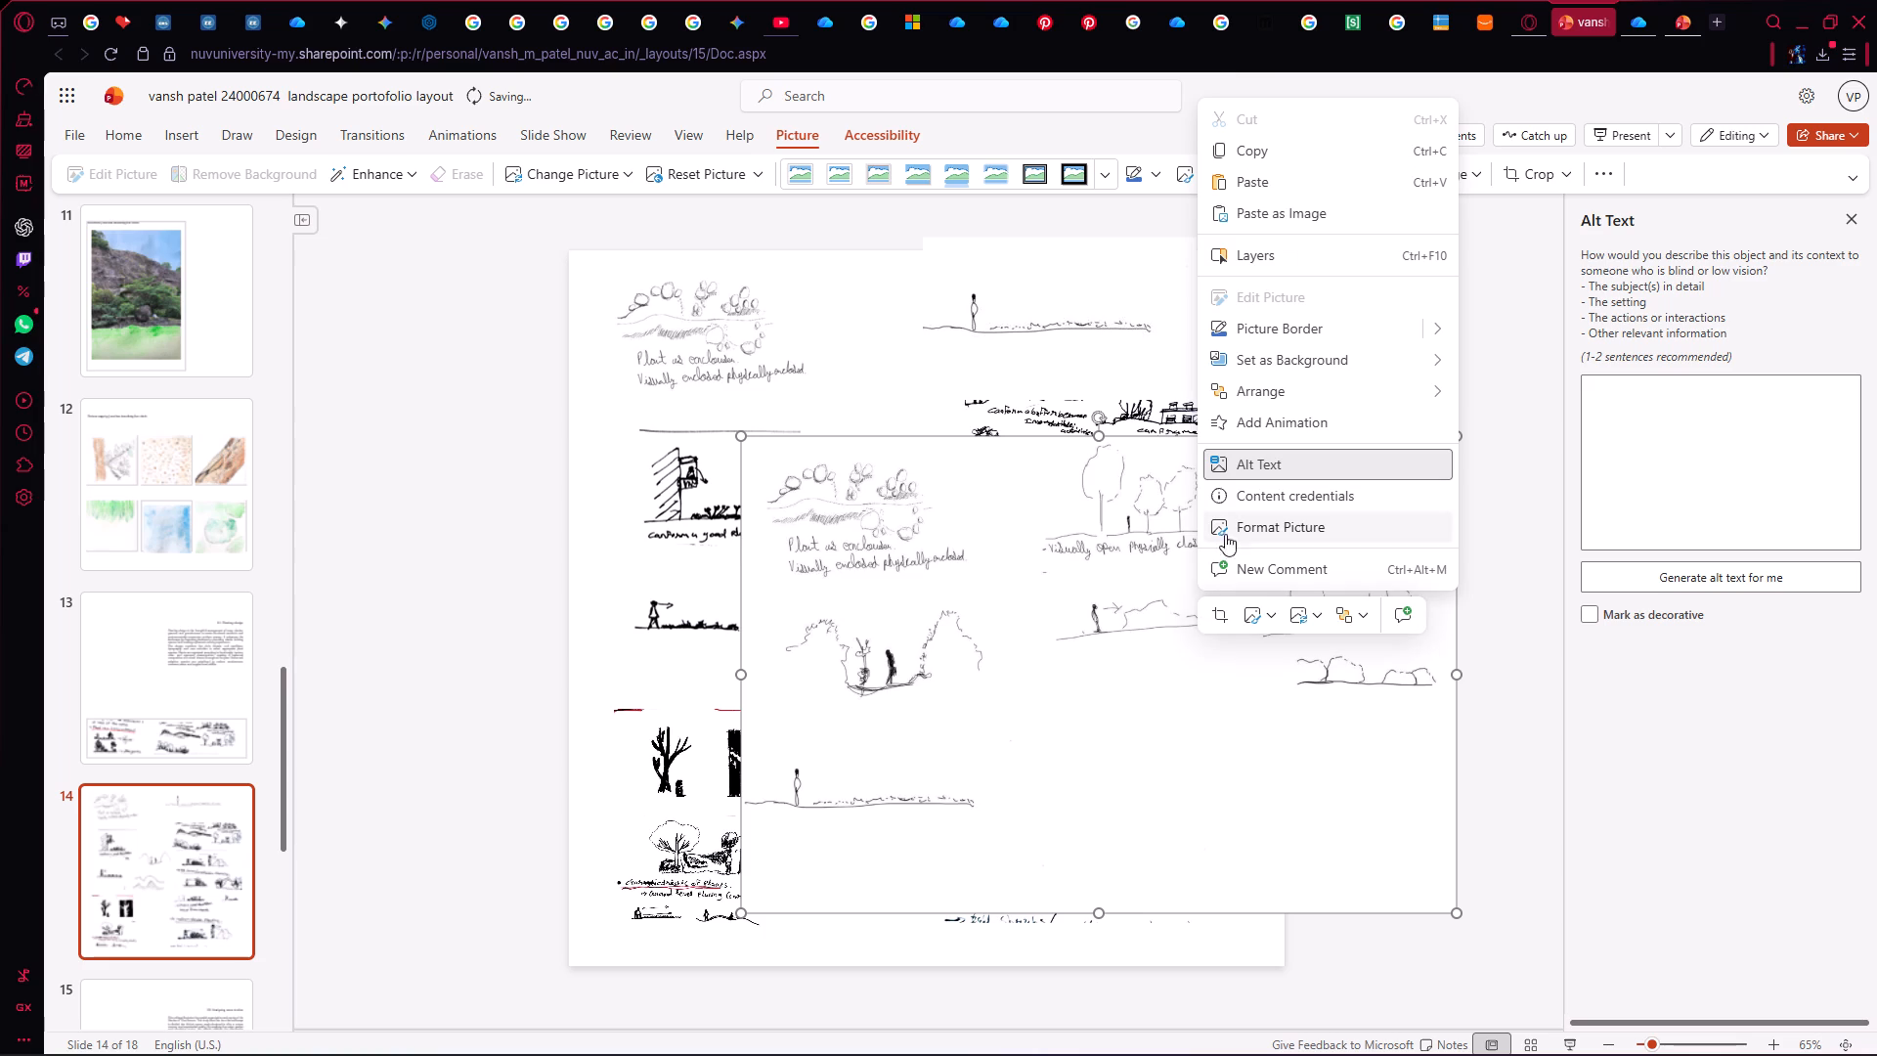
{"action": "left_click", "coordinate": [1218, 618]}
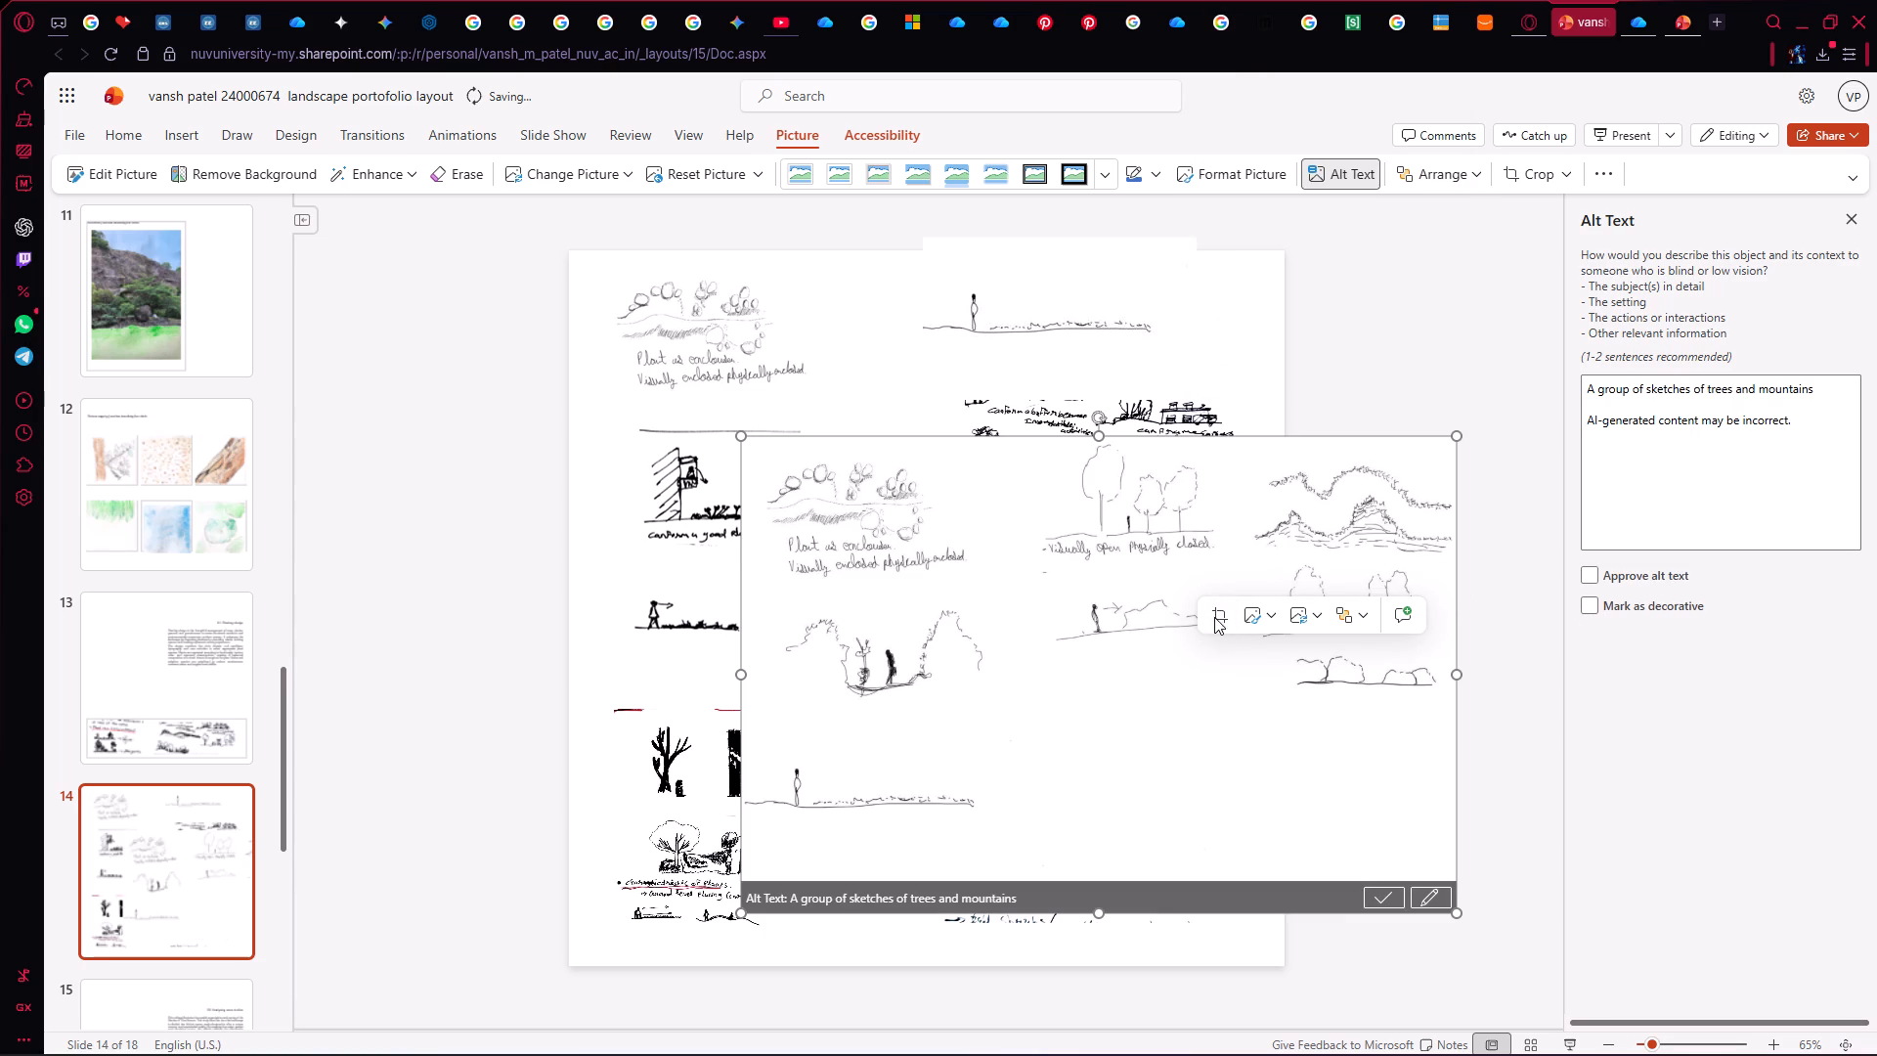
{"action": "right_click", "coordinate": [1118, 619]}
{"action": "left_click", "coordinate": [1145, 647]}
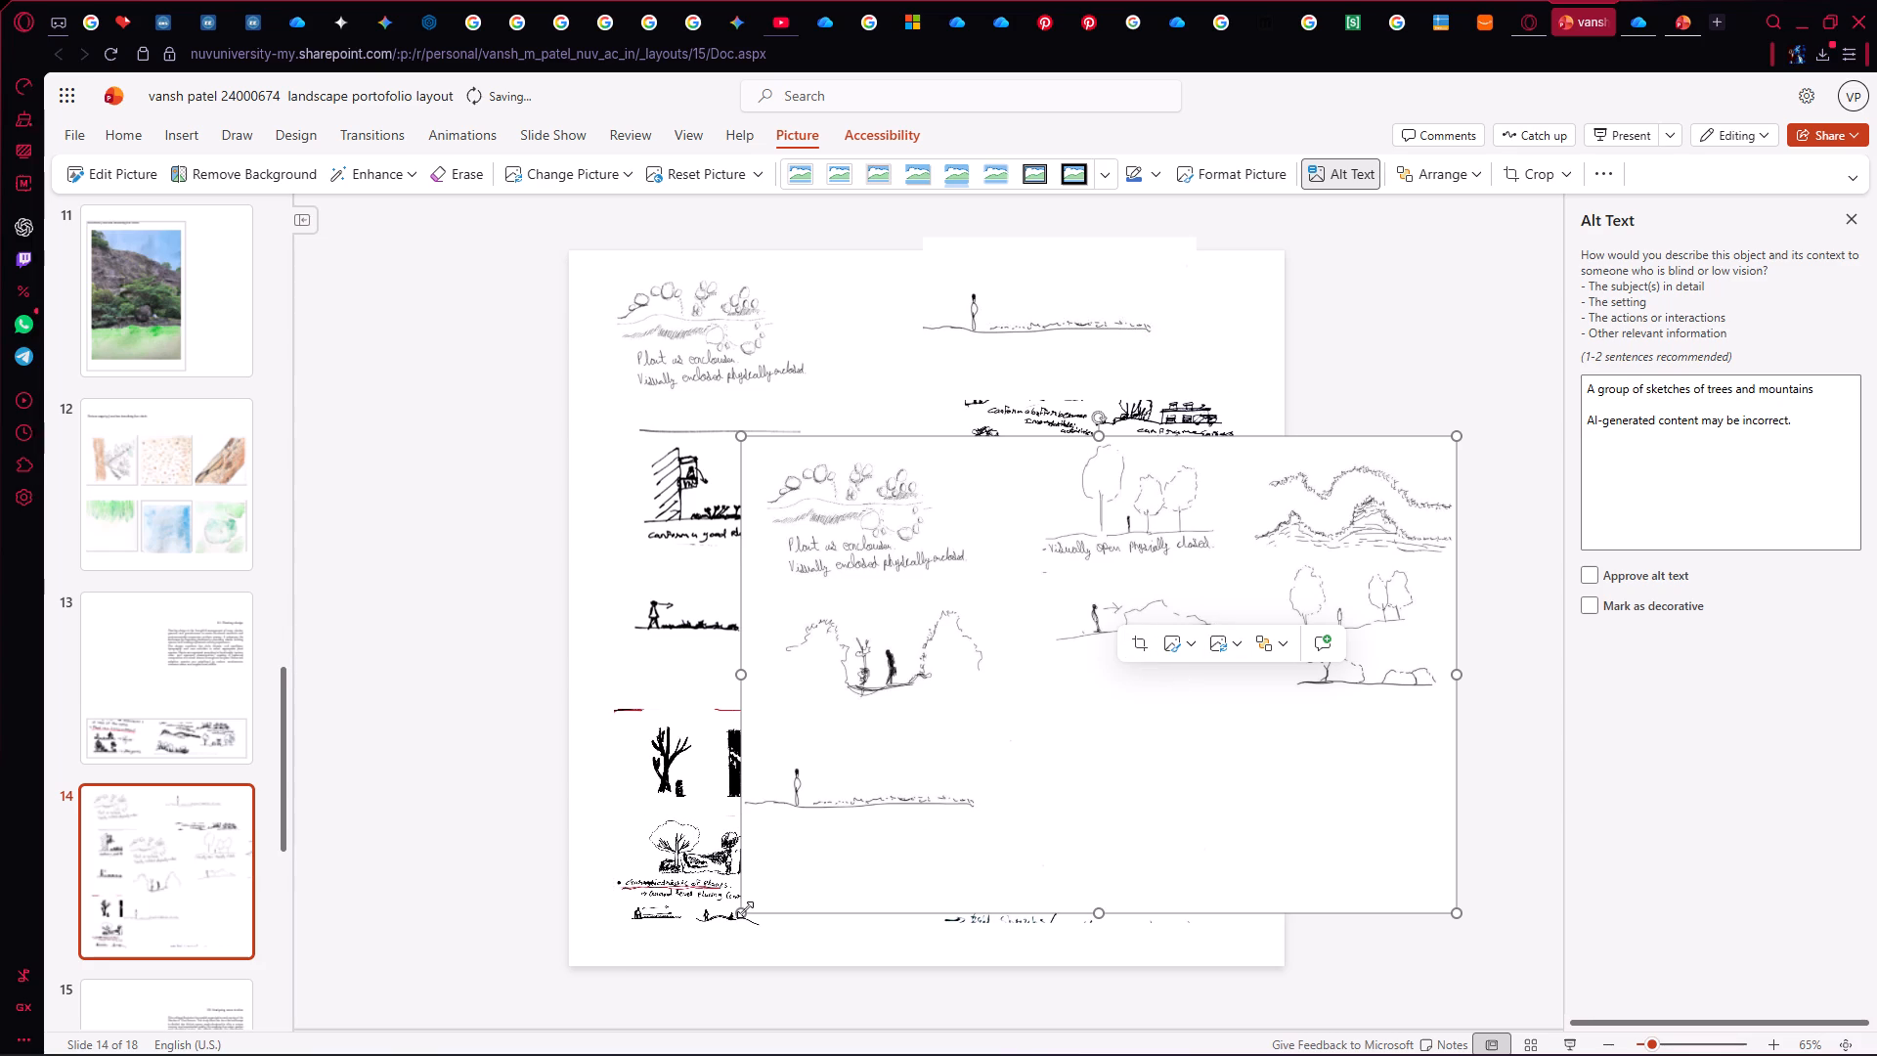
{"action": "right_click", "coordinate": [879, 797]}
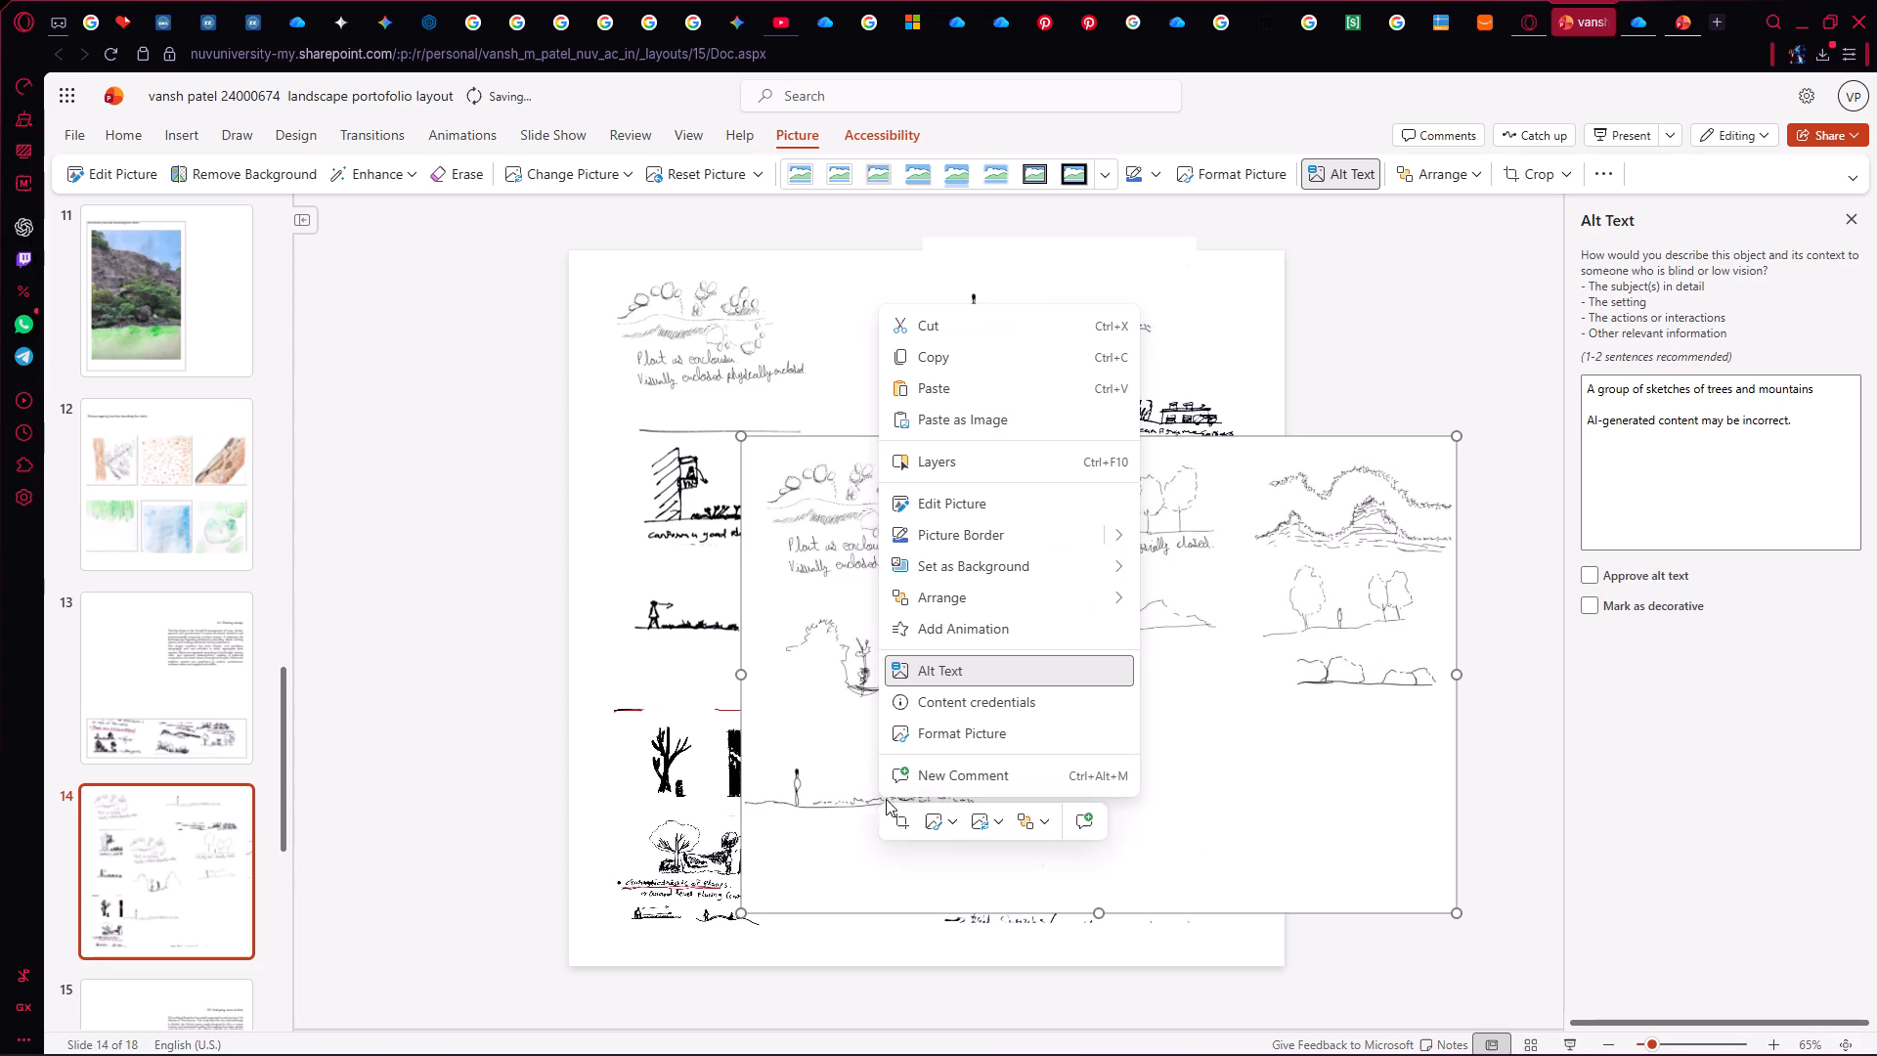
{"action": "left_click", "coordinate": [904, 817]}
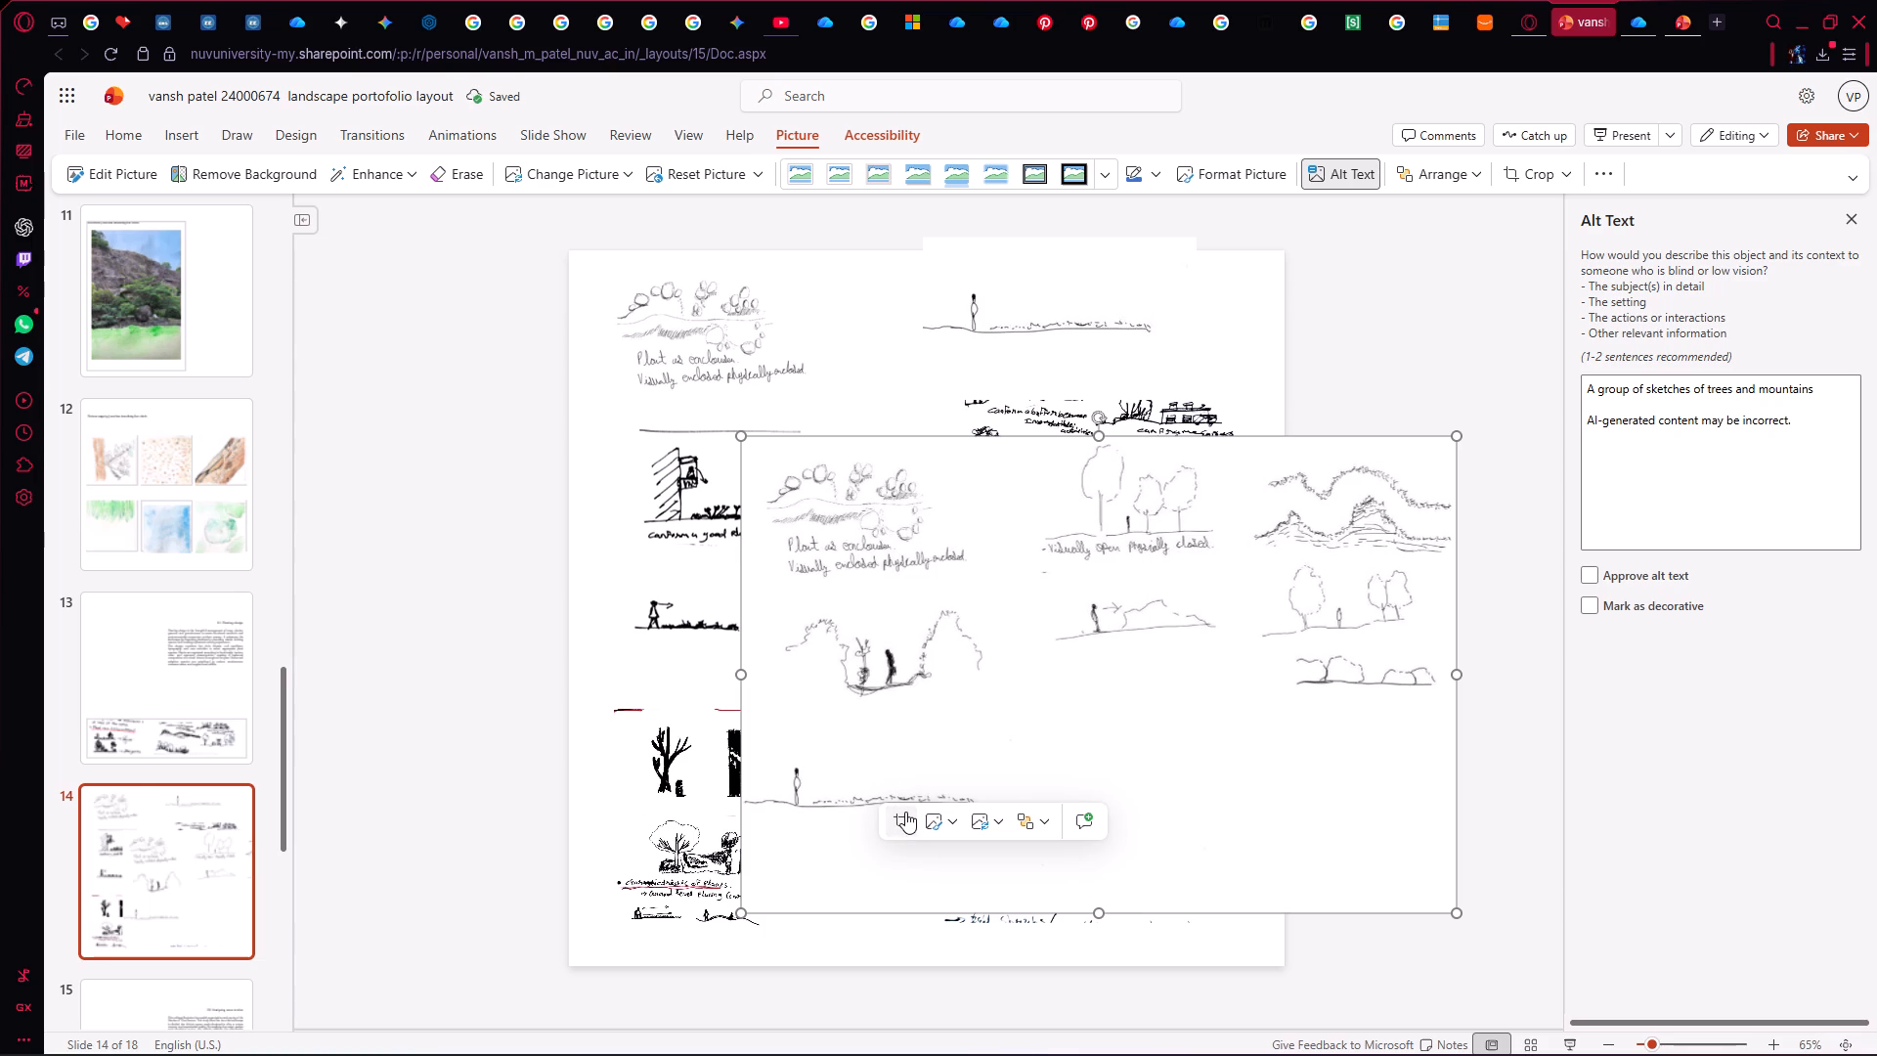
{"action": "left_click", "coordinate": [903, 818]}
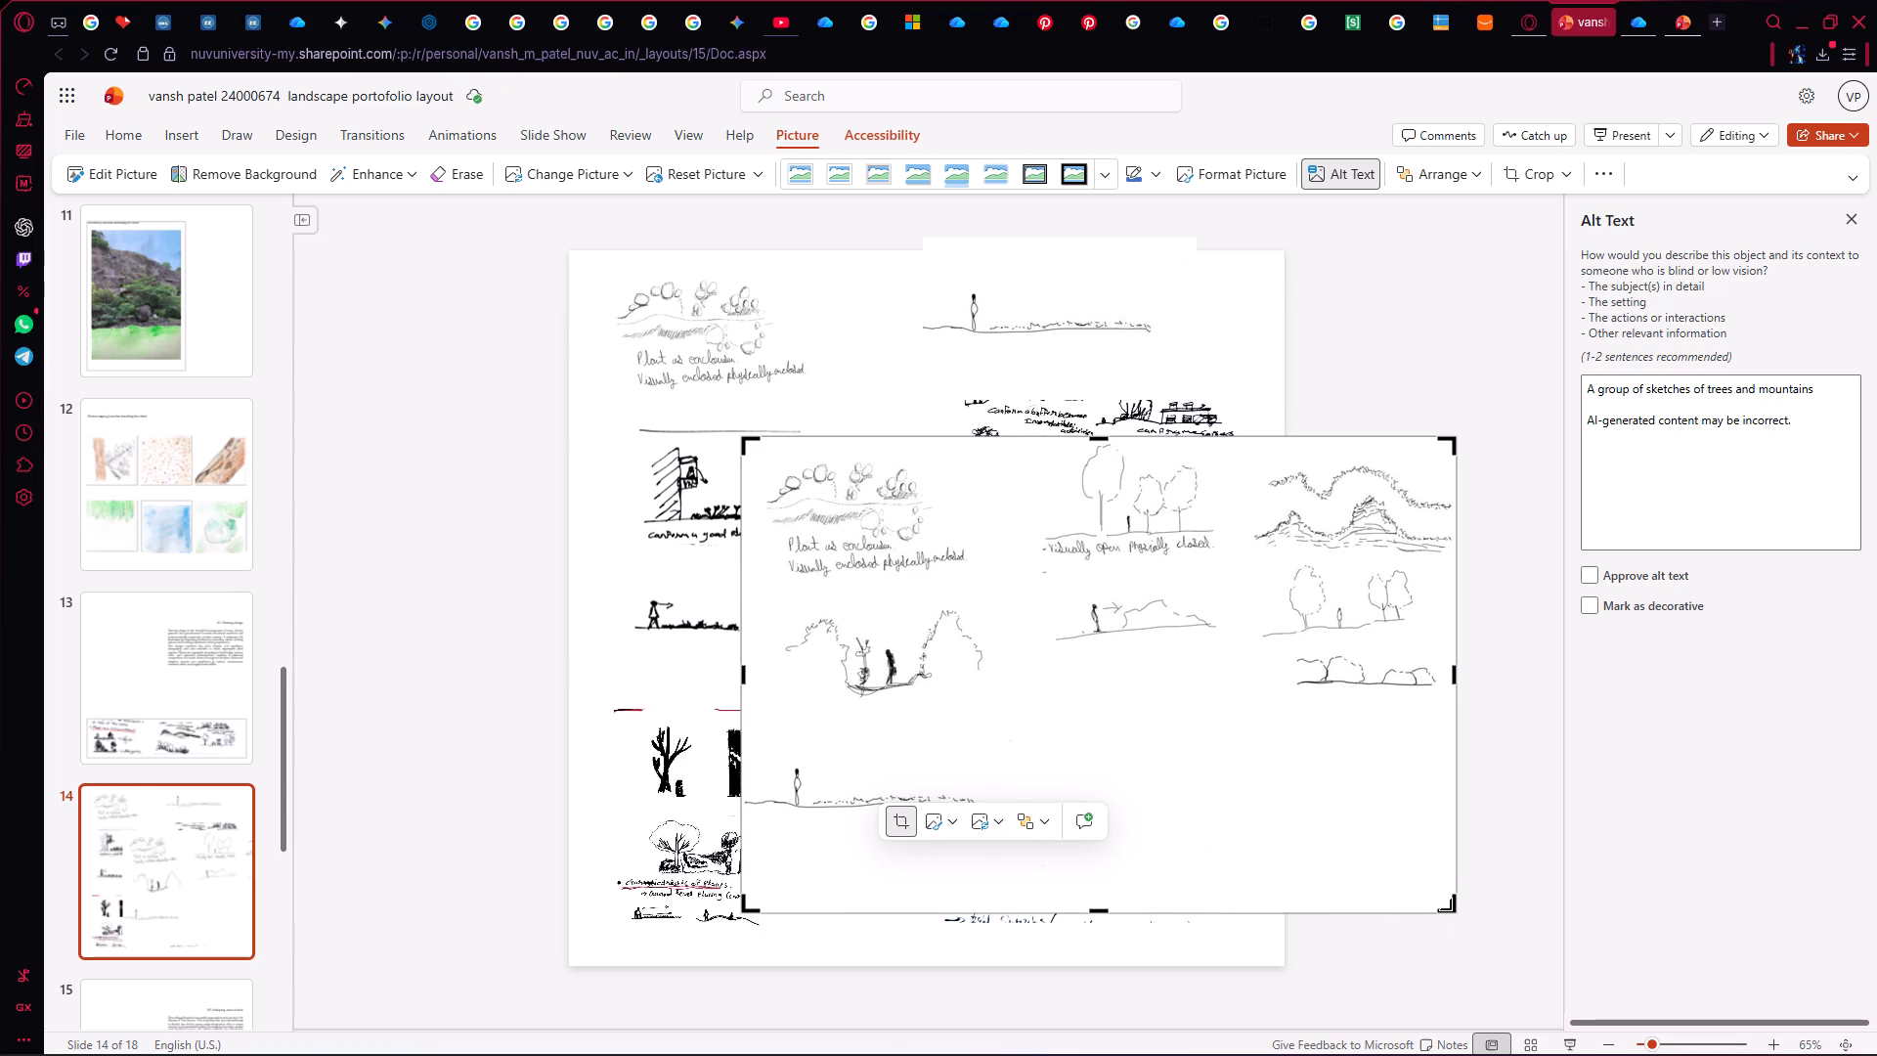
{"action": "left_click_drag", "start_coordinate": [1451, 908], "coordinate": [1263, 569]}
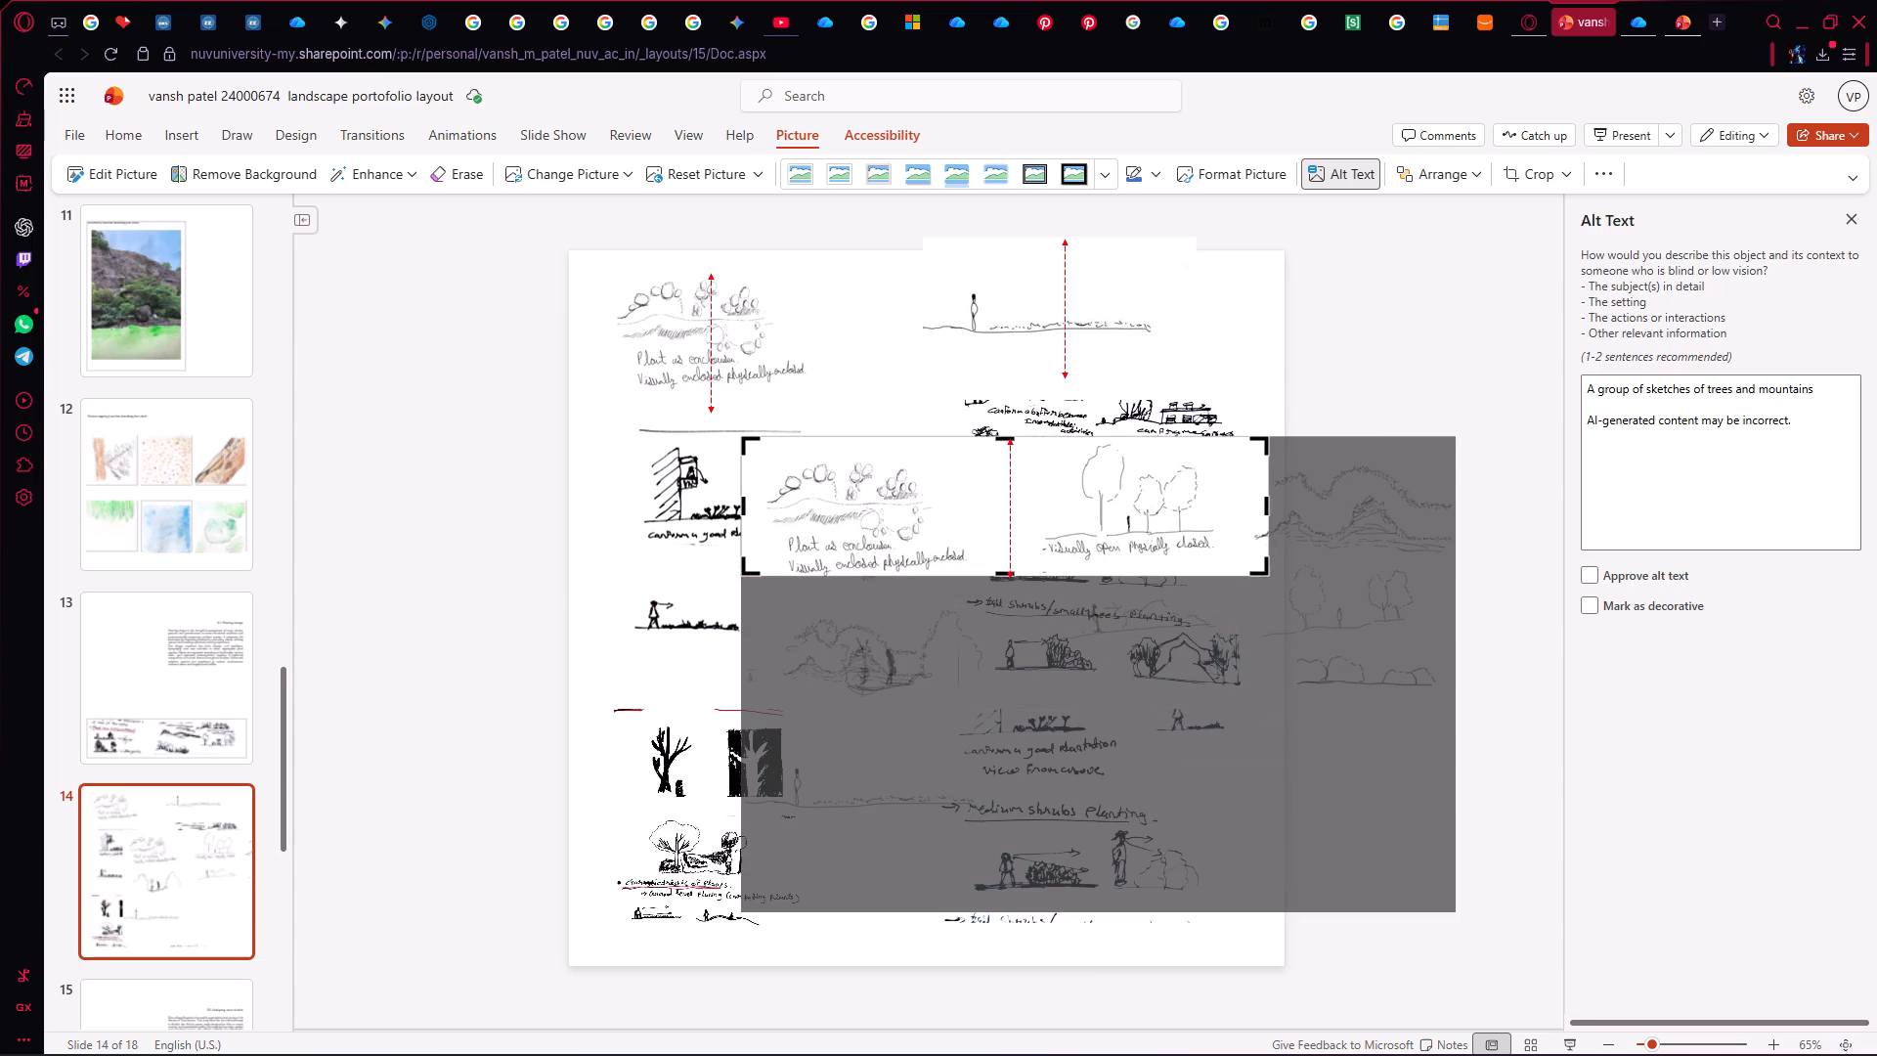
{"action": "left_click_drag", "start_coordinate": [1263, 569], "coordinate": [1243, 565]}
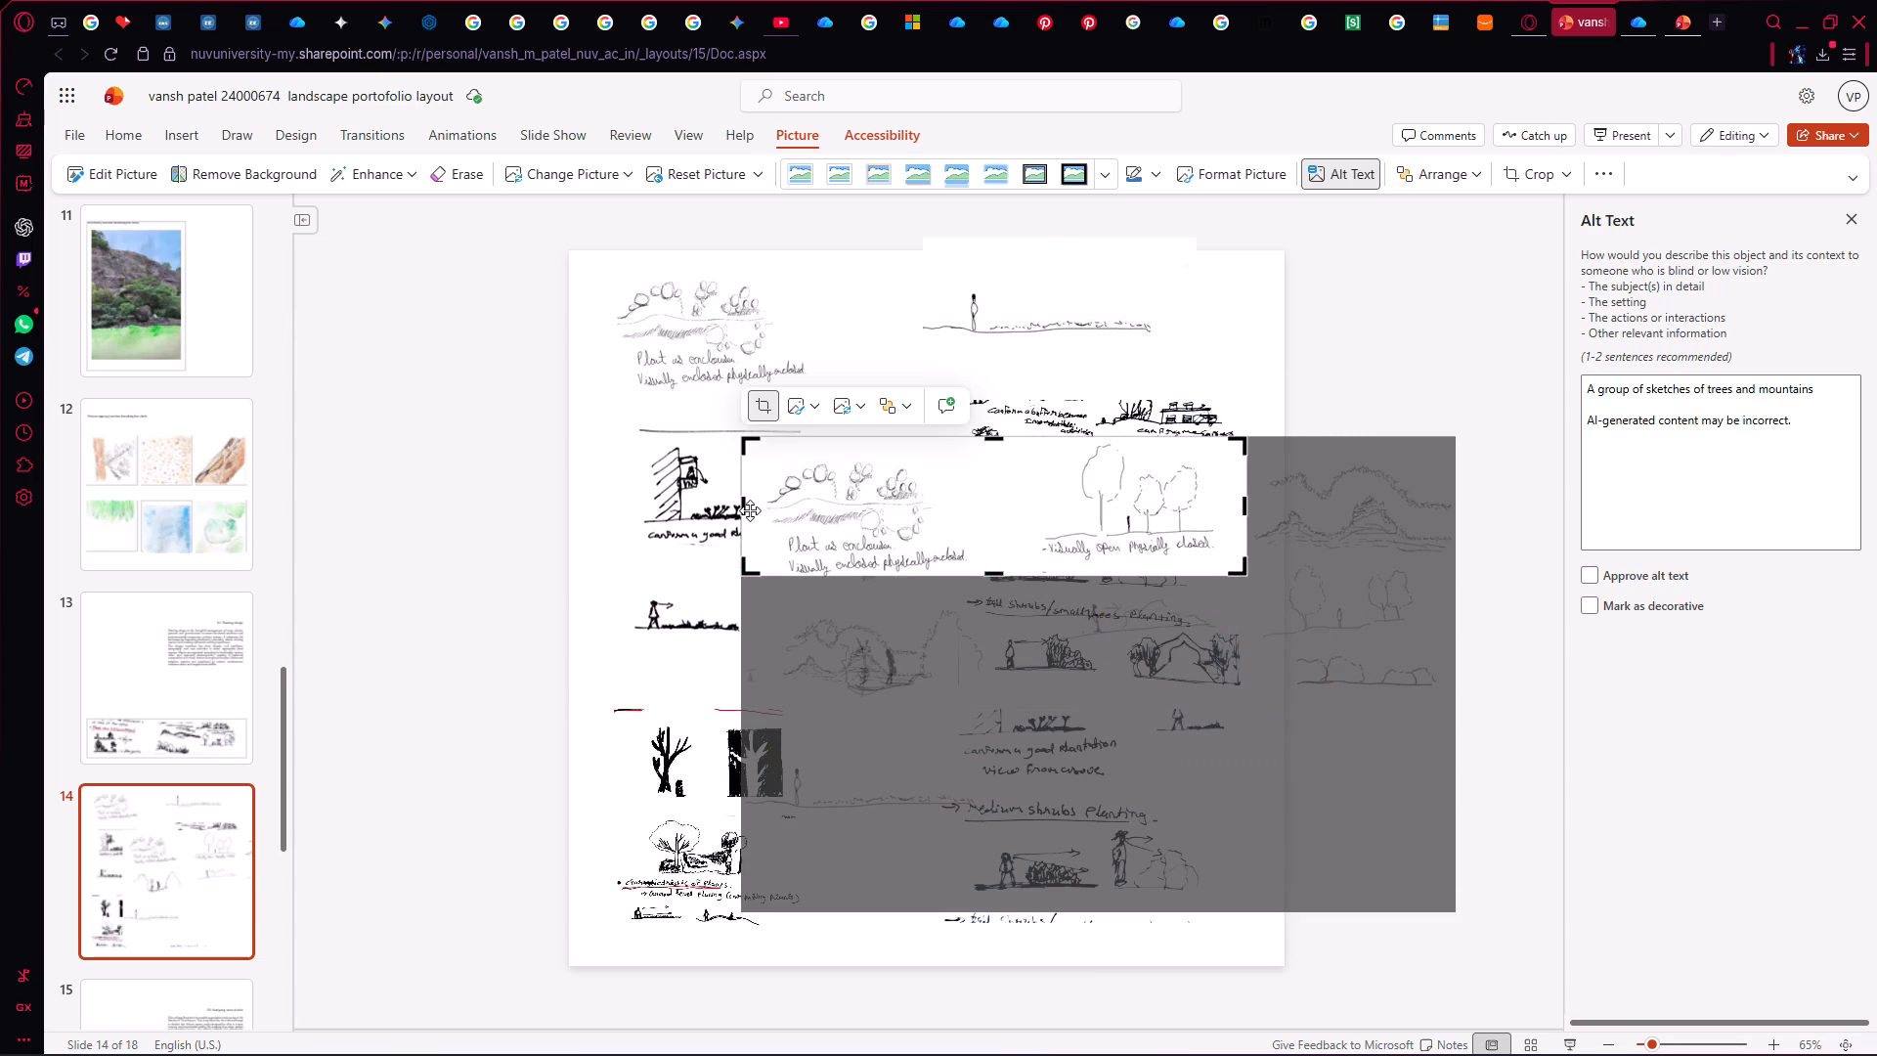
{"action": "left_click_drag", "start_coordinate": [745, 506], "coordinate": [1040, 524]}
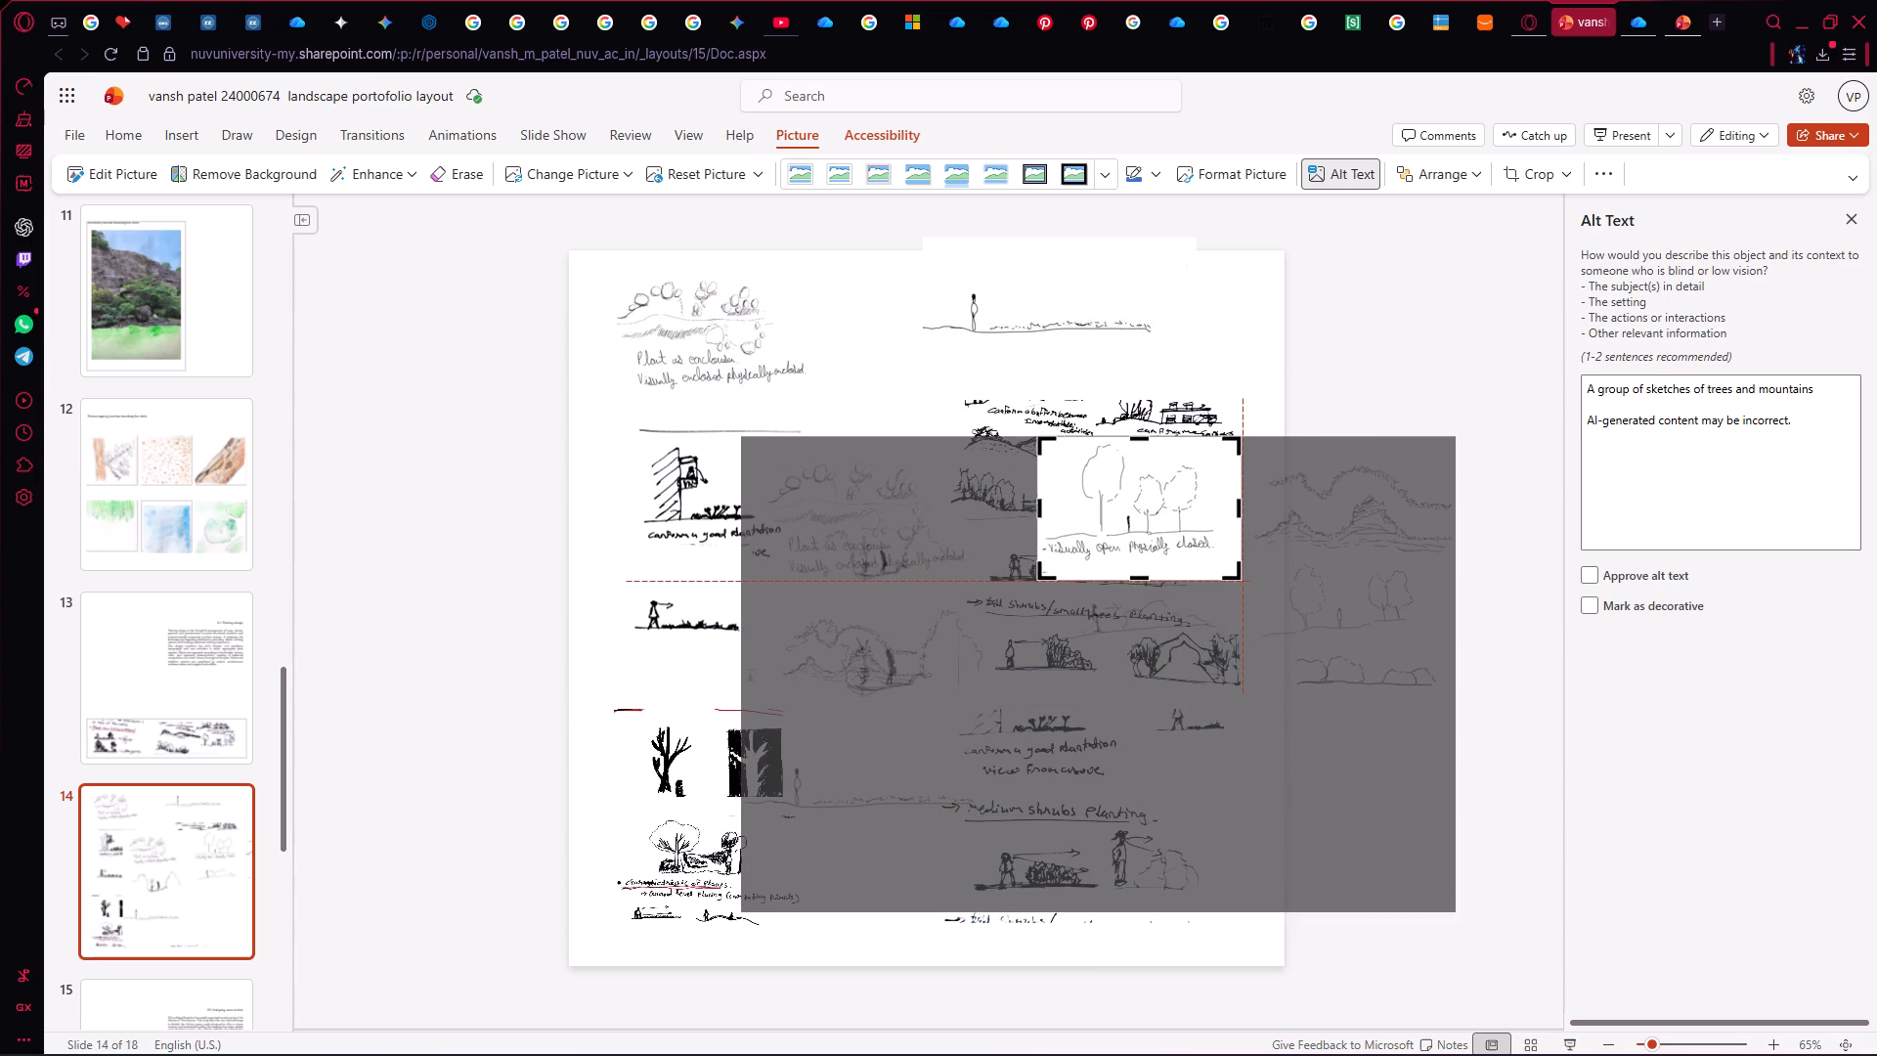
{"action": "left_click_drag", "start_coordinate": [1040, 524], "coordinate": [1030, 518]}
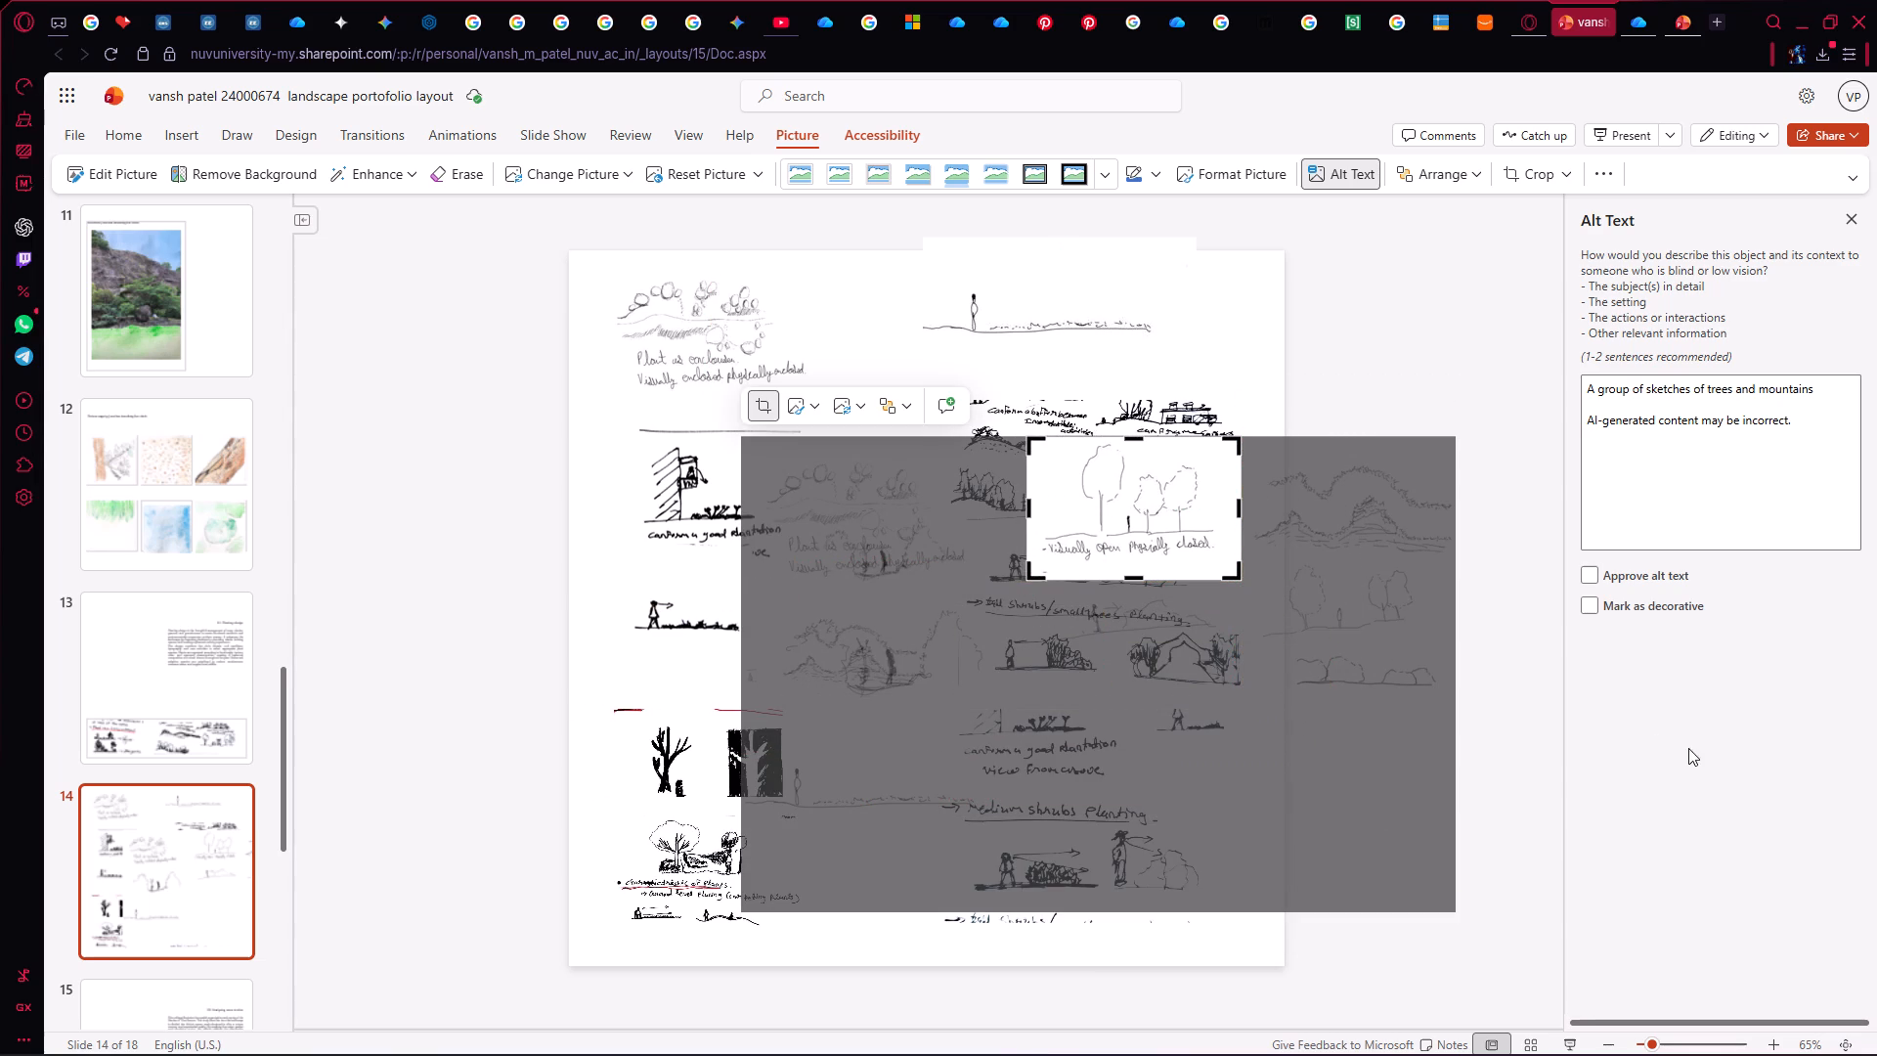
{"action": "left_click", "coordinate": [1528, 744]}
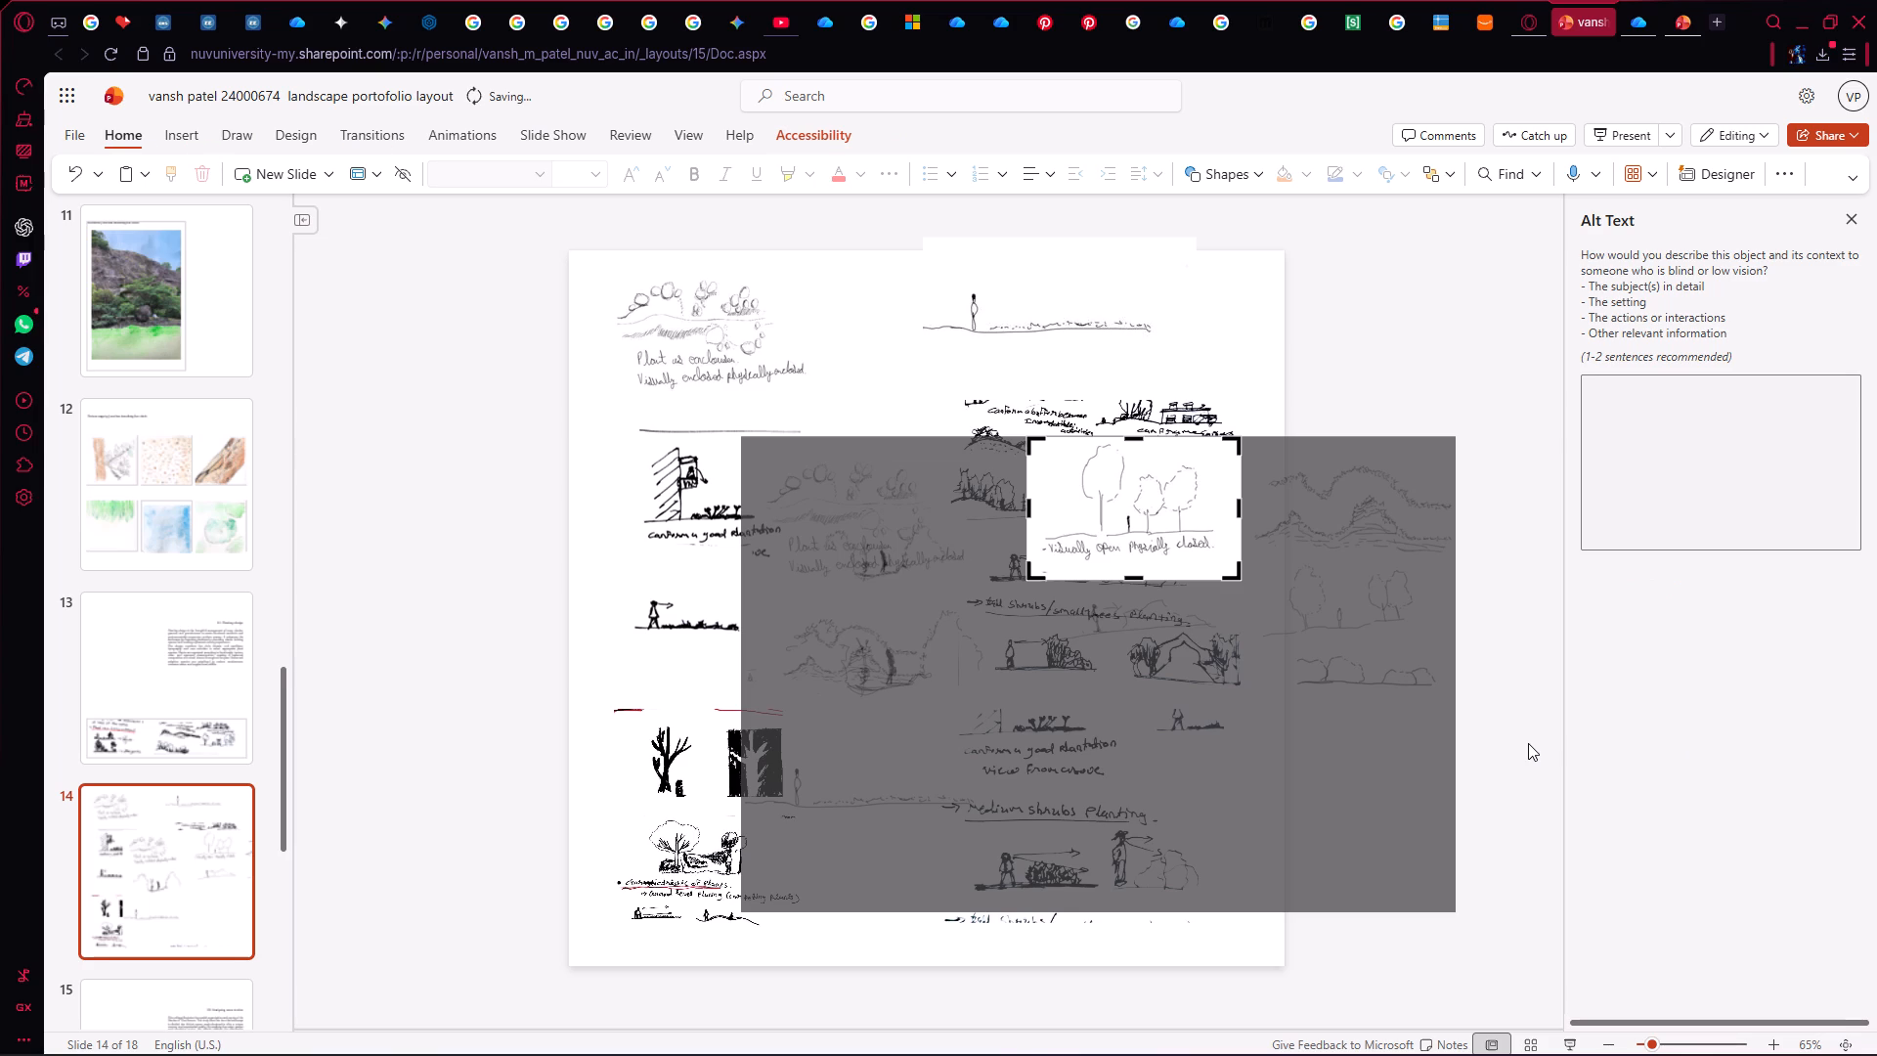
{"action": "key", "text": "Return"}
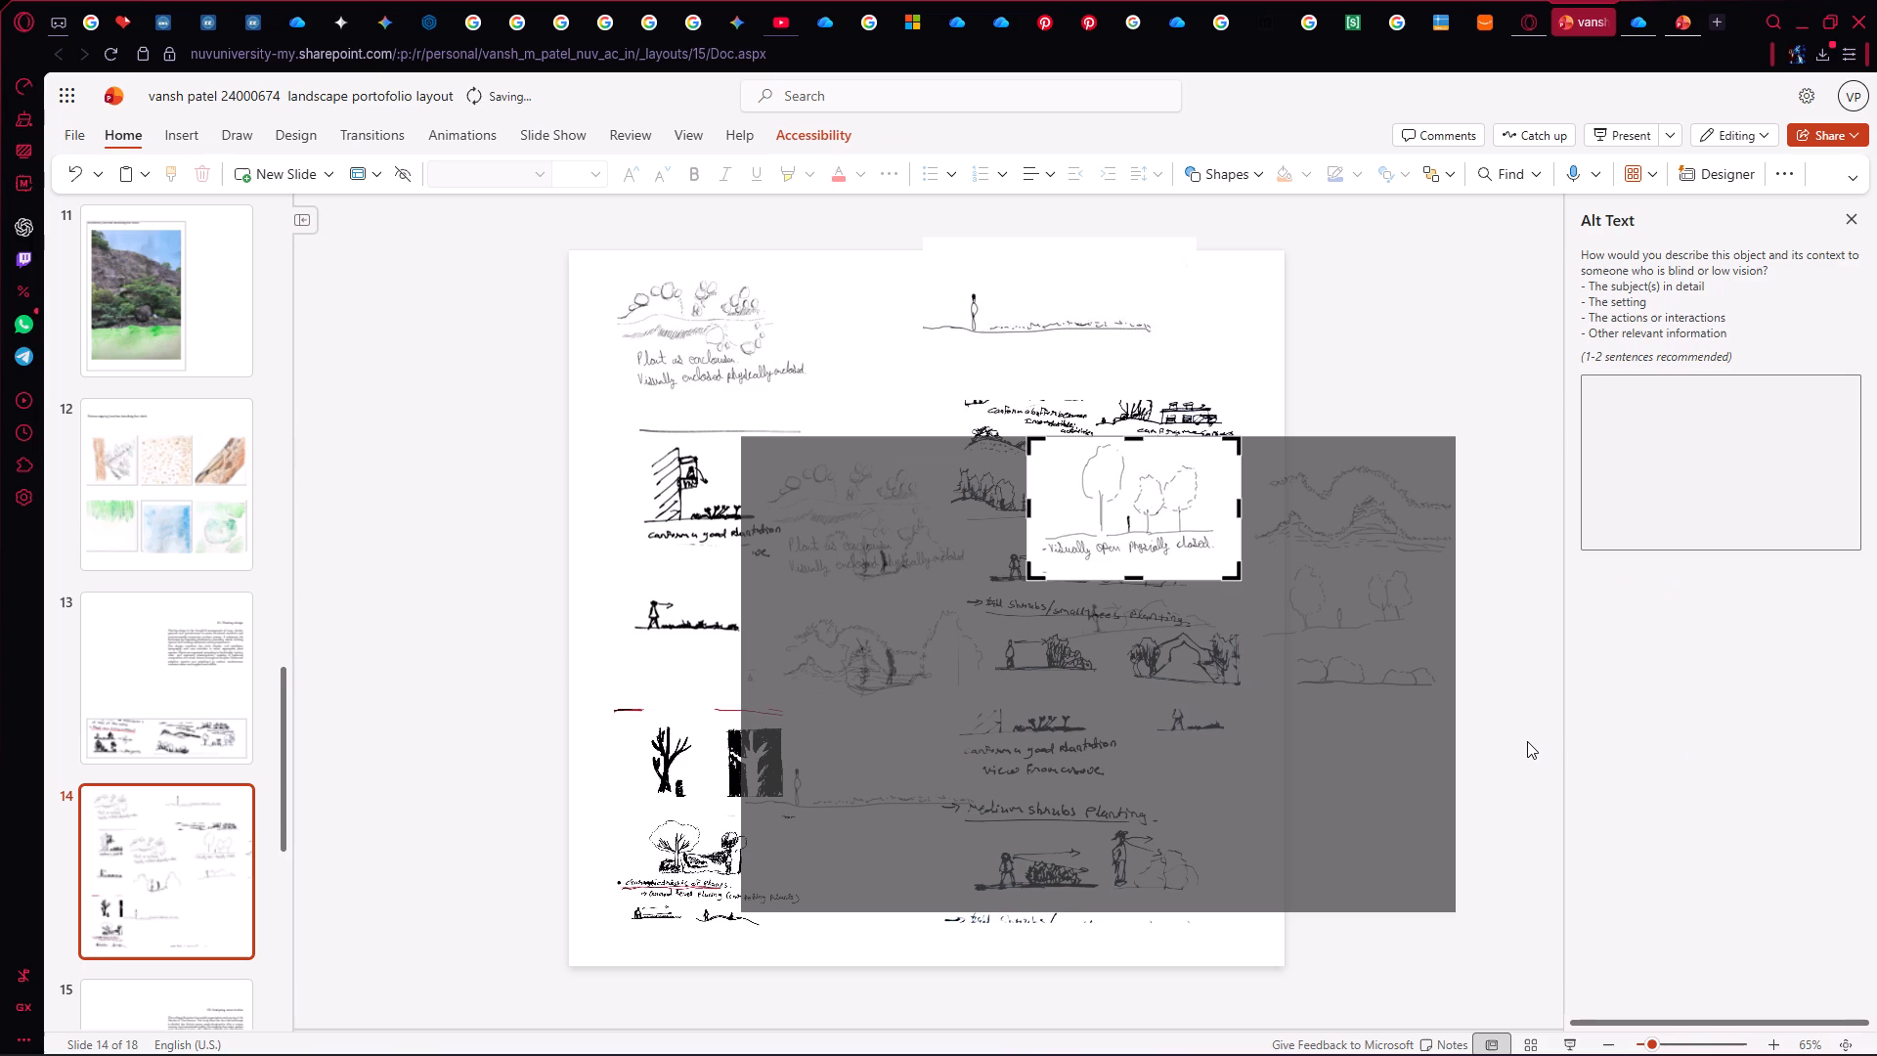
{"action": "left_click", "coordinate": [1526, 740]}
Shrink the cropped three-tree sketch and move it to the slide's top row, between the two columns.
{"action": "left_click", "coordinate": [1220, 562]}
{"action": "left_click_drag", "start_coordinate": [1198, 550], "coordinate": [1123, 538]}
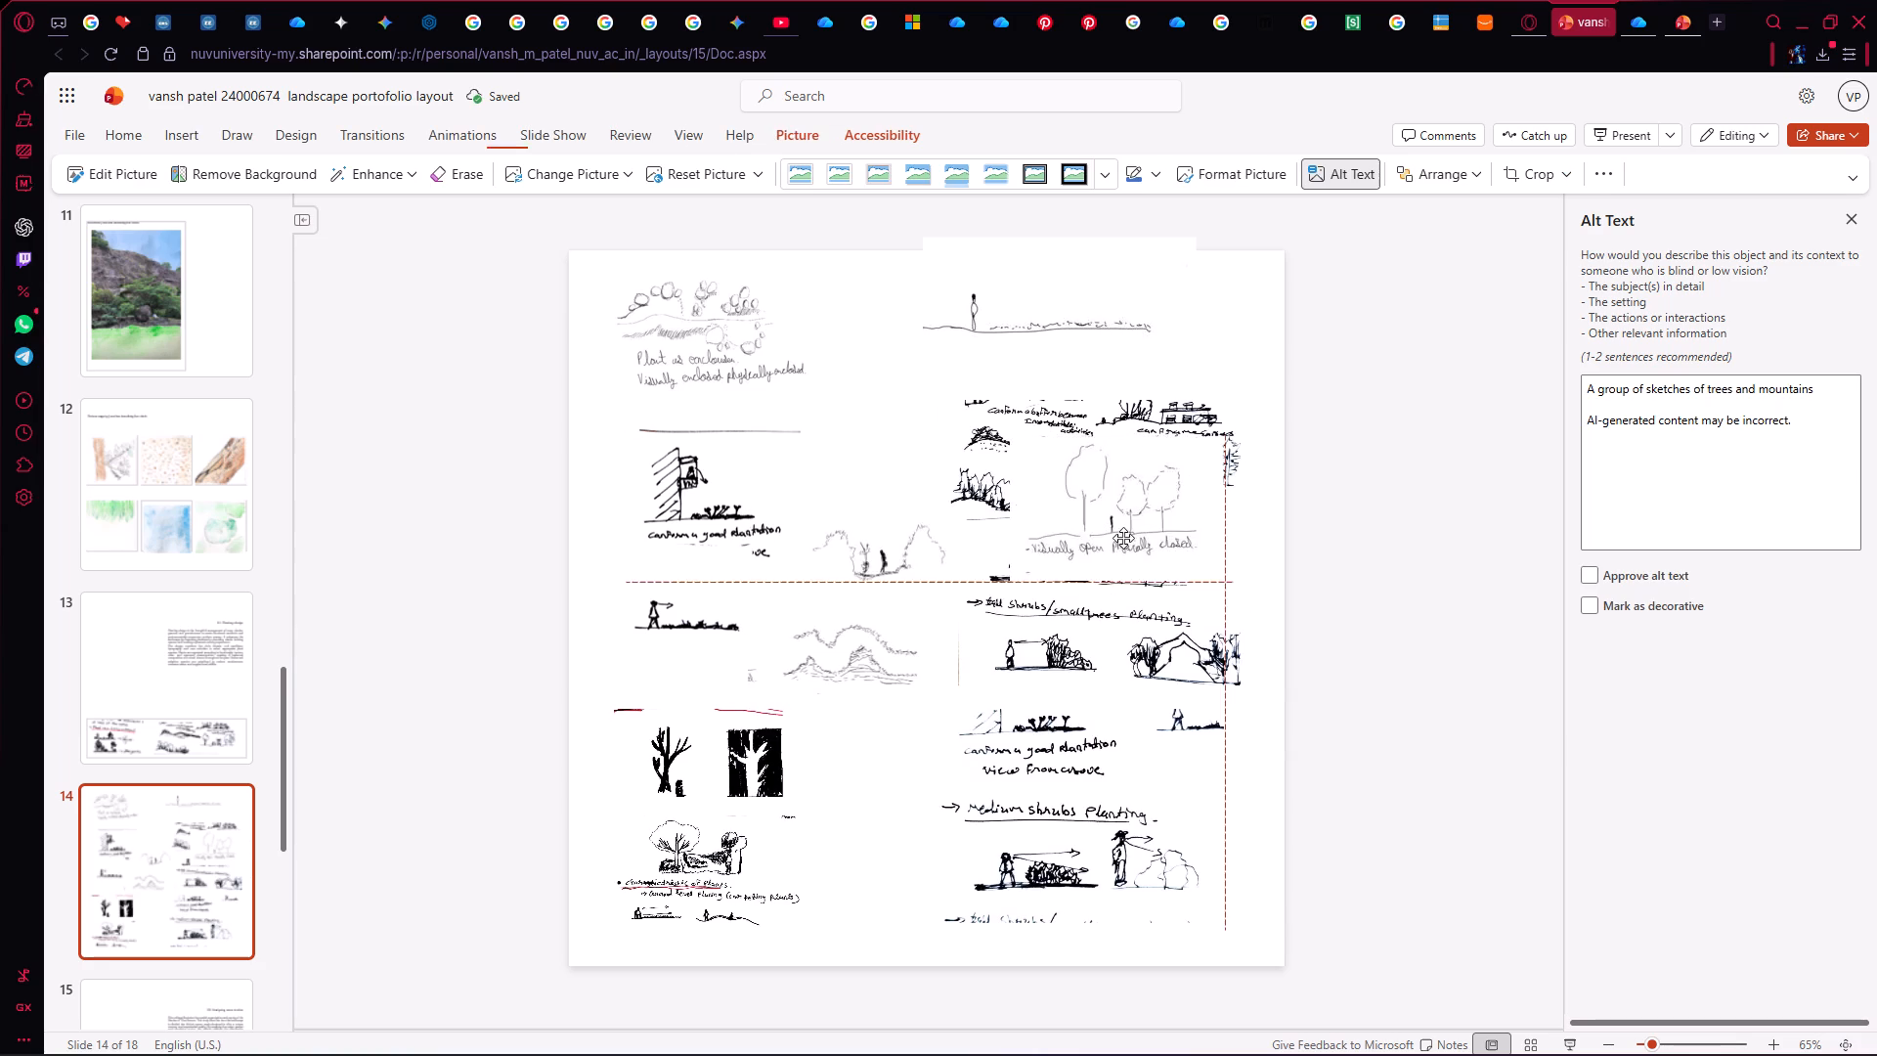
{"action": "left_click_drag", "start_coordinate": [1123, 538], "coordinate": [948, 473]}
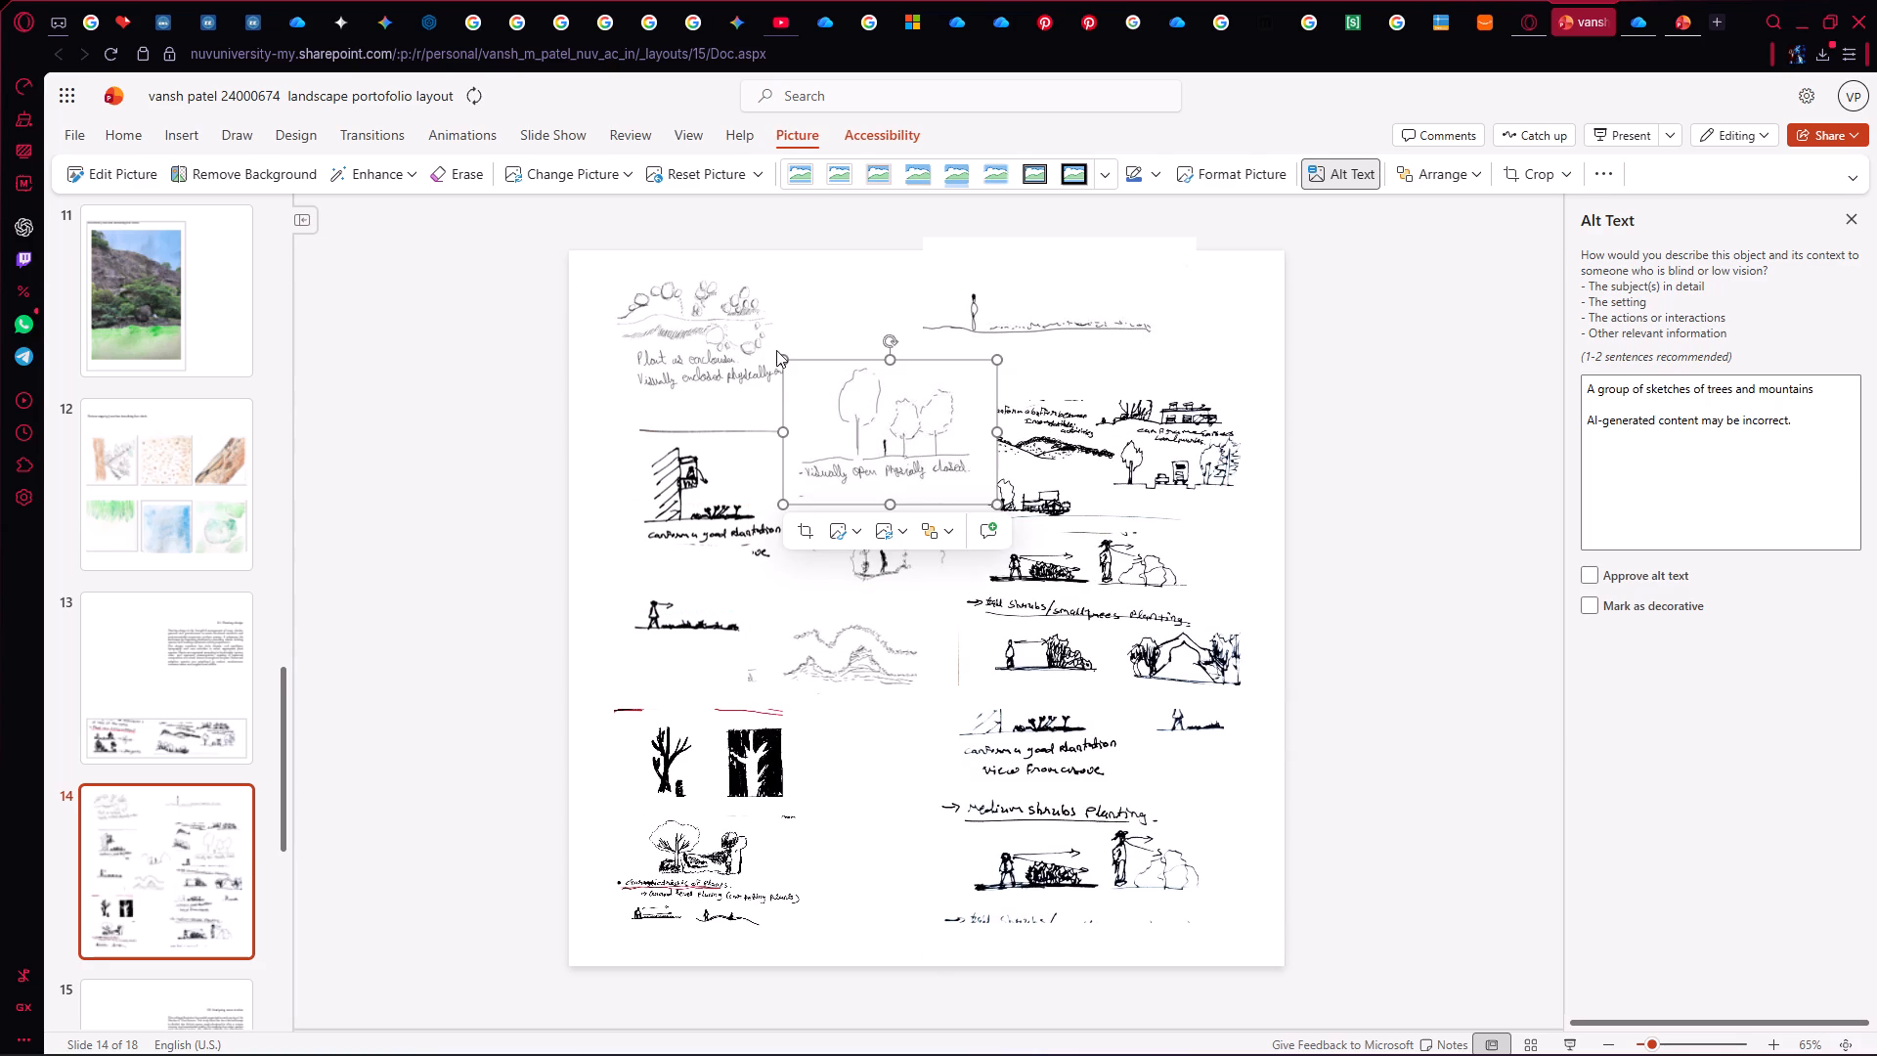
{"action": "left_click_drag", "start_coordinate": [782, 356], "coordinate": [852, 433]}
{"action": "left_click_drag", "start_coordinate": [861, 417], "coordinate": [868, 408]}
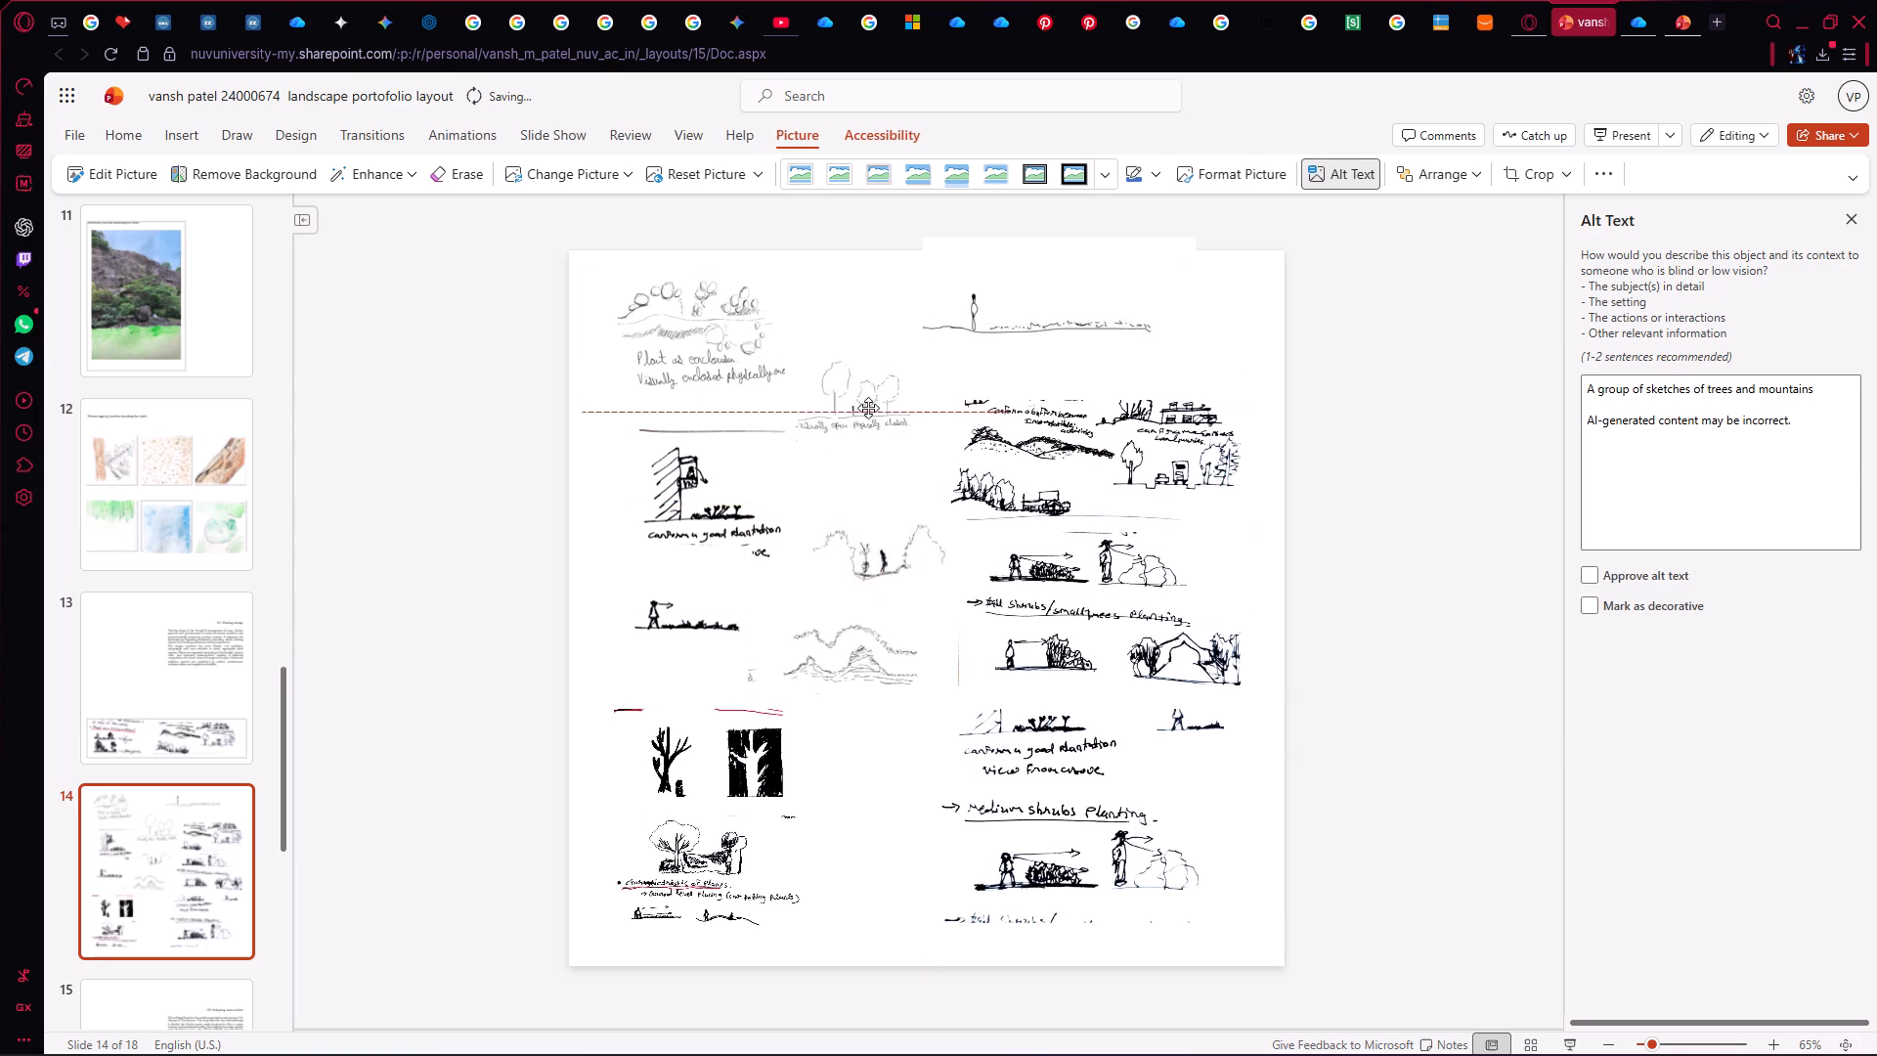
{"action": "left_click_drag", "start_coordinate": [868, 408], "coordinate": [896, 308]}
Move the standing-figure ground line sketch in the top row right to make room for the three-tree sketch.
{"action": "left_click", "coordinate": [1062, 333]}
{"action": "left_click_drag", "start_coordinate": [1104, 333], "coordinate": [1151, 336]}
Place the three-tree sketch in the top-row gap between the plant enclosure sketch and the standing-figure sketch.
{"action": "left_click", "coordinate": [928, 339]}
{"action": "left_click_drag", "start_coordinate": [928, 346], "coordinate": [901, 320]}
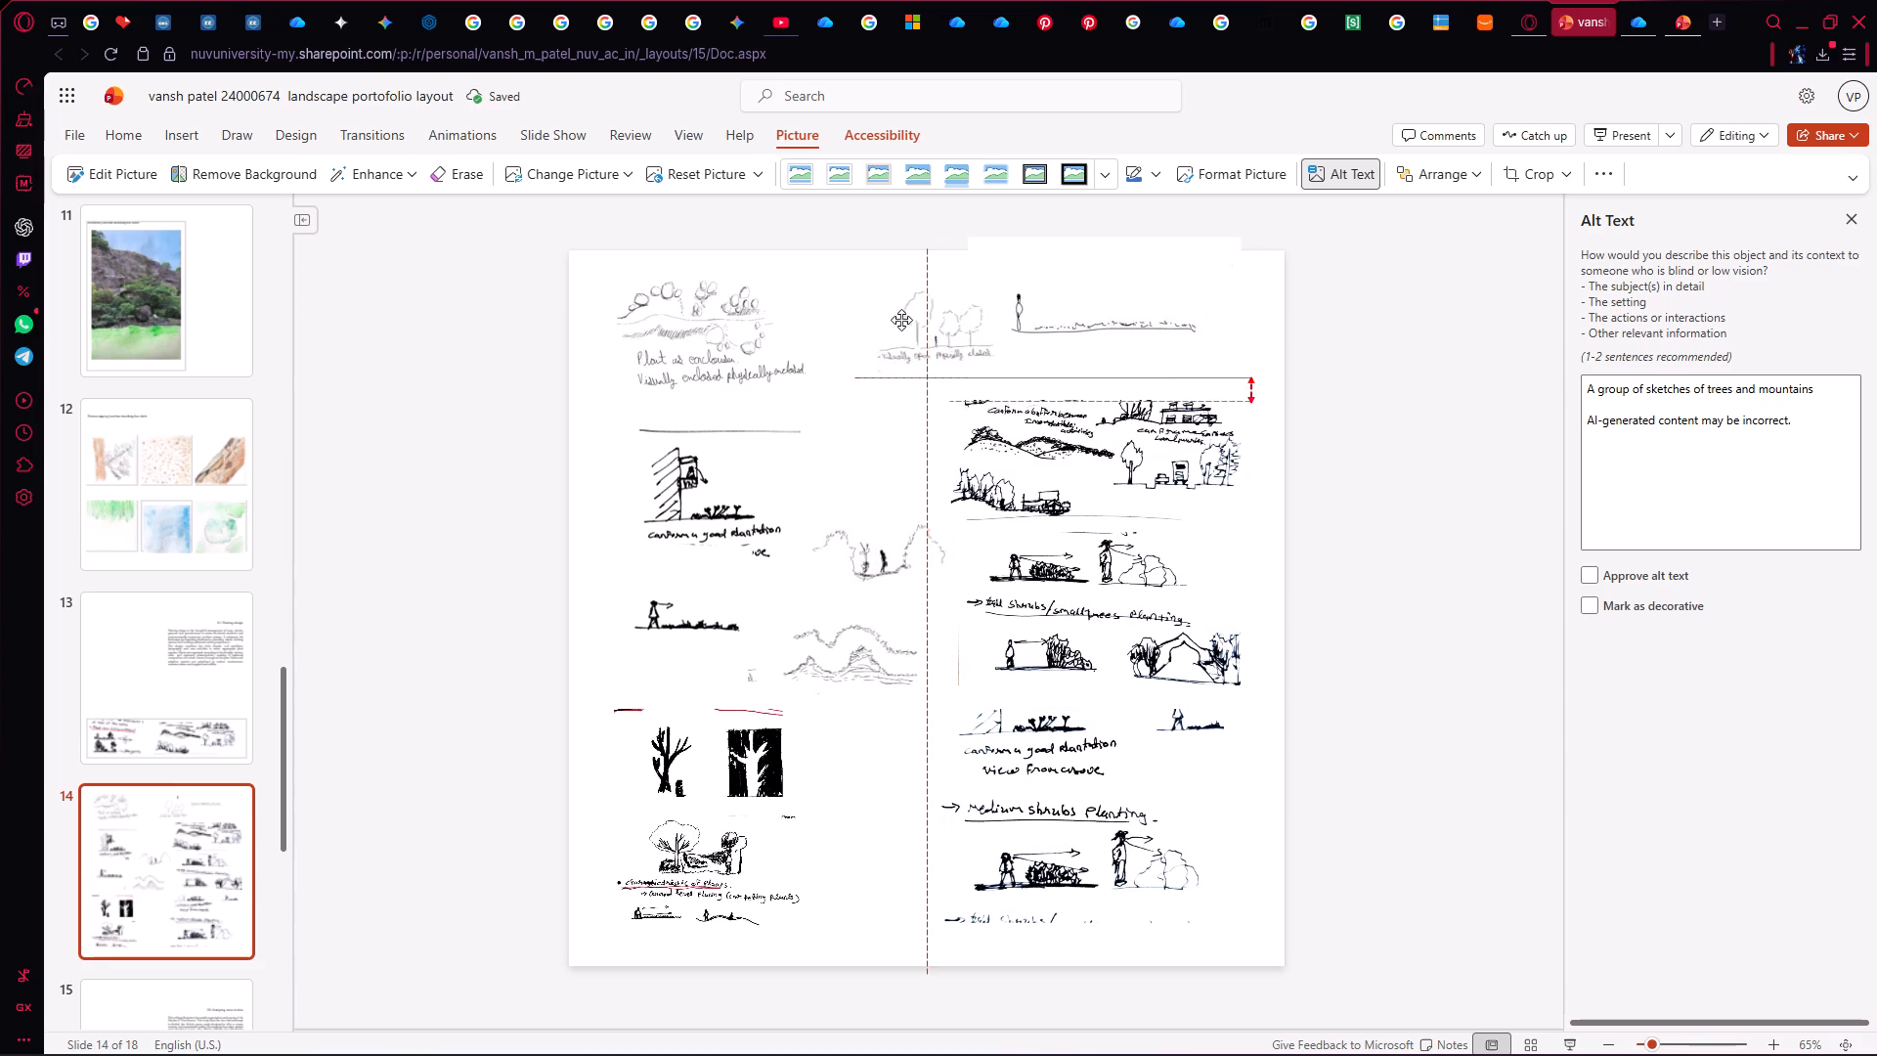
{"action": "left_click_drag", "start_coordinate": [901, 320], "coordinate": [868, 303]}
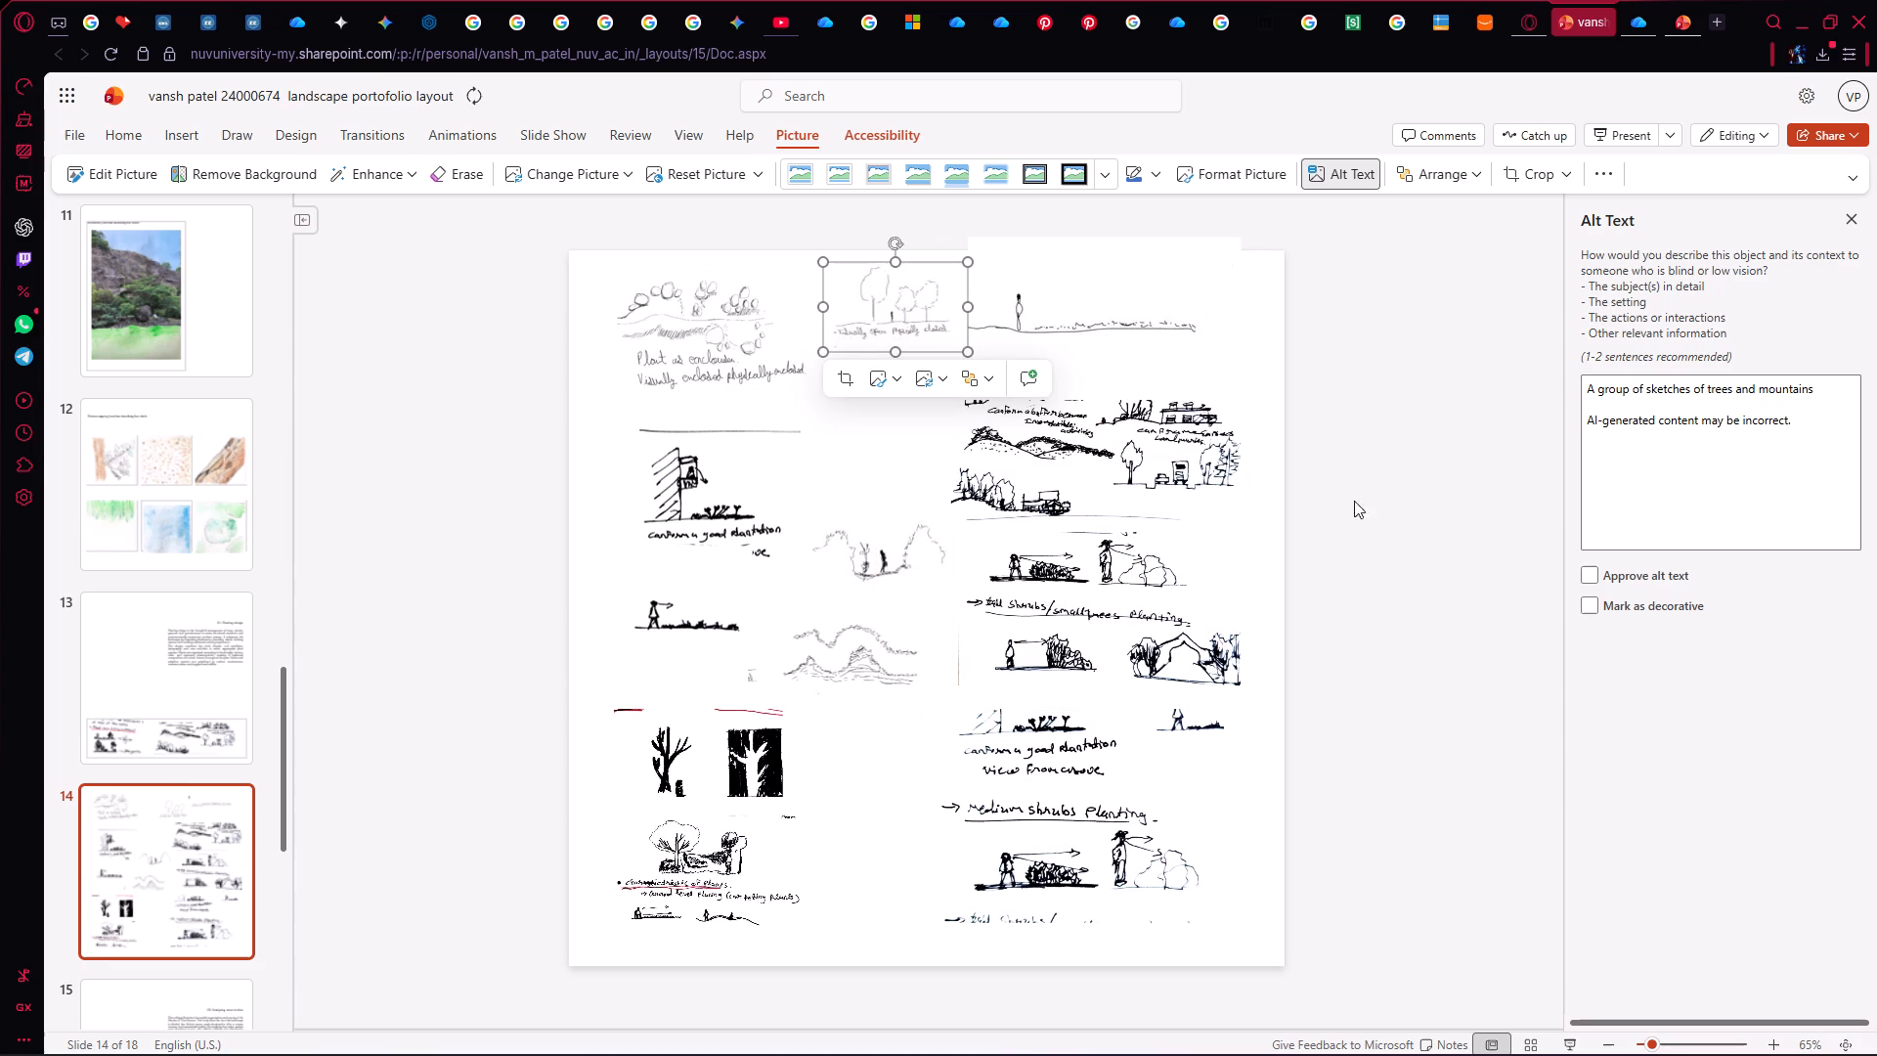
Paste another copy of the scanned sketch sheet as an image and shift it right, overhanging the slide's edge.
{"action": "left_click", "coordinate": [1391, 533]}
{"action": "right_click", "coordinate": [1392, 533]}
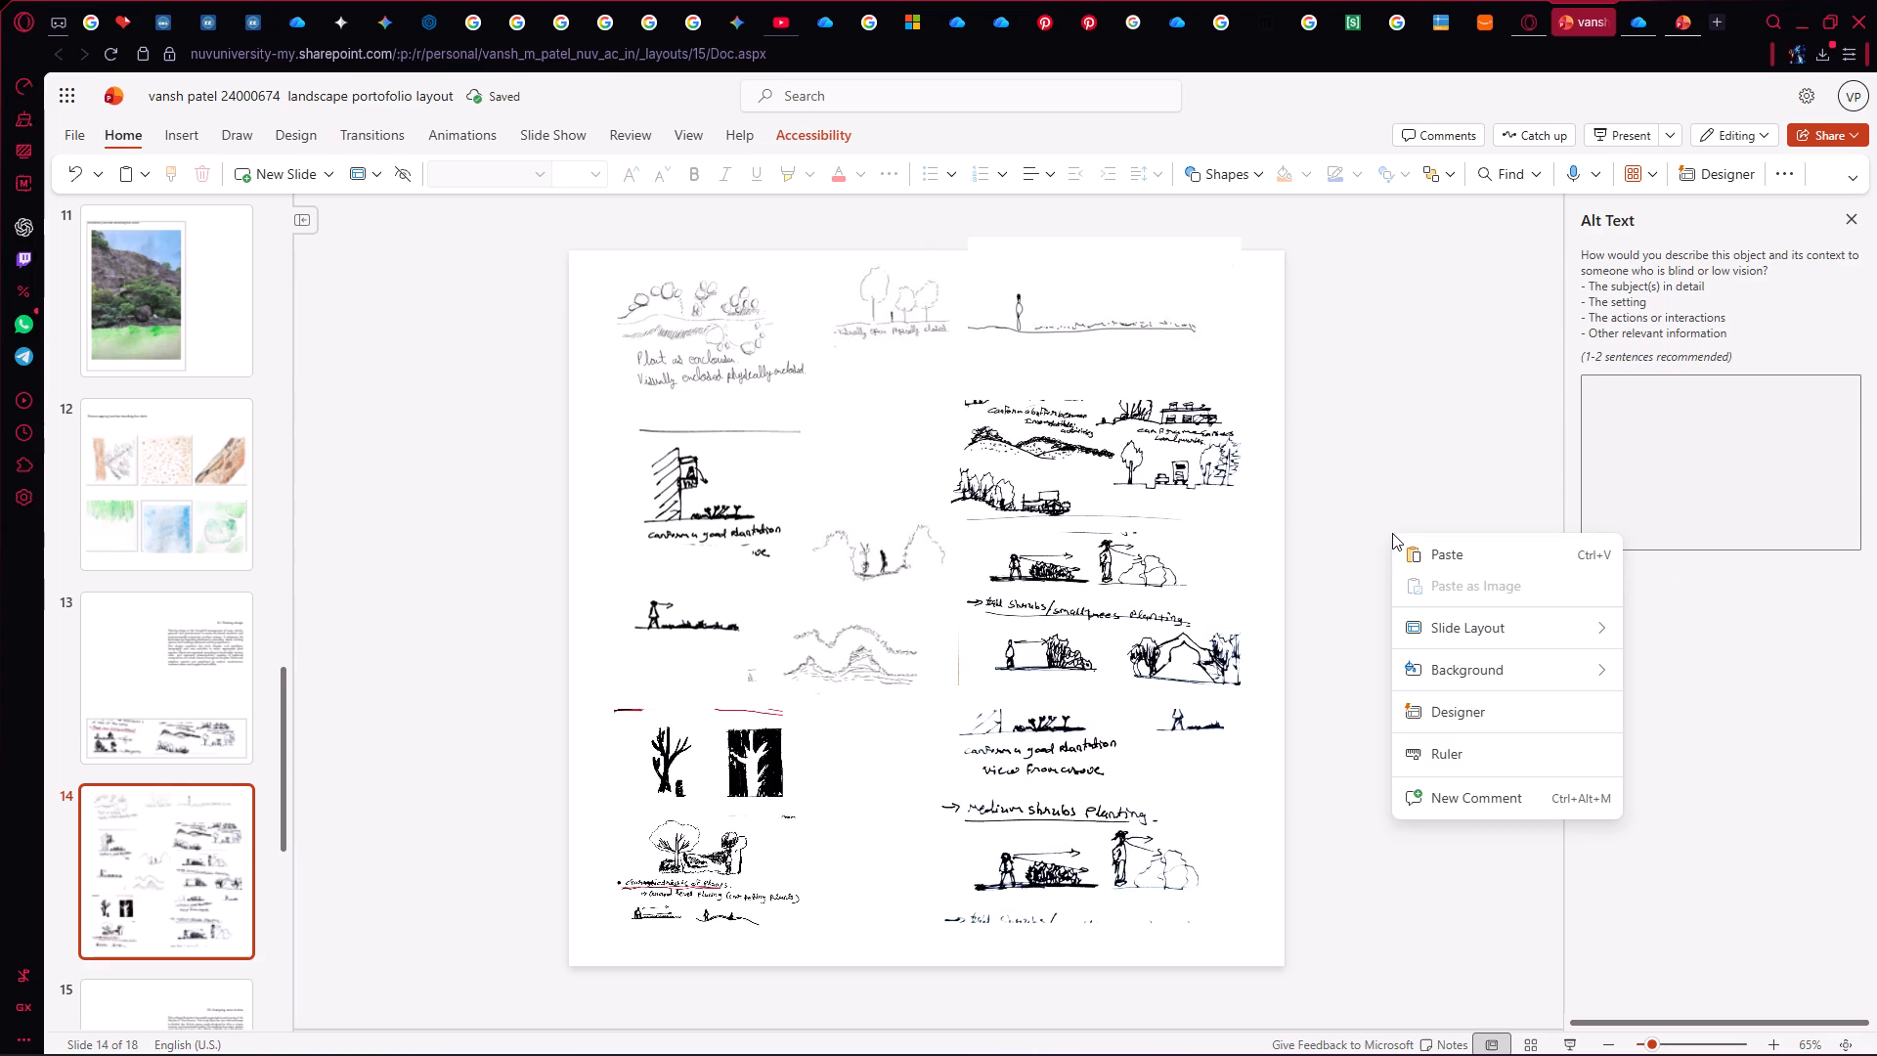
{"action": "left_click", "coordinate": [1476, 589]}
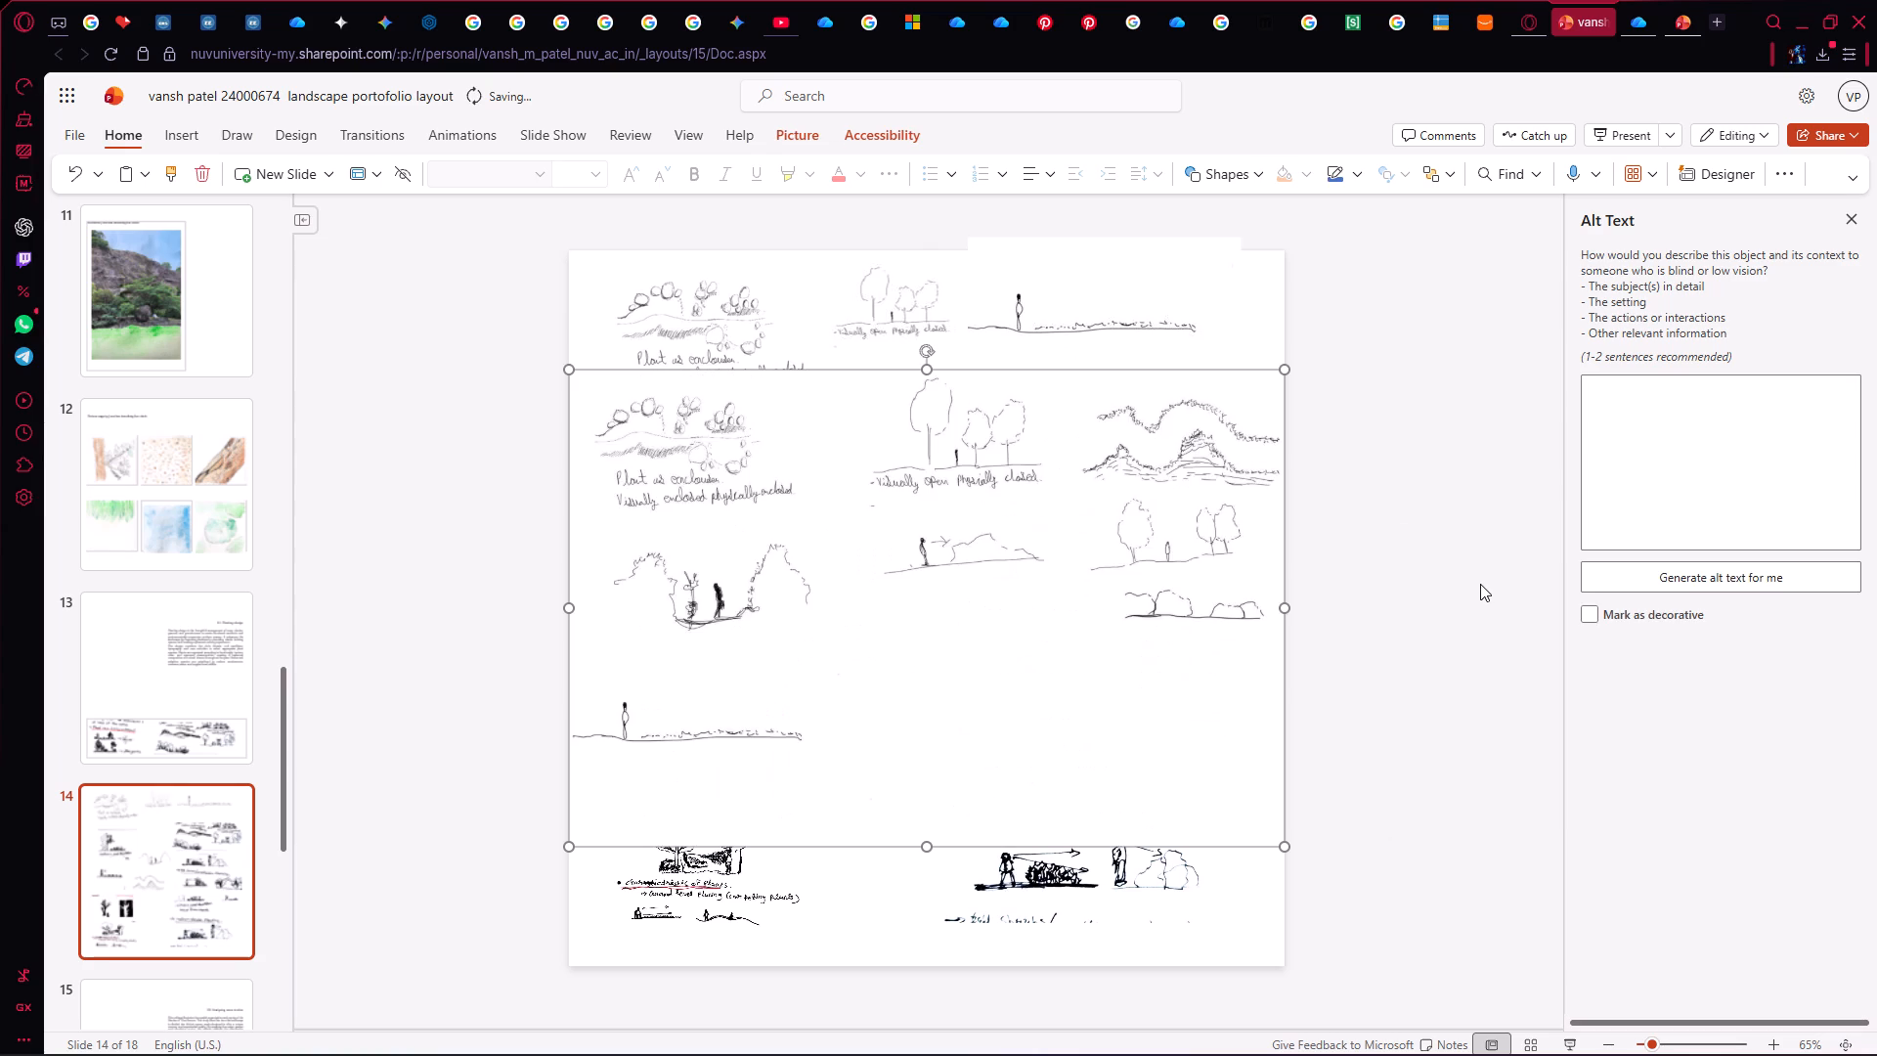
{"action": "left_click_drag", "start_coordinate": [1070, 580], "coordinate": [1493, 597]}
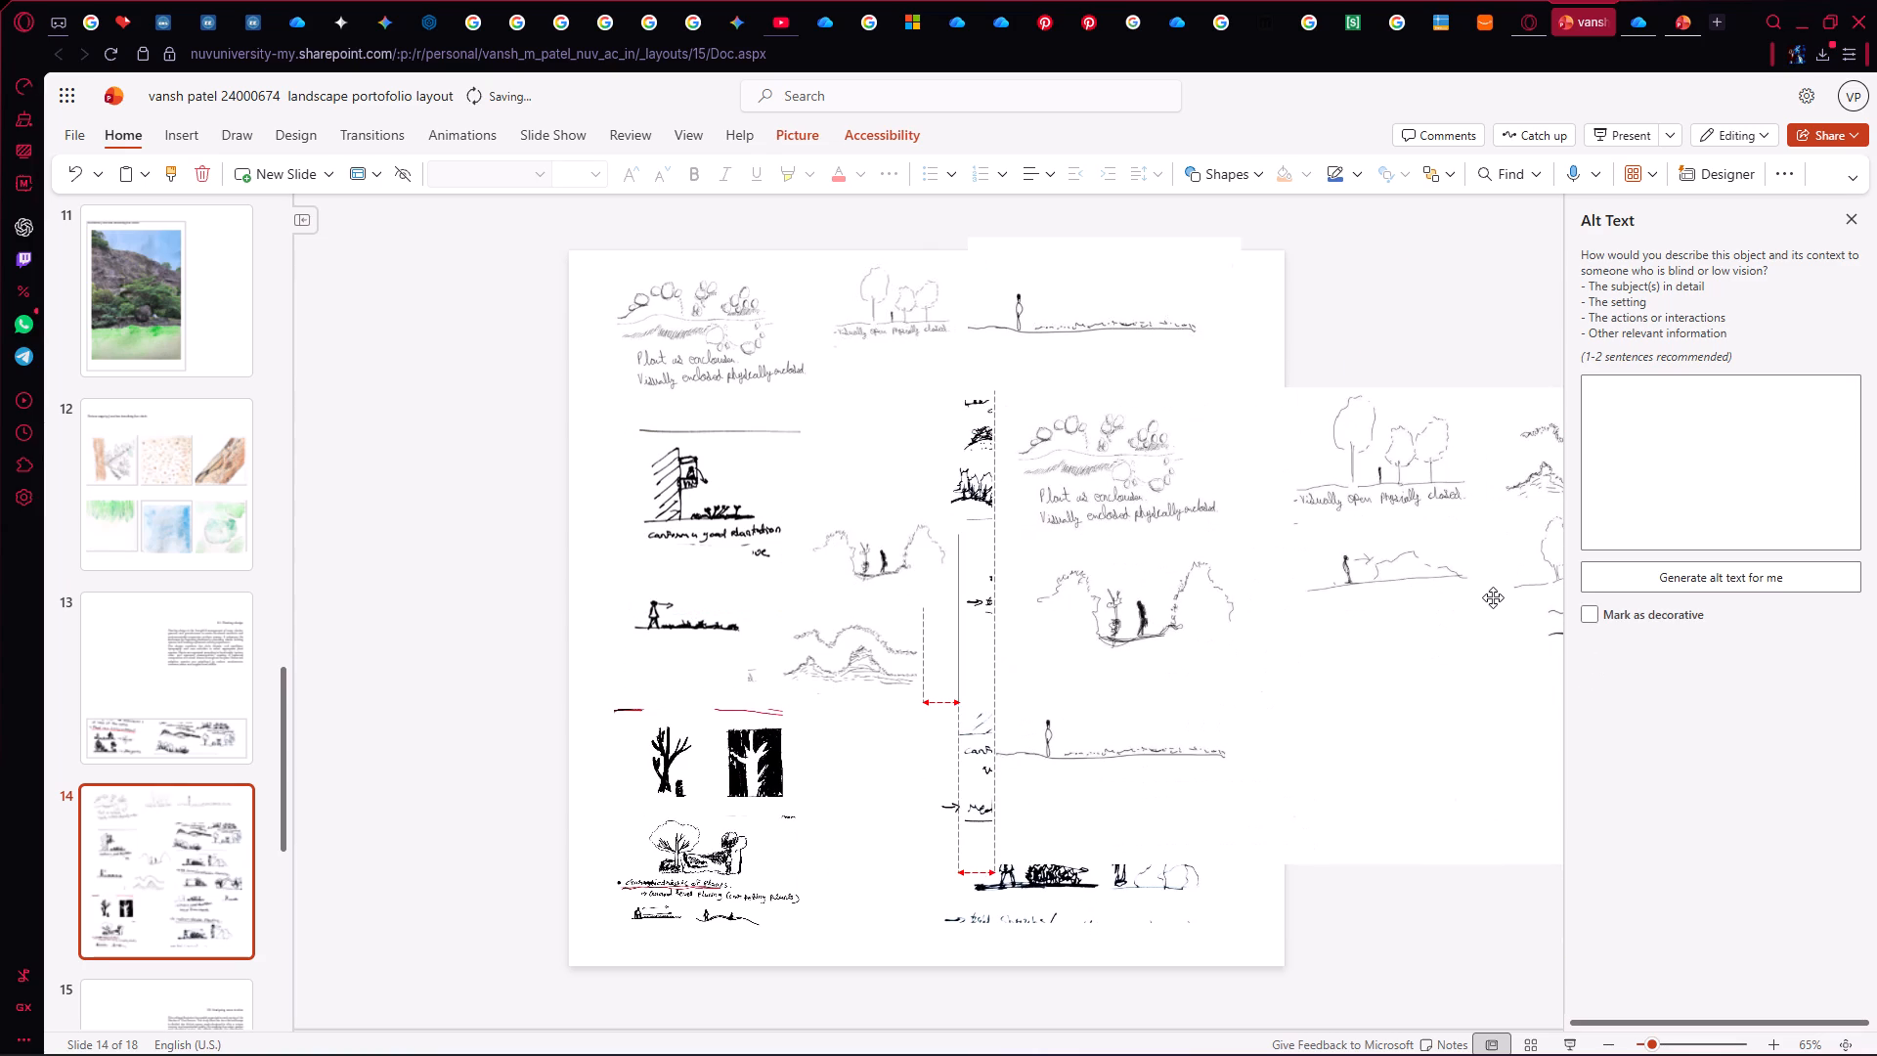
{"action": "left_click_drag", "start_coordinate": [1493, 597], "coordinate": [1317, 606]}
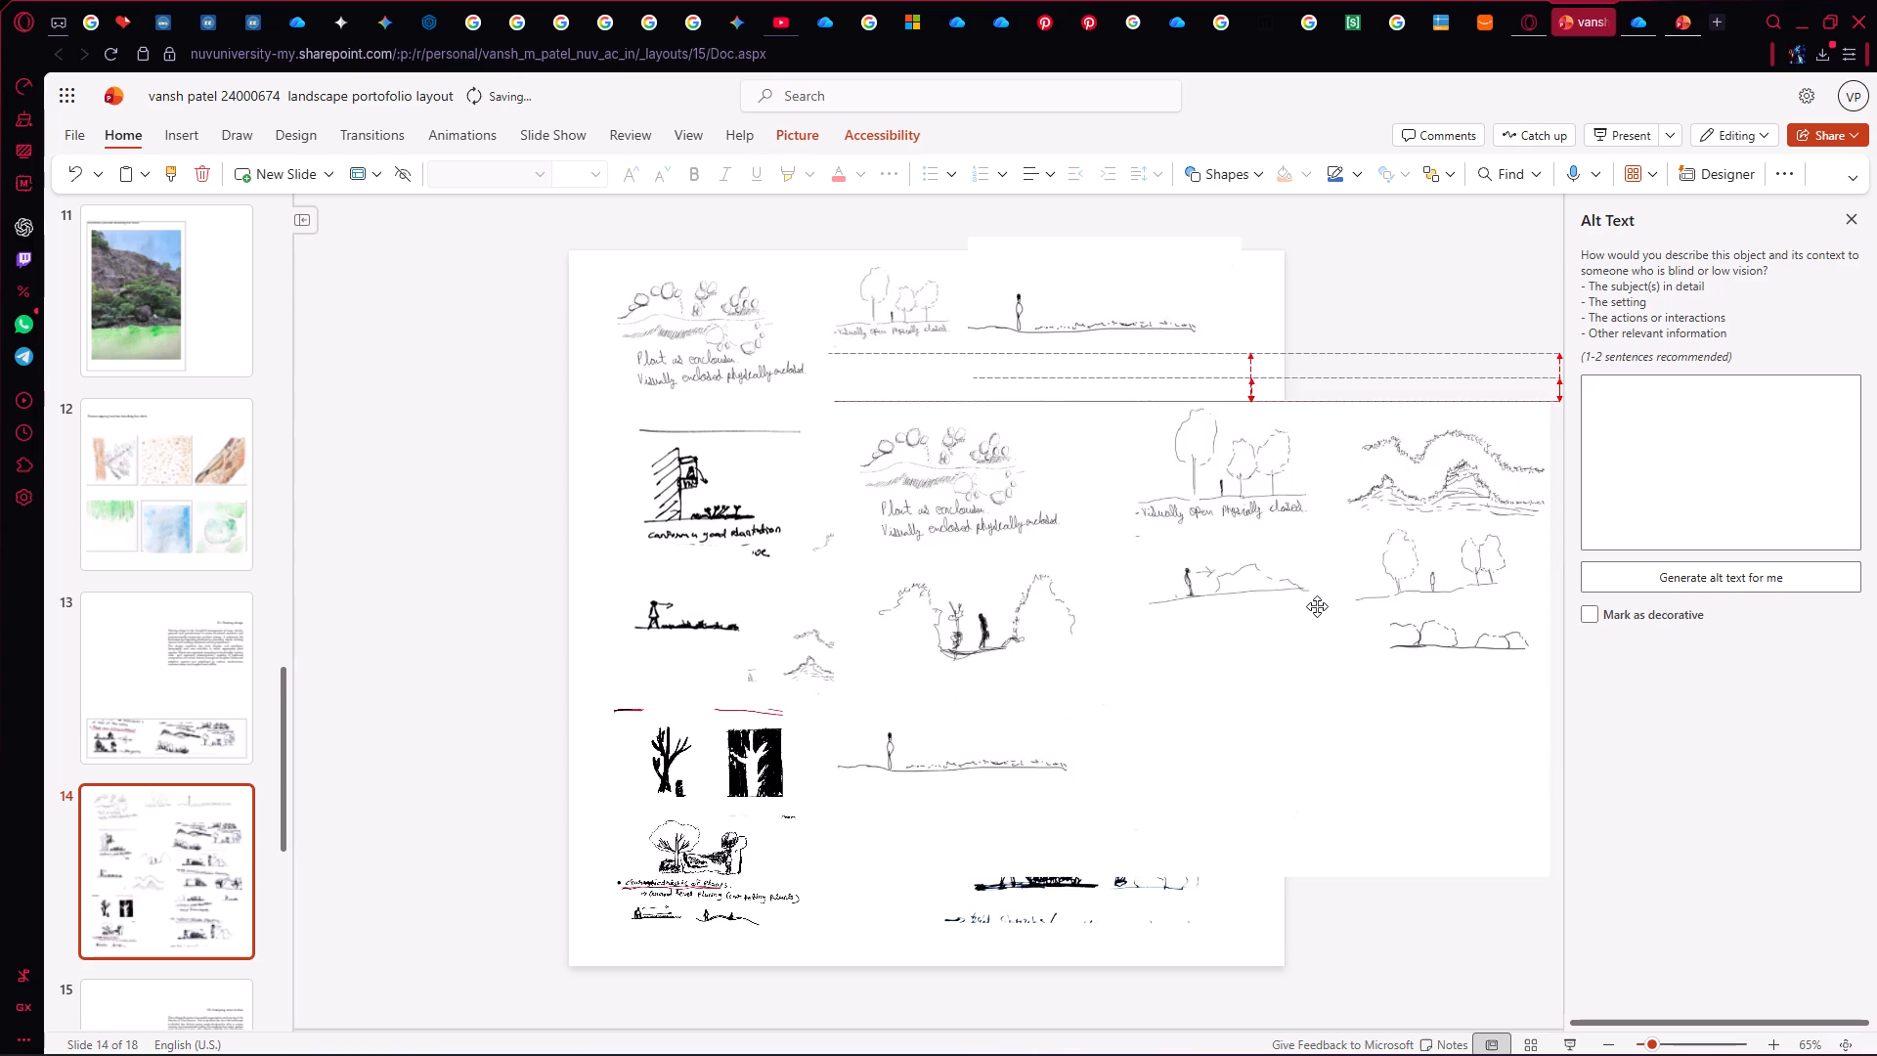
{"action": "left_click_drag", "start_coordinate": [1317, 606], "coordinate": [1386, 614]}
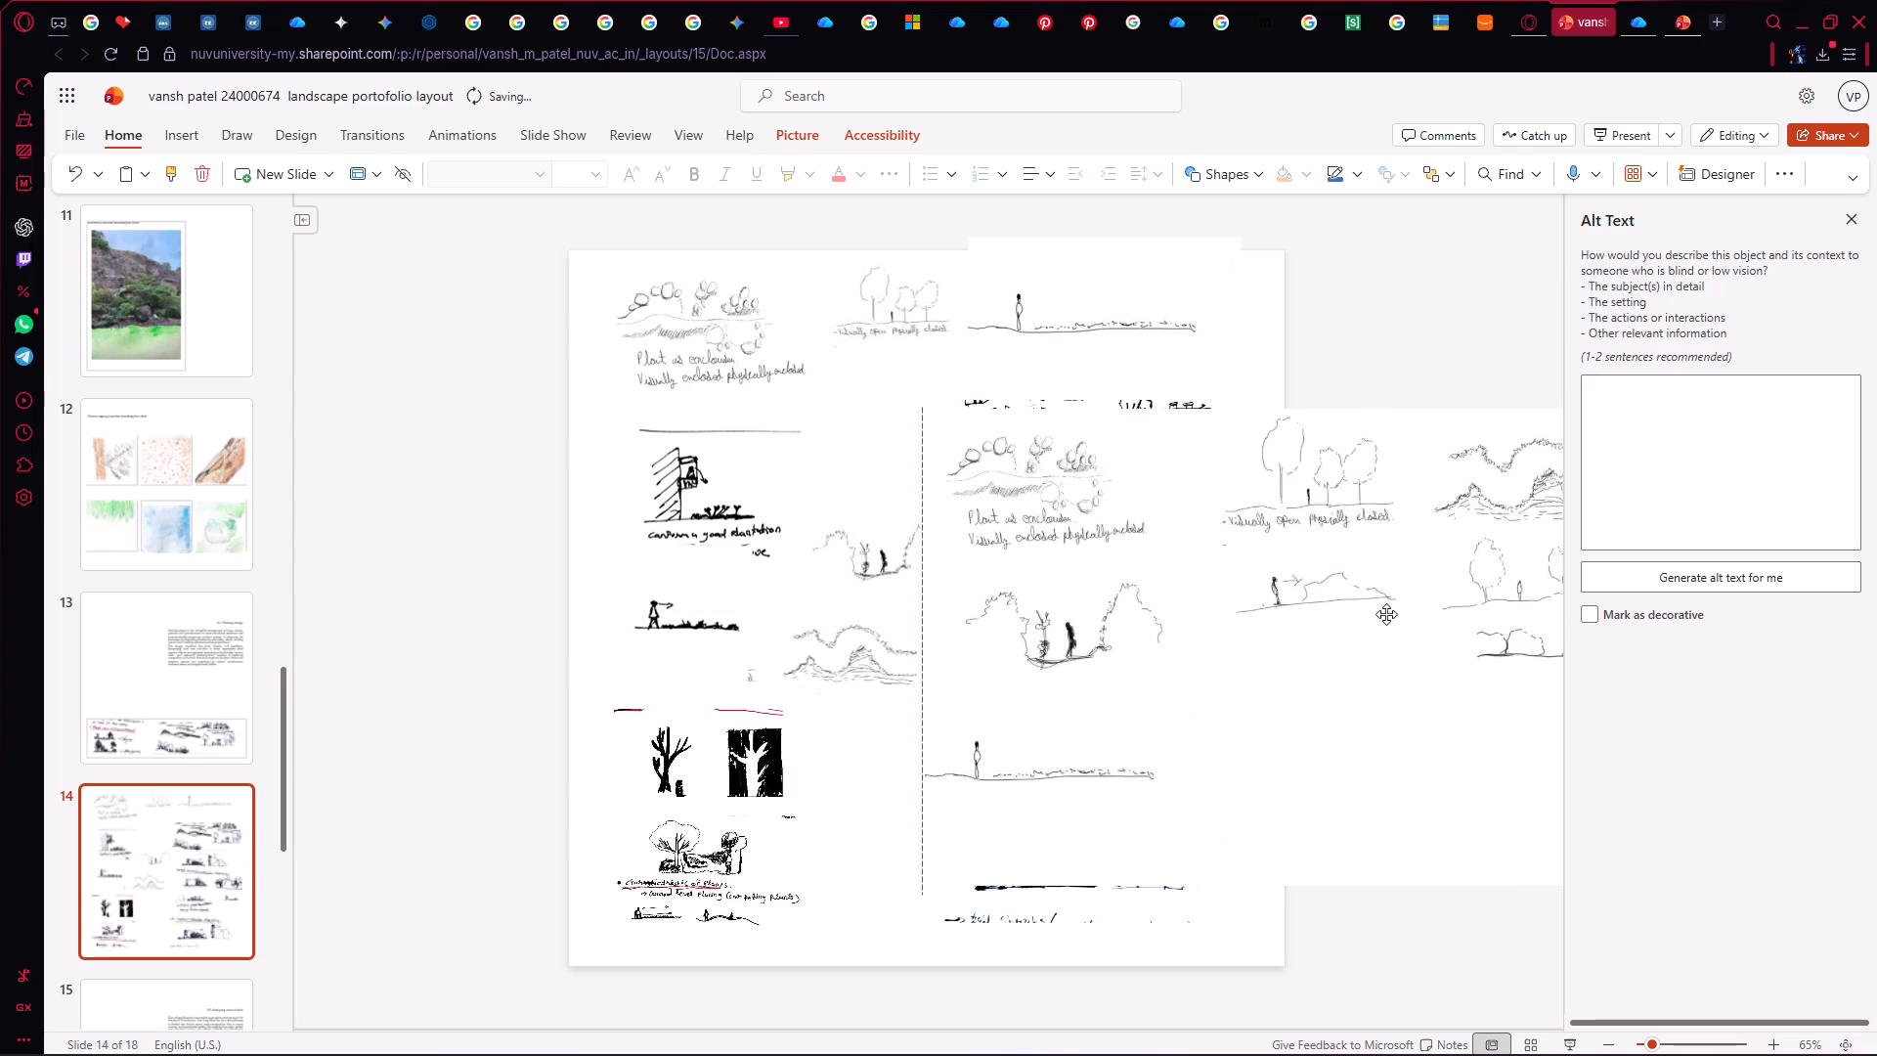
{"action": "left_click_drag", "start_coordinate": [1386, 614], "coordinate": [1237, 575]}
Crop the newly pasted sketch sheet down to the sketch of a figure with an arrow facing a shrub mound.
{"action": "right_click", "coordinate": [1236, 575]}
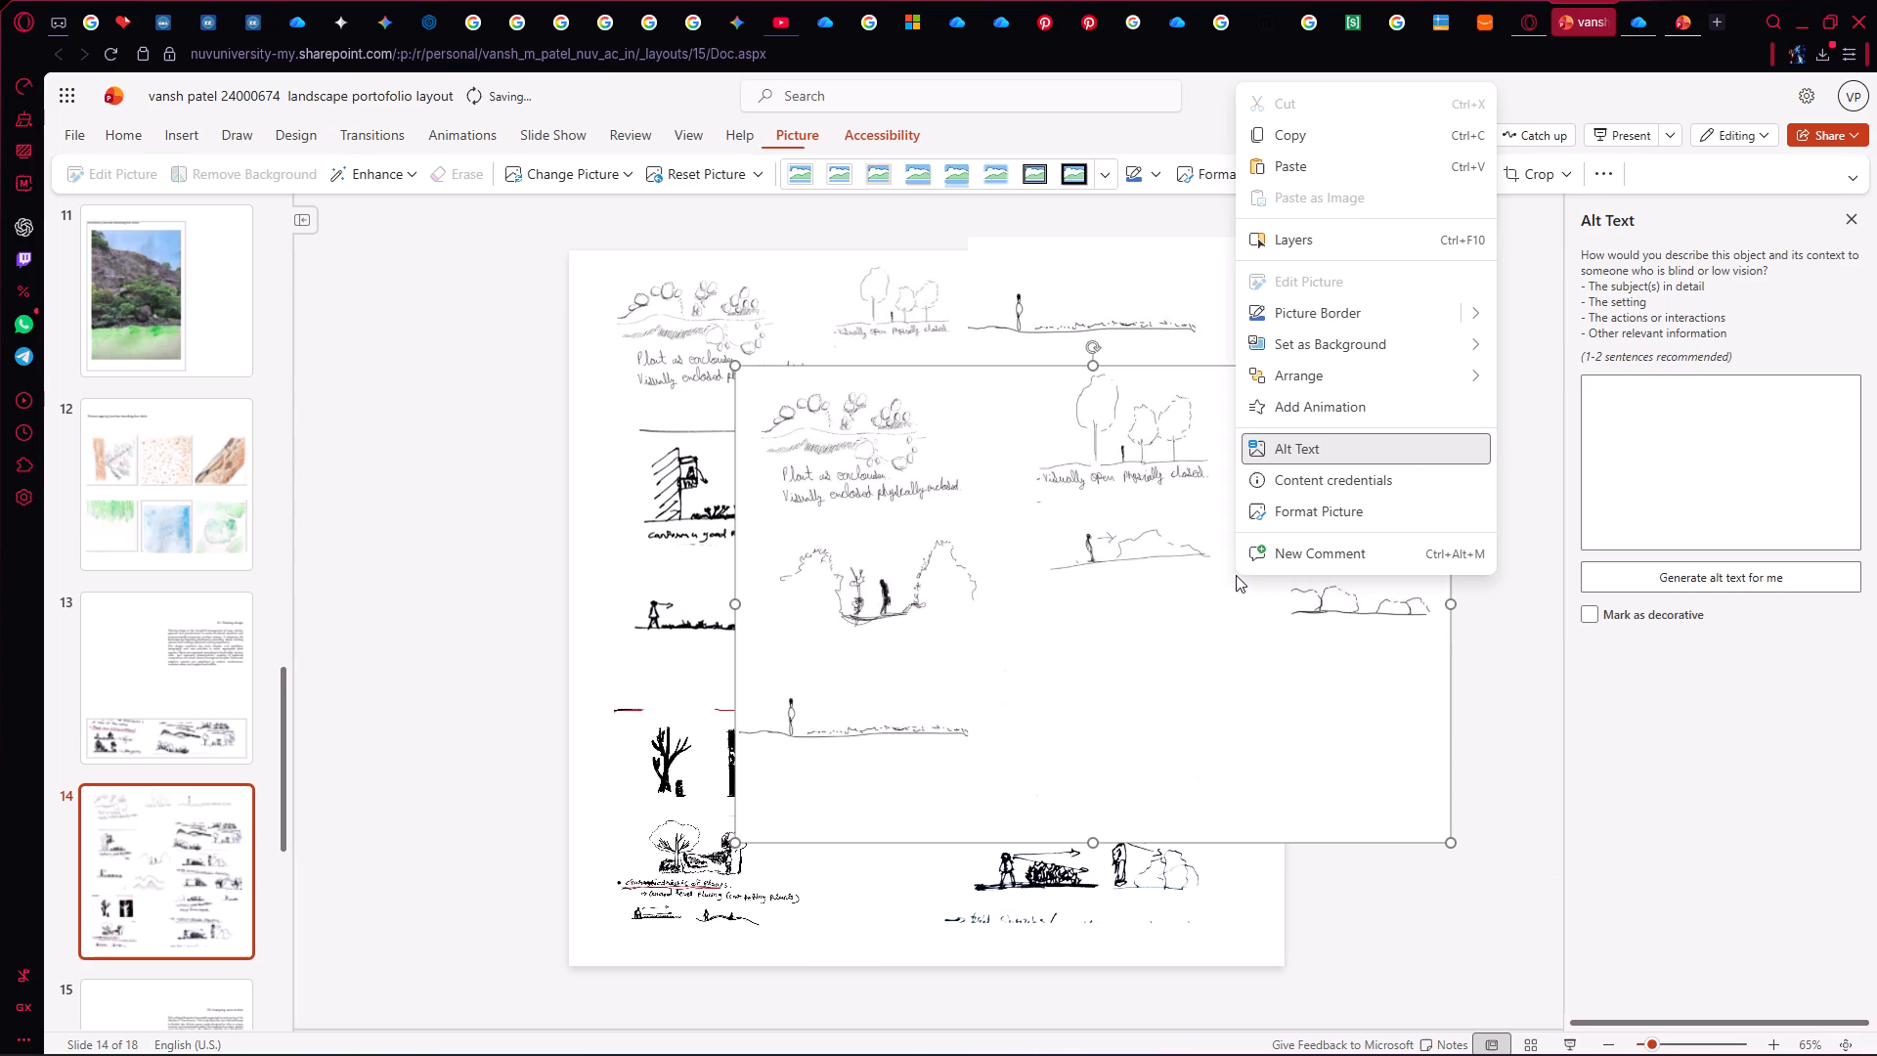
{"action": "left_click", "coordinate": [1265, 597]}
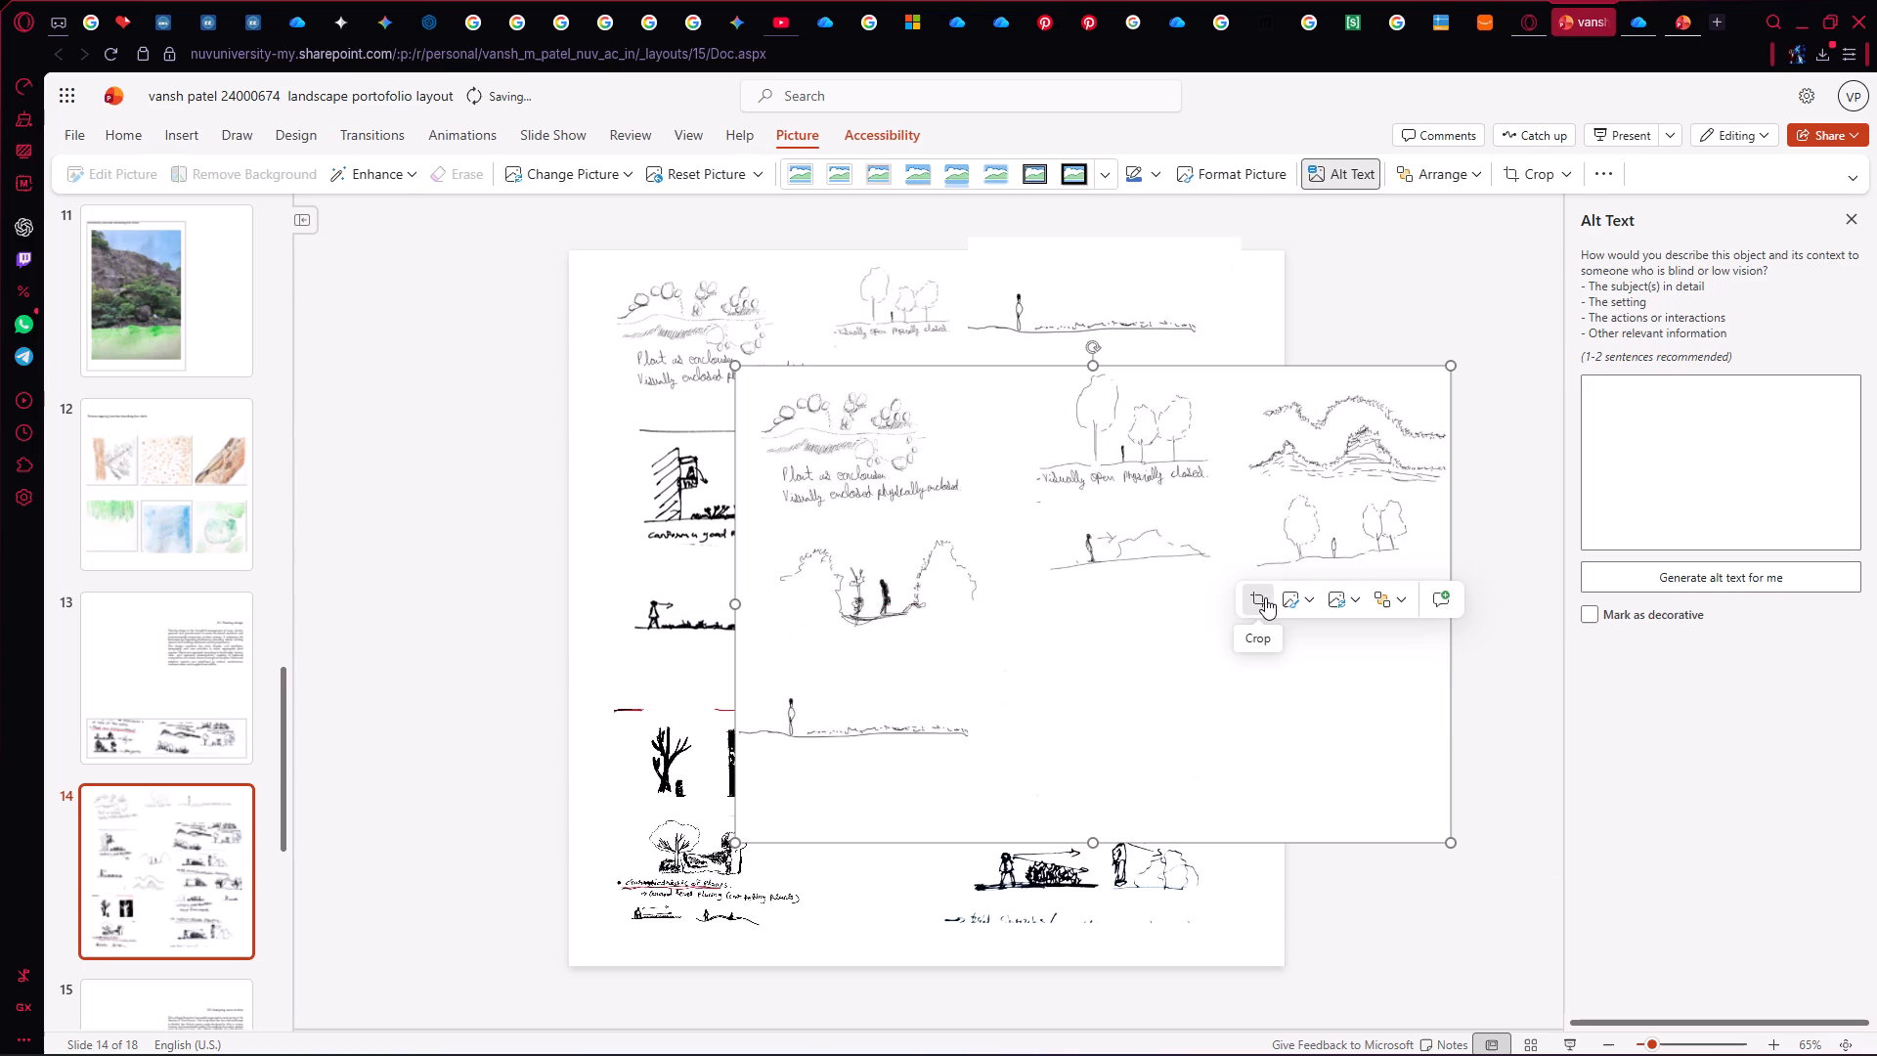
{"action": "left_click", "coordinate": [1261, 601]}
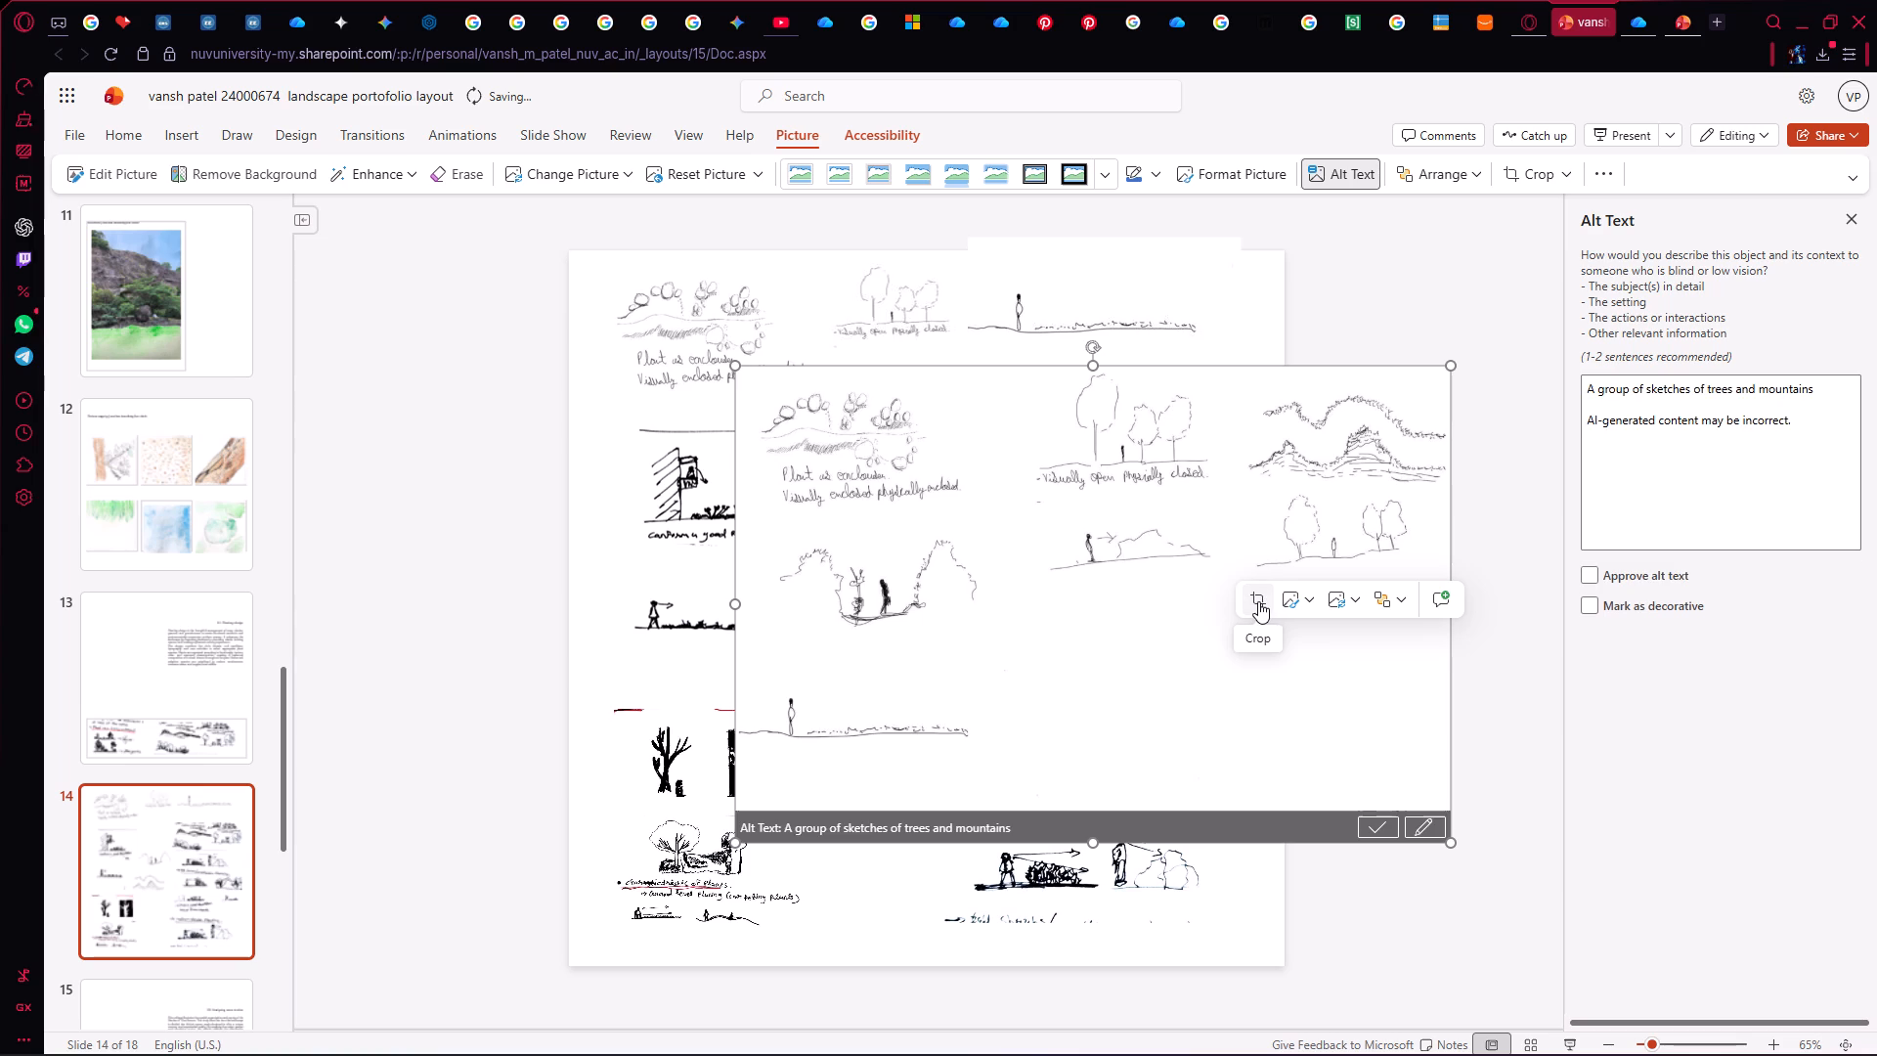
{"action": "left_click", "coordinate": [1258, 601]}
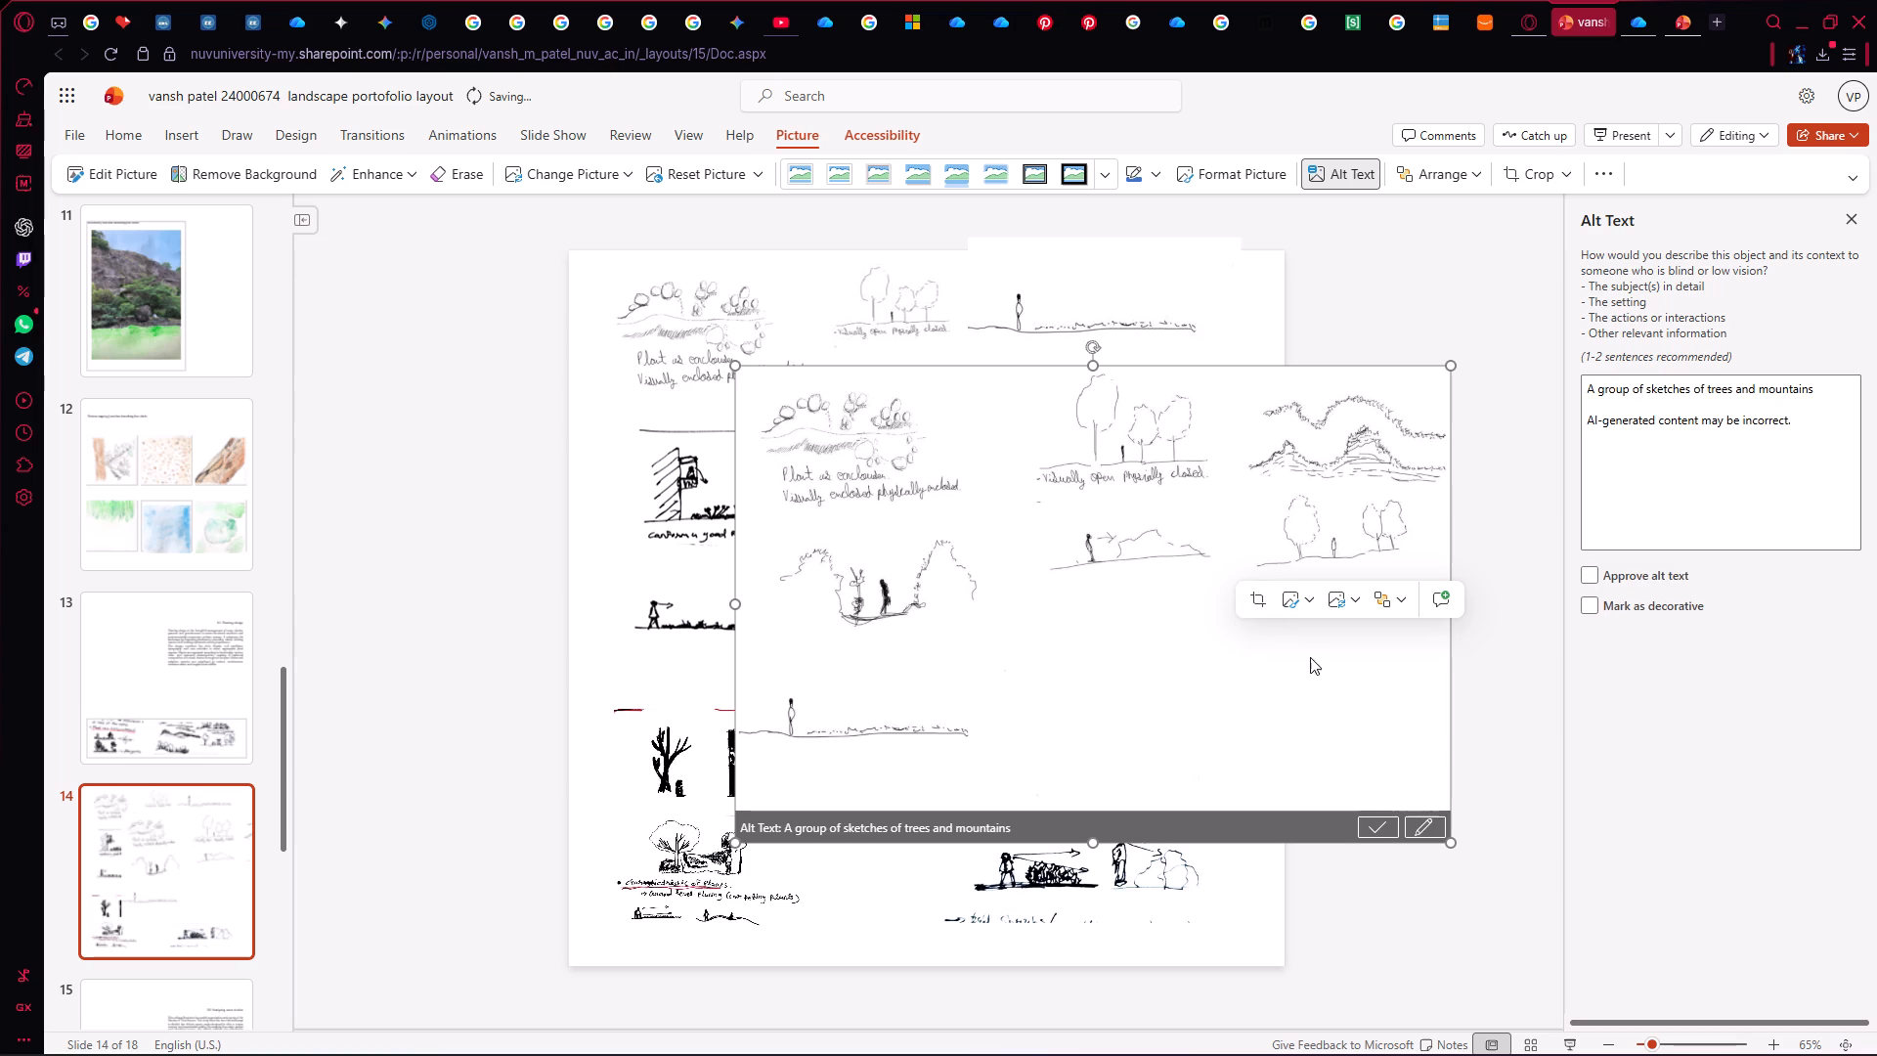
{"action": "left_click", "coordinate": [1257, 602]}
{"action": "left_click", "coordinate": [1219, 721]}
{"action": "right_click", "coordinate": [1203, 640]}
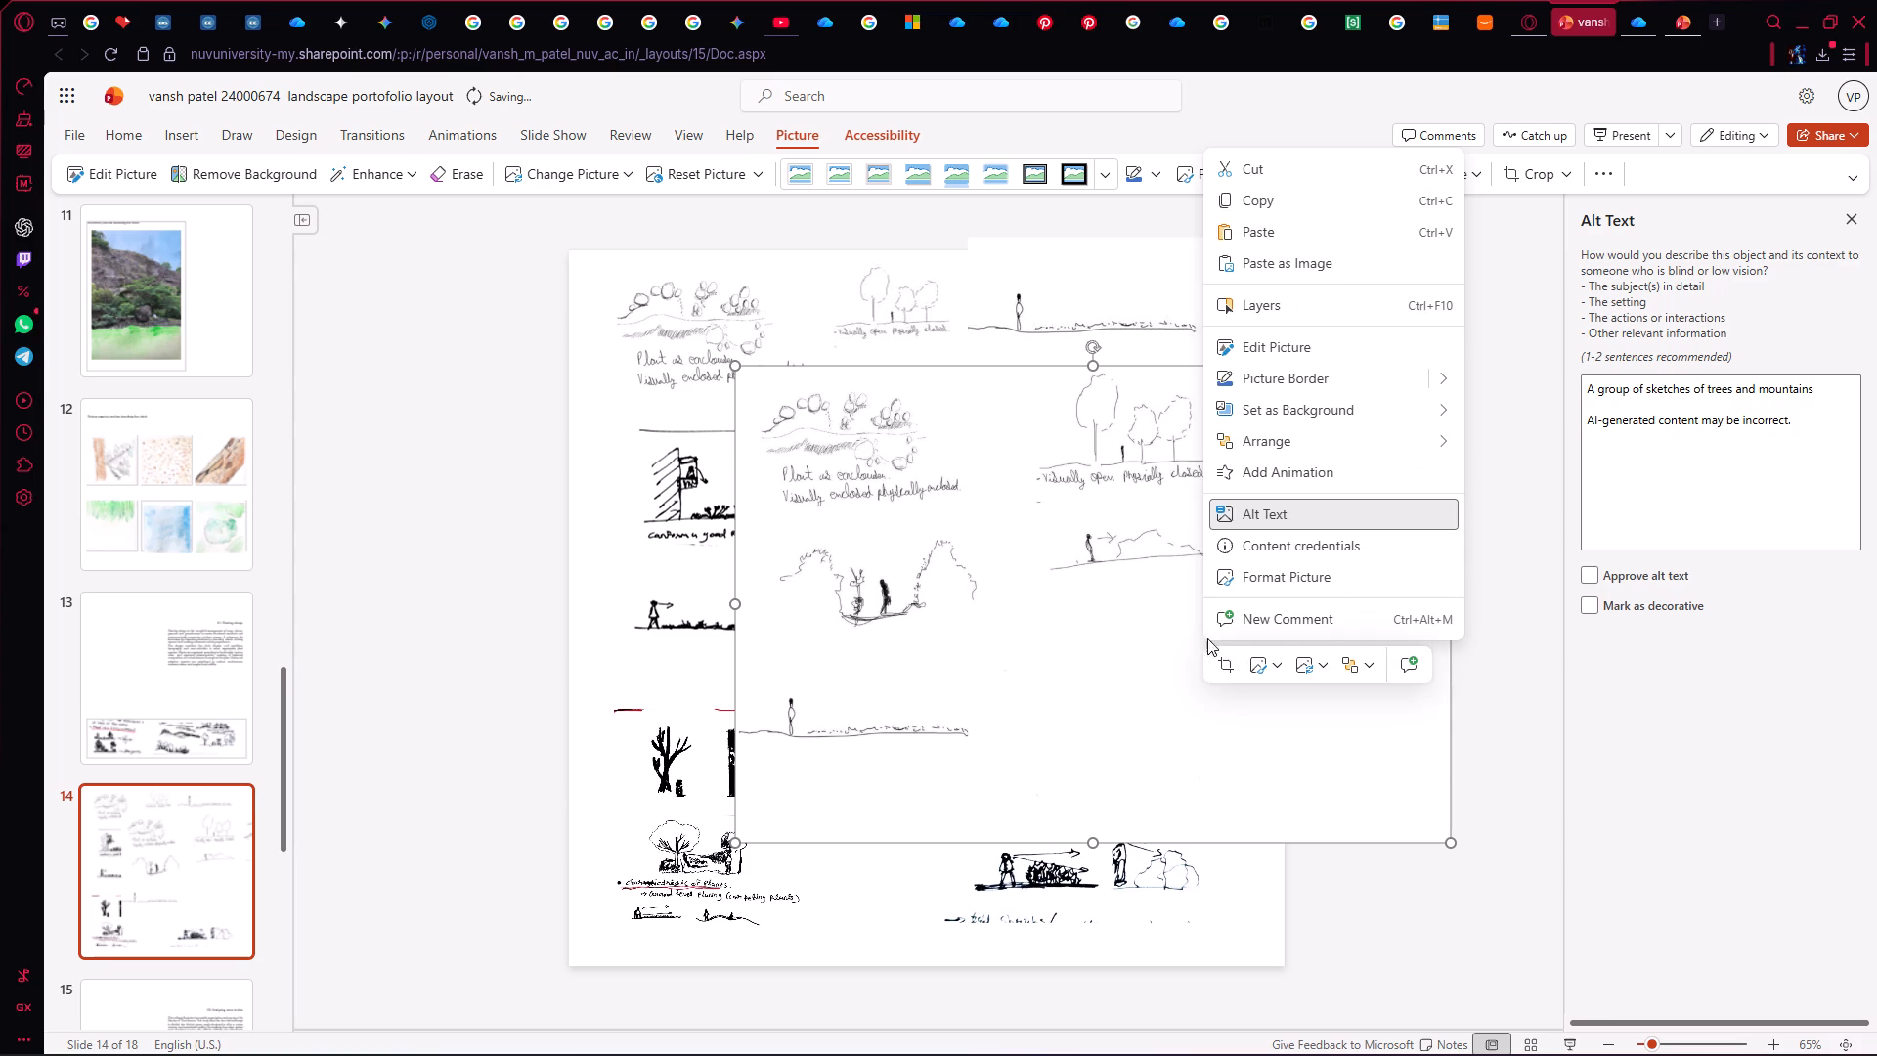
{"action": "left_click", "coordinate": [1228, 660]}
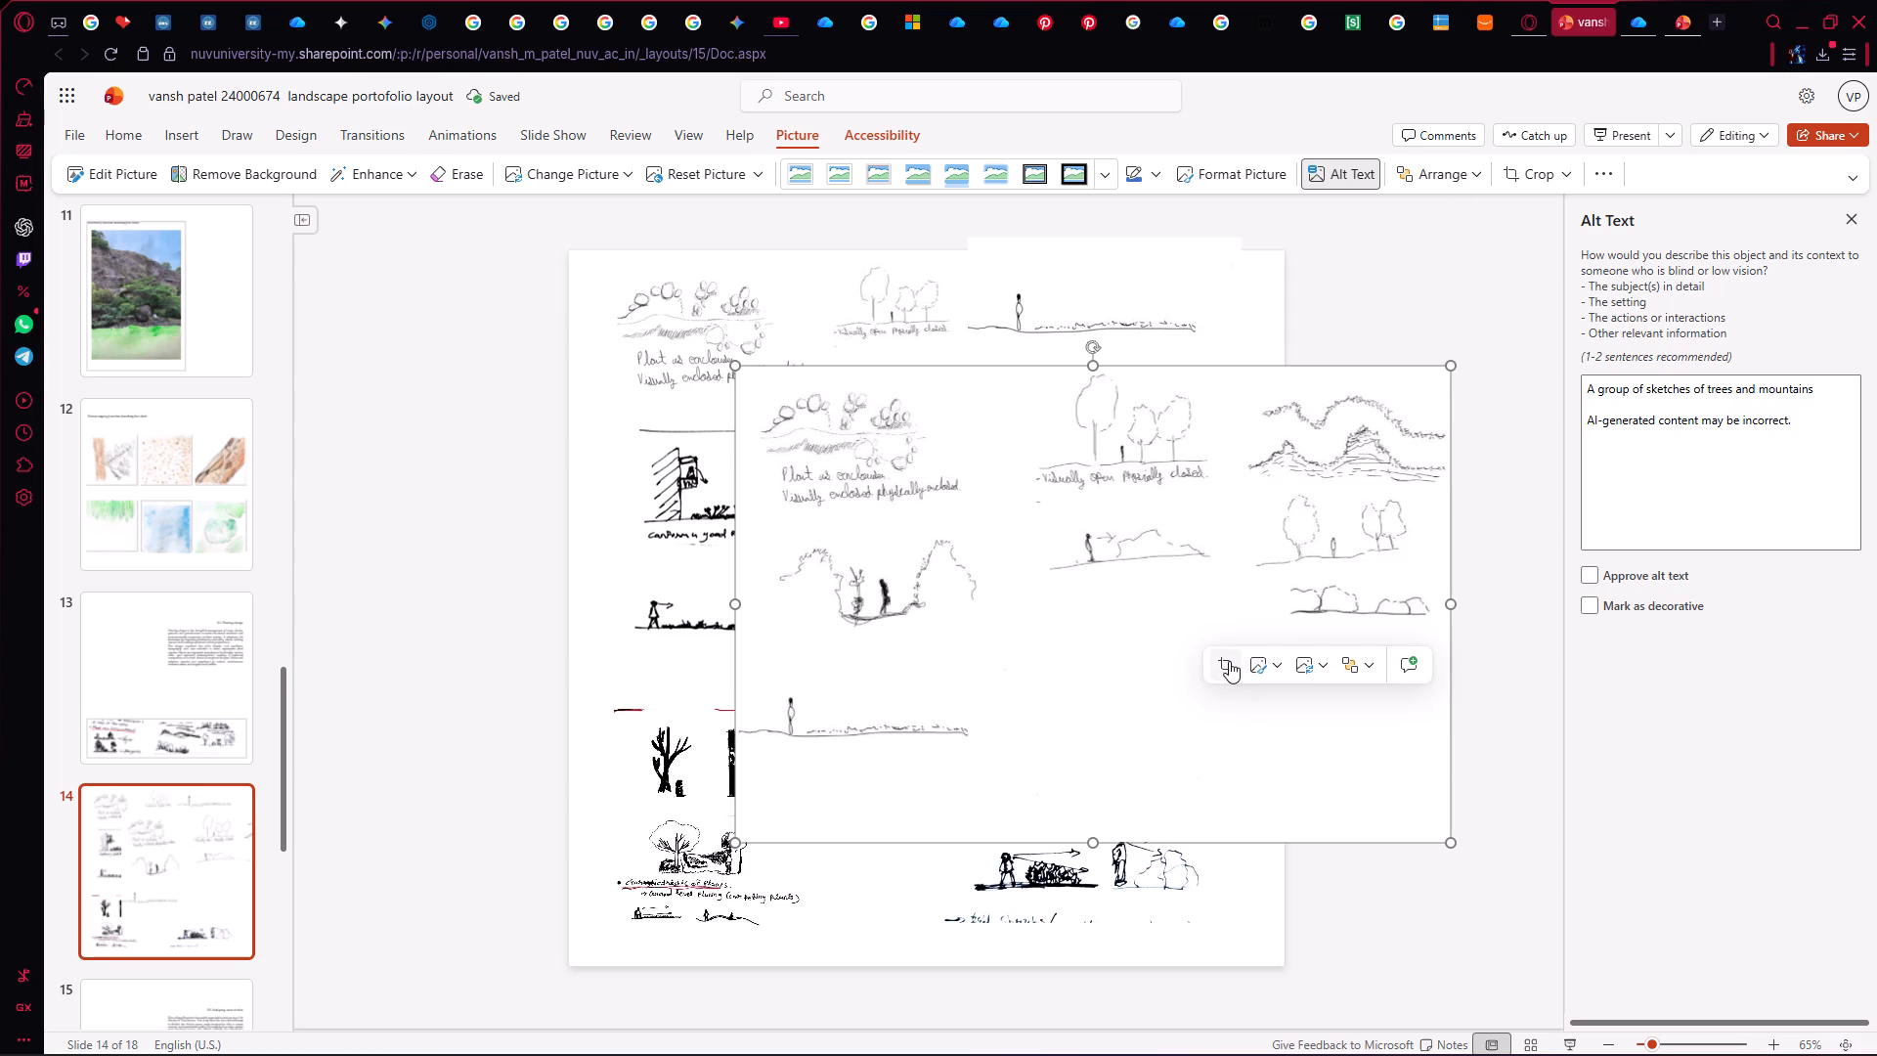
{"action": "left_click", "coordinate": [1229, 666]}
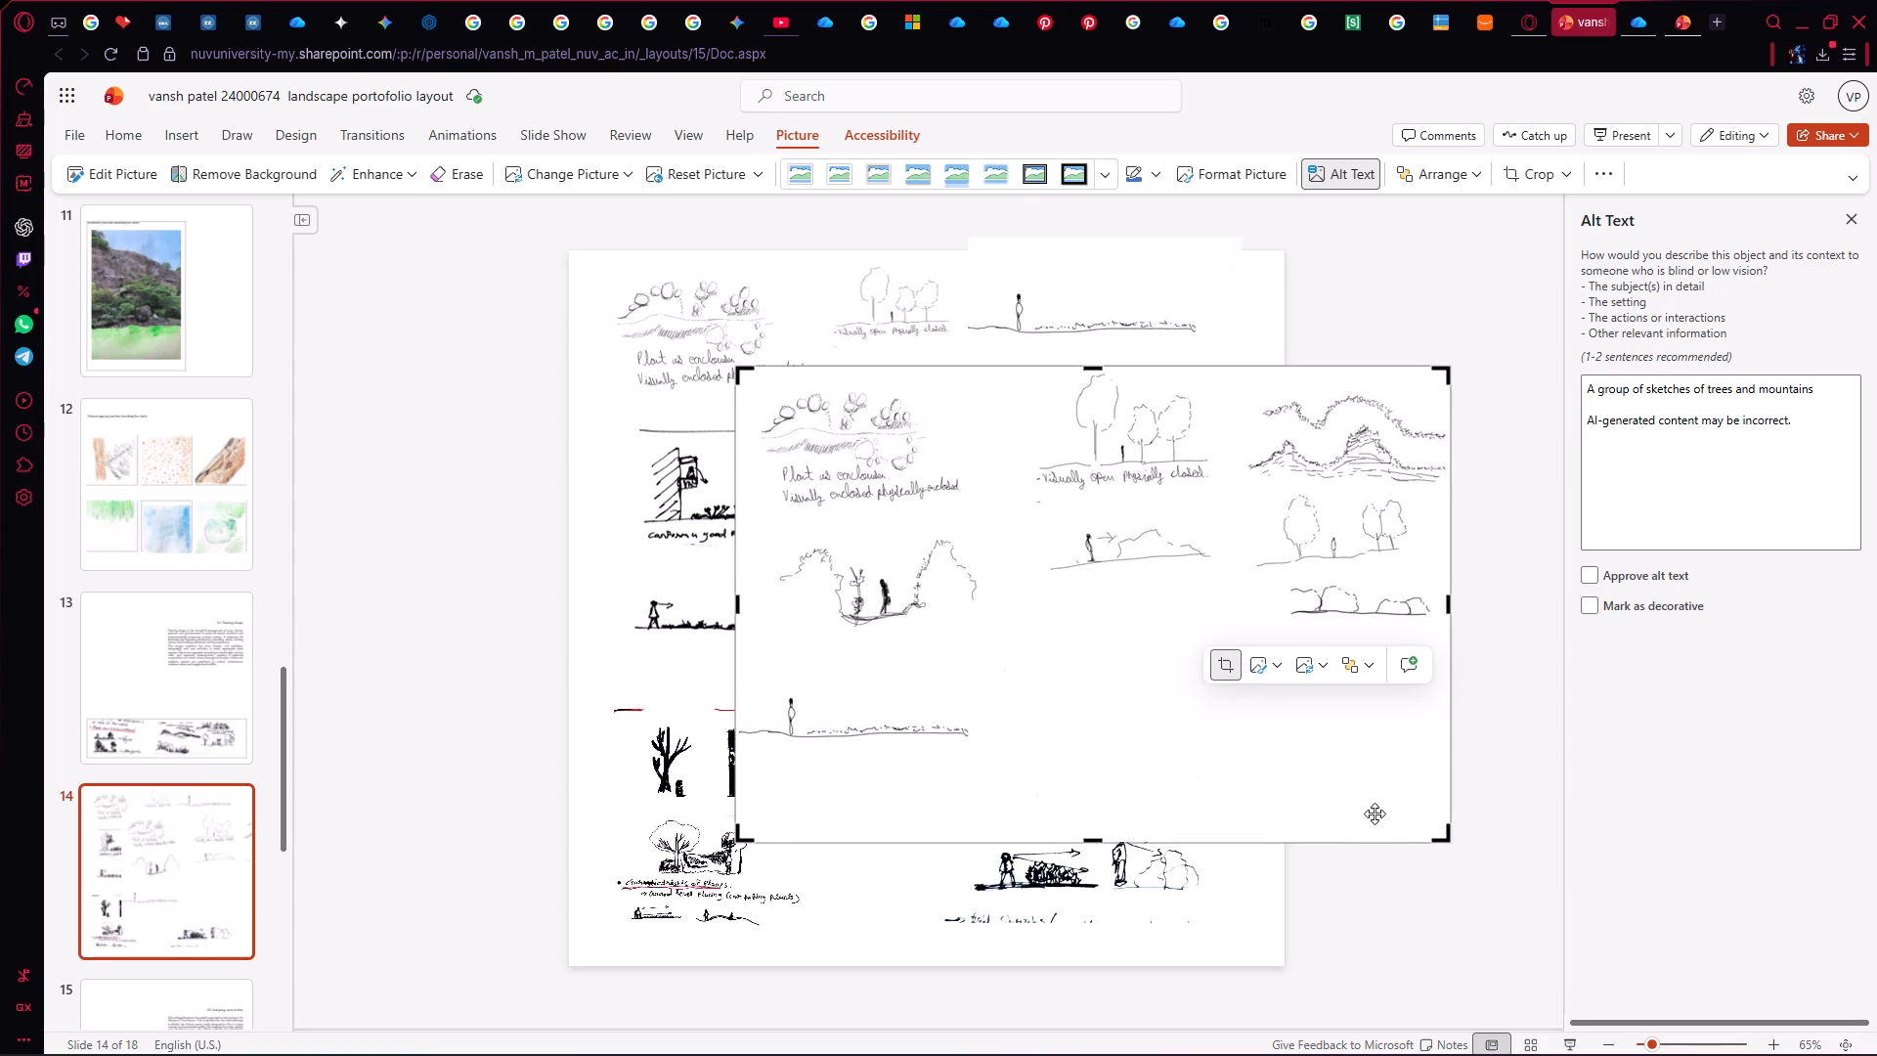
{"action": "left_click_drag", "start_coordinate": [1445, 835], "coordinate": [1442, 831]}
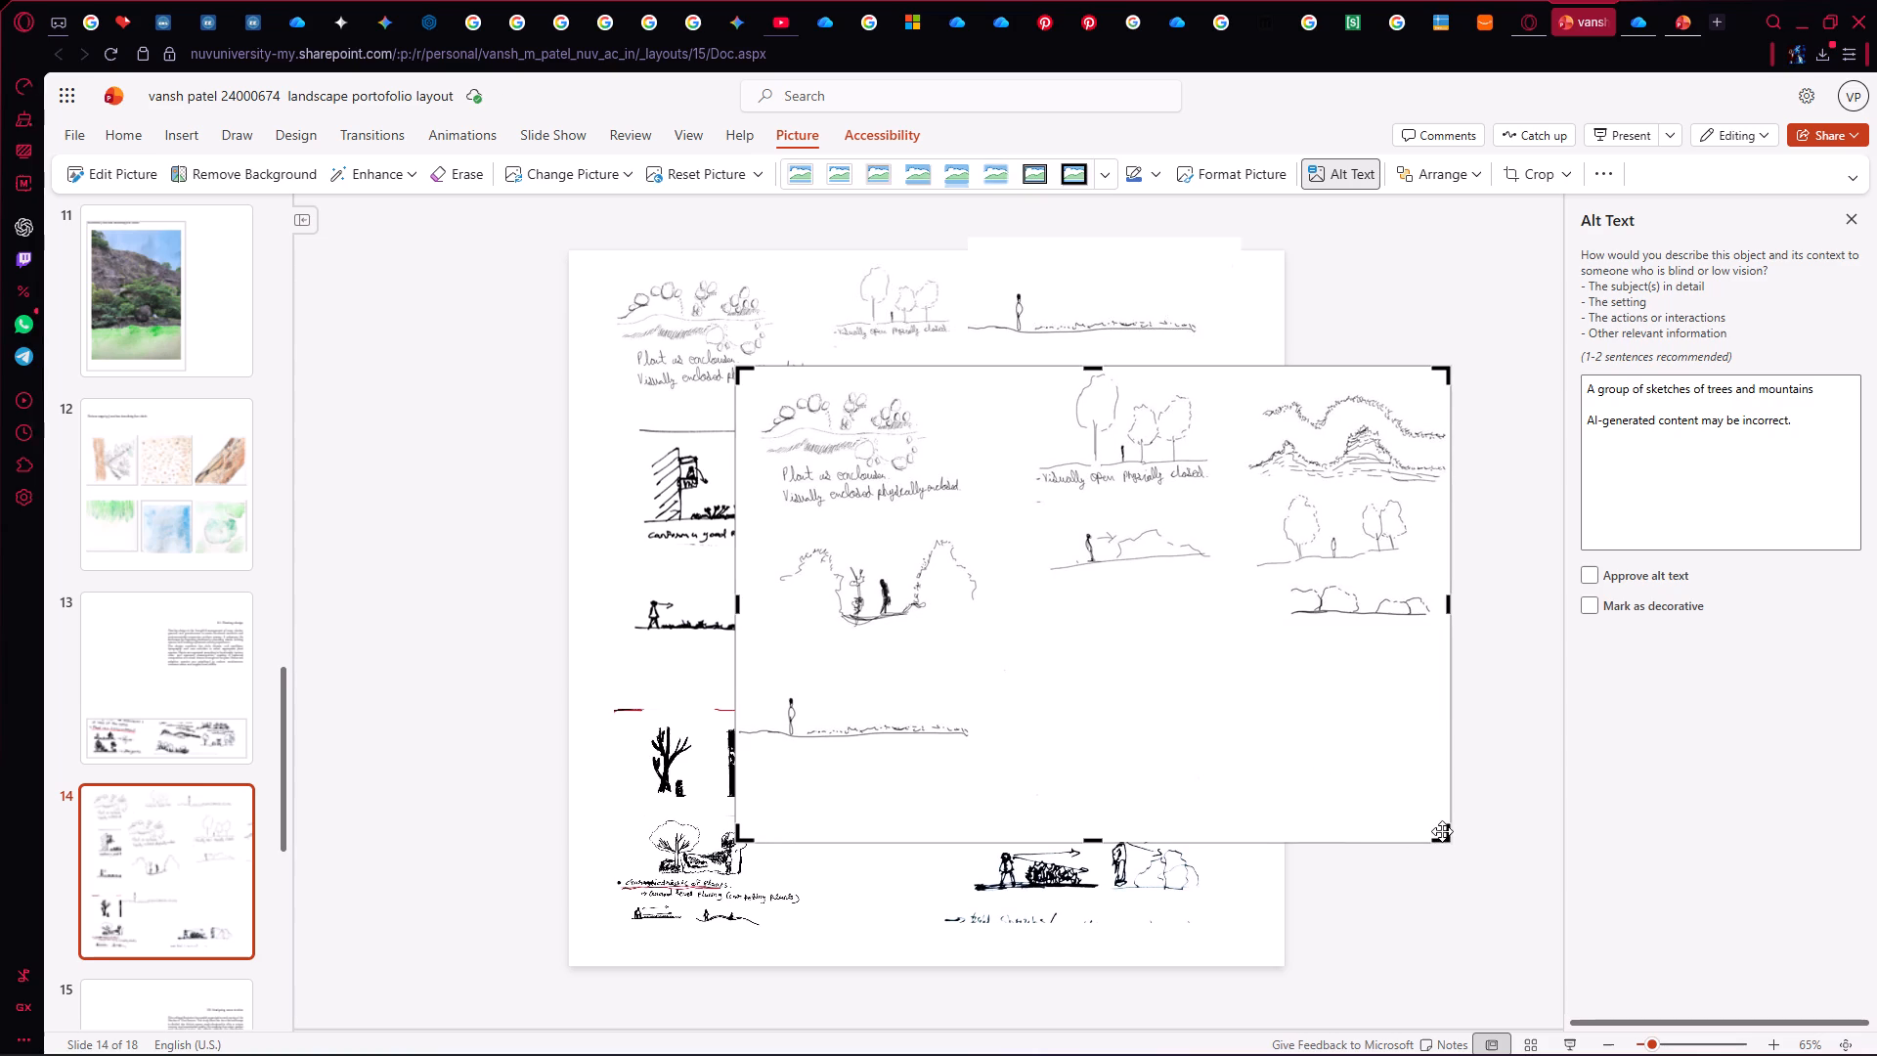
{"action": "left_click_drag", "start_coordinate": [1442, 831], "coordinate": [1432, 831]}
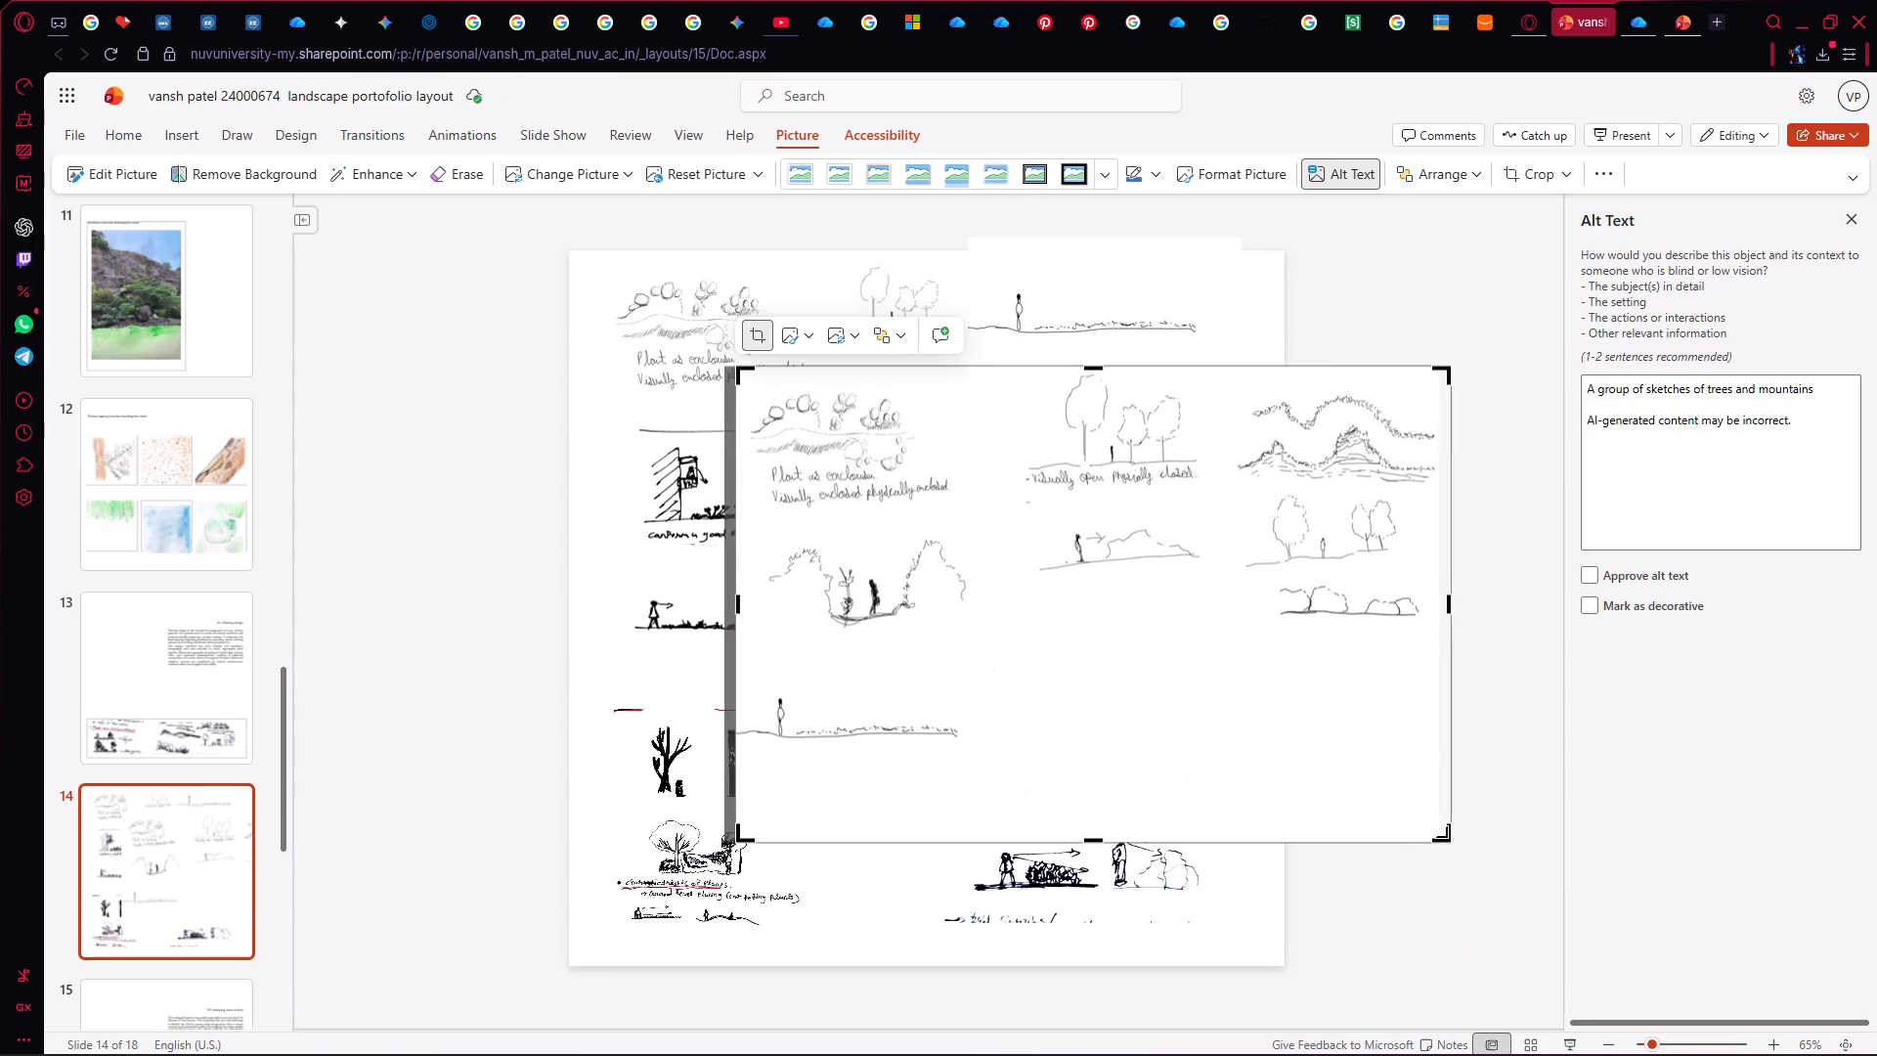
{"action": "left_click_drag", "start_coordinate": [1447, 838], "coordinate": [1209, 588]}
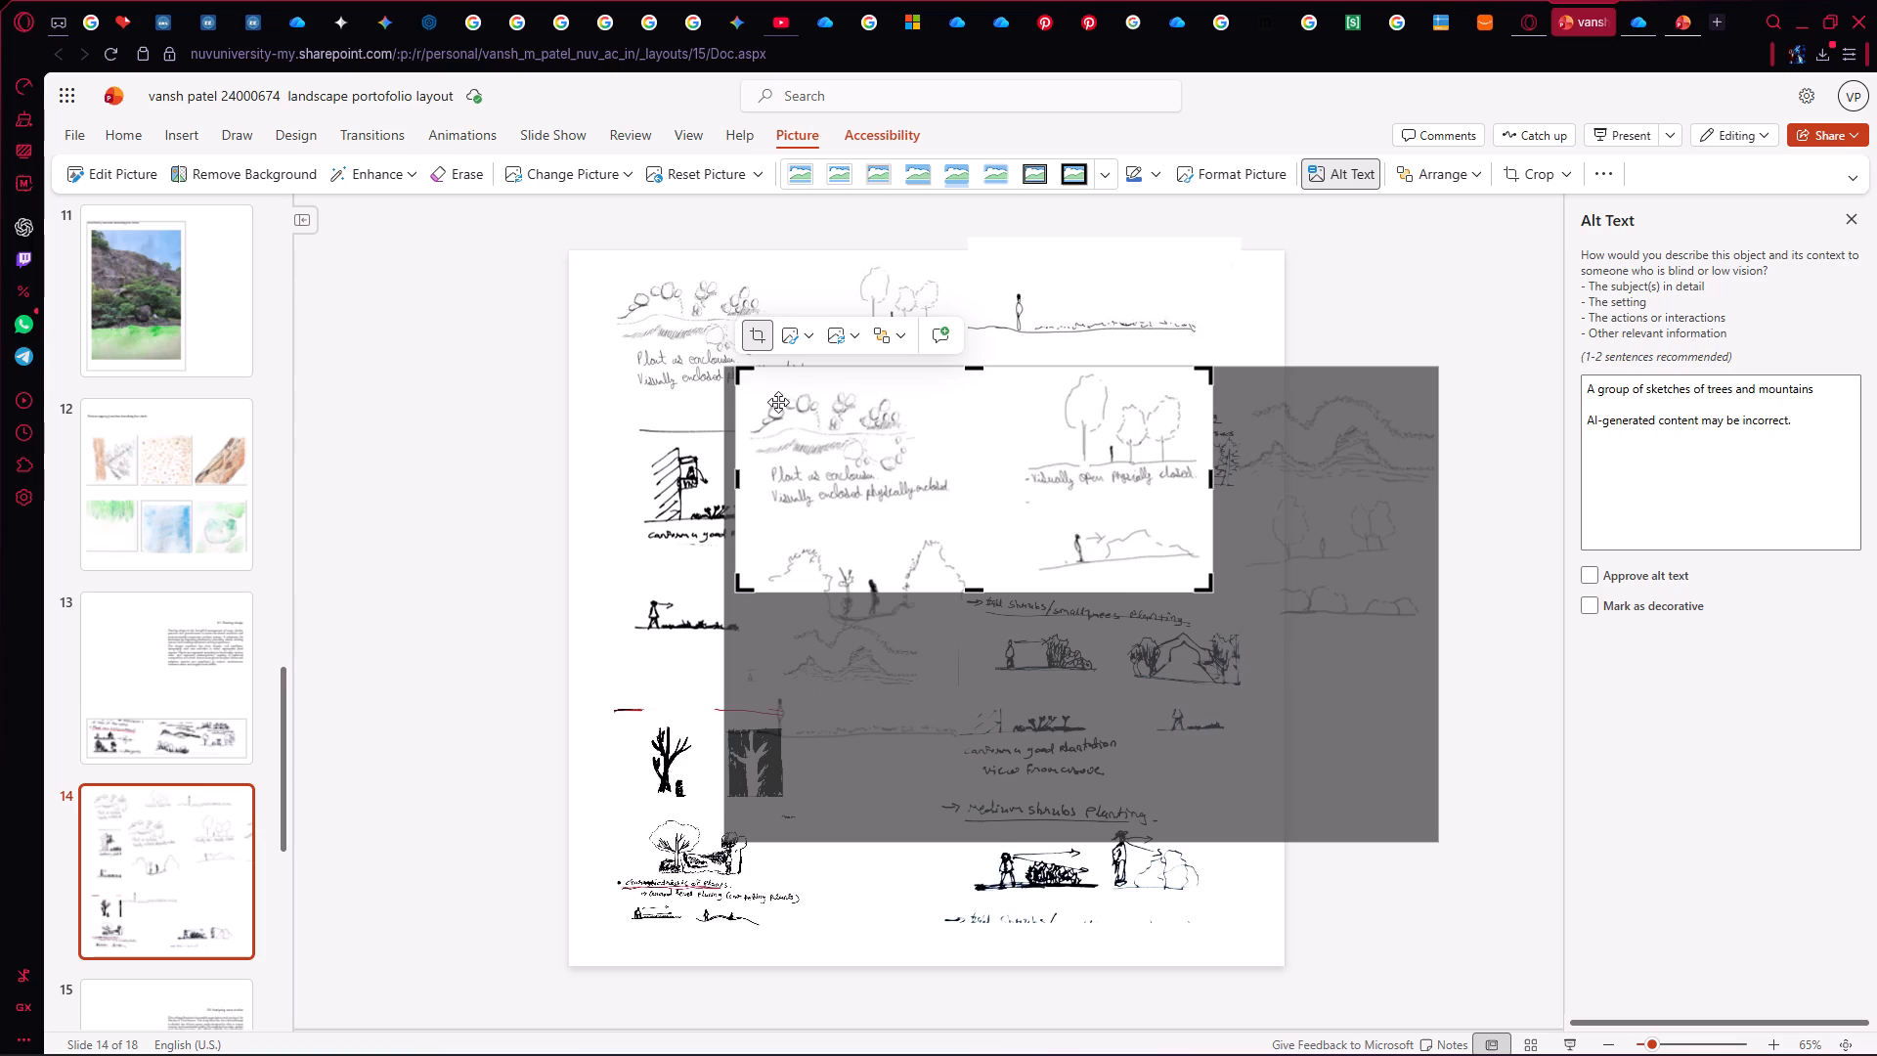
{"action": "left_click_drag", "start_coordinate": [740, 371], "coordinate": [823, 424]}
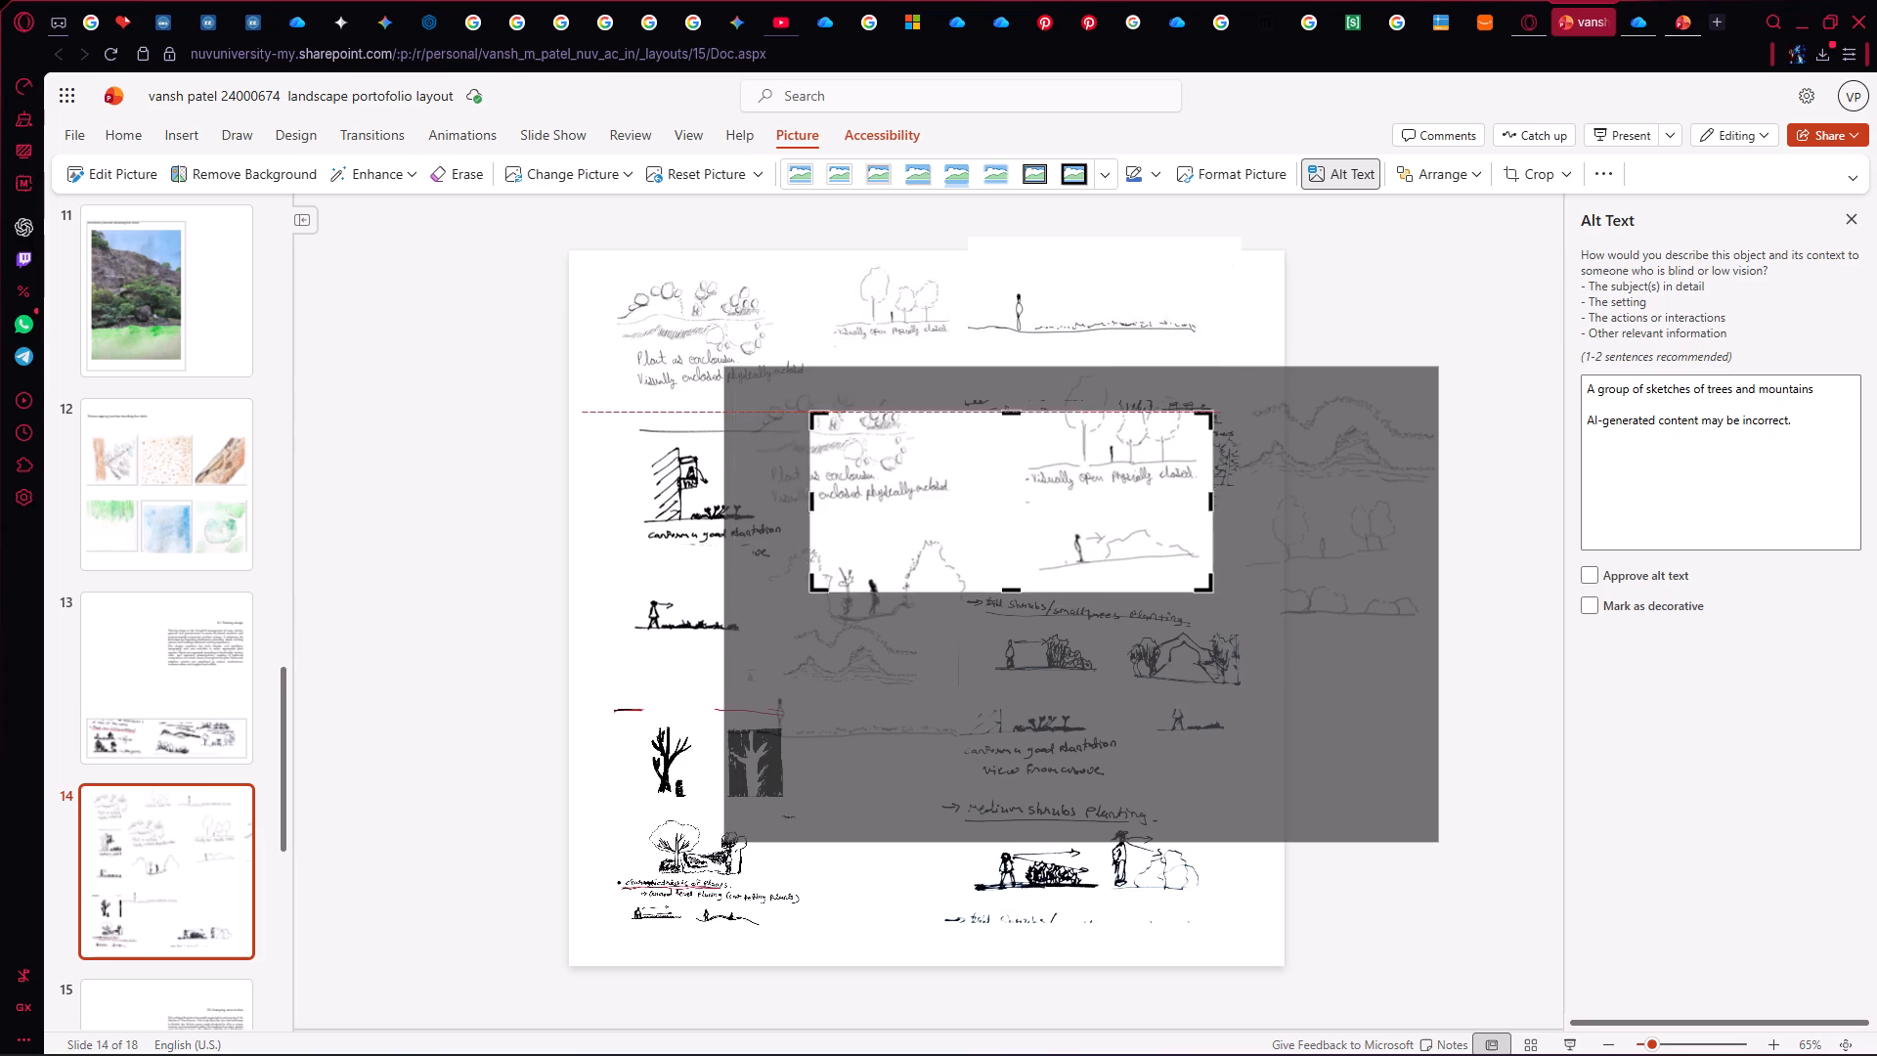
{"action": "left_click_drag", "start_coordinate": [823, 424], "coordinate": [1030, 508]}
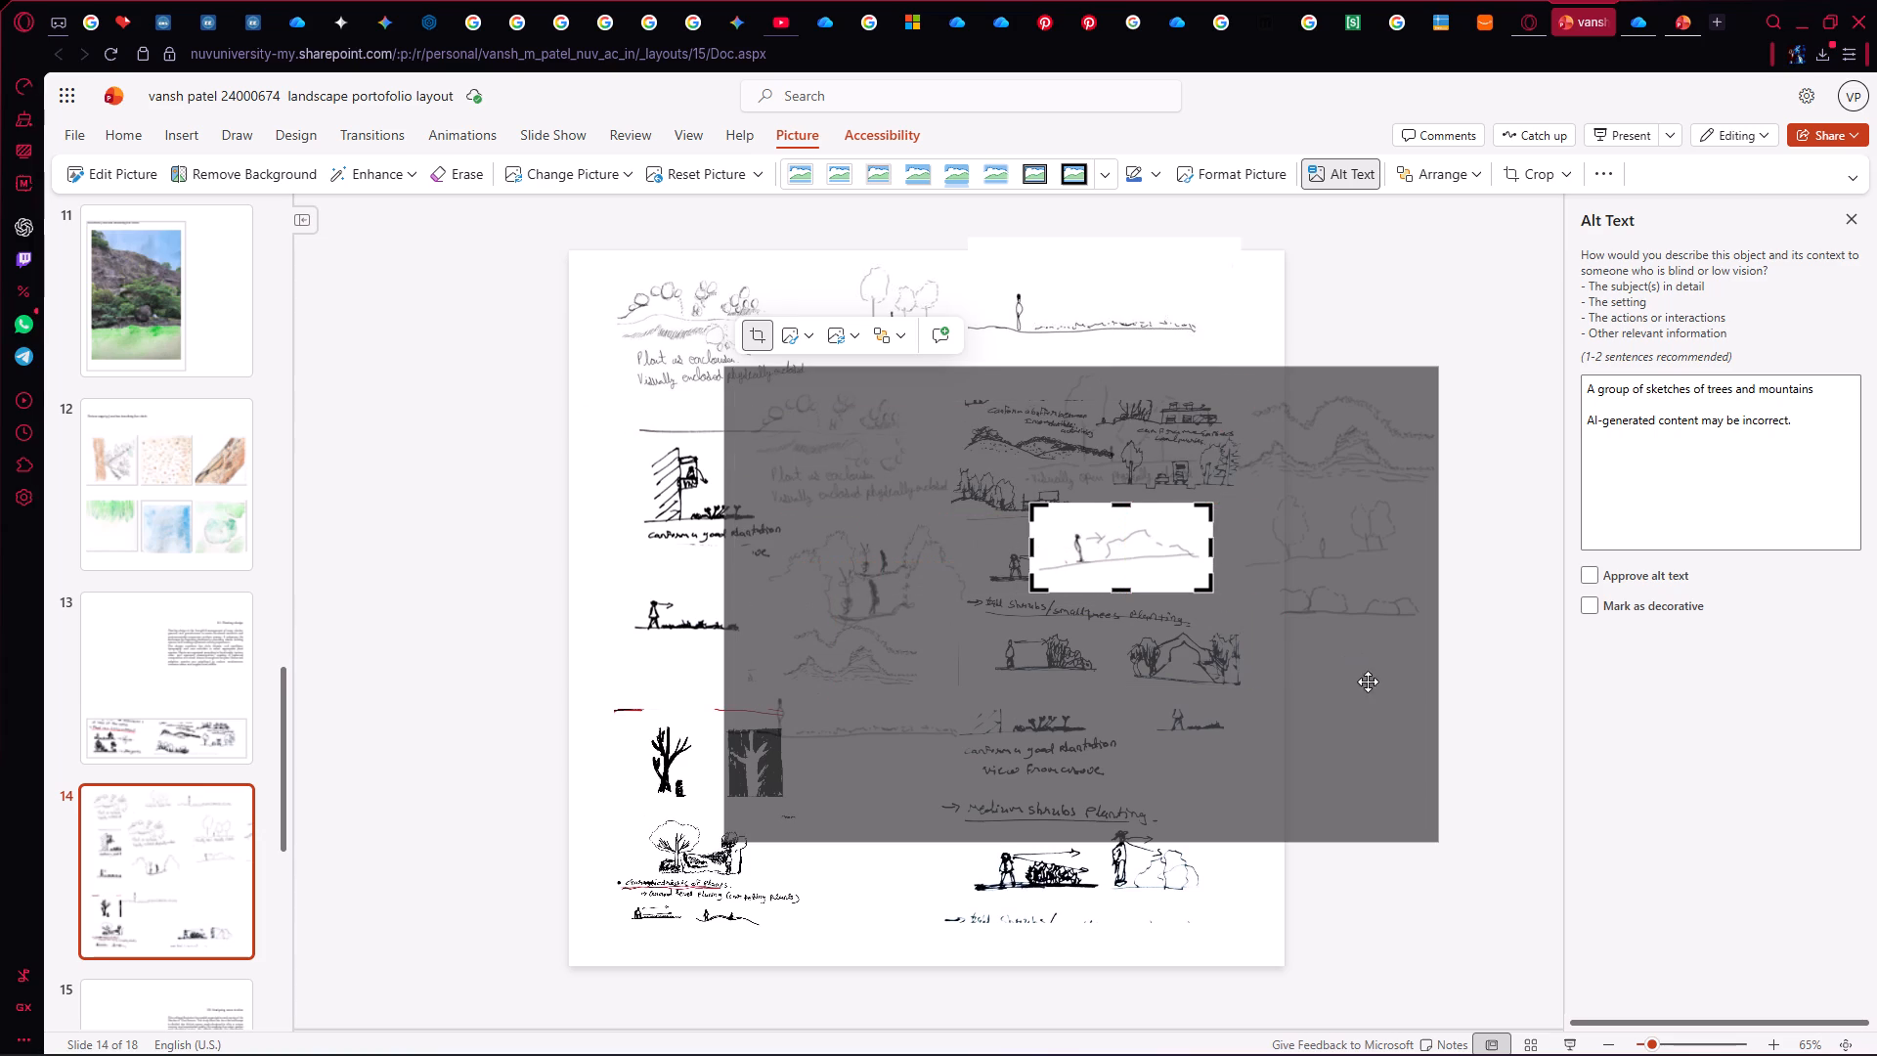
{"action": "key", "text": "Return"}
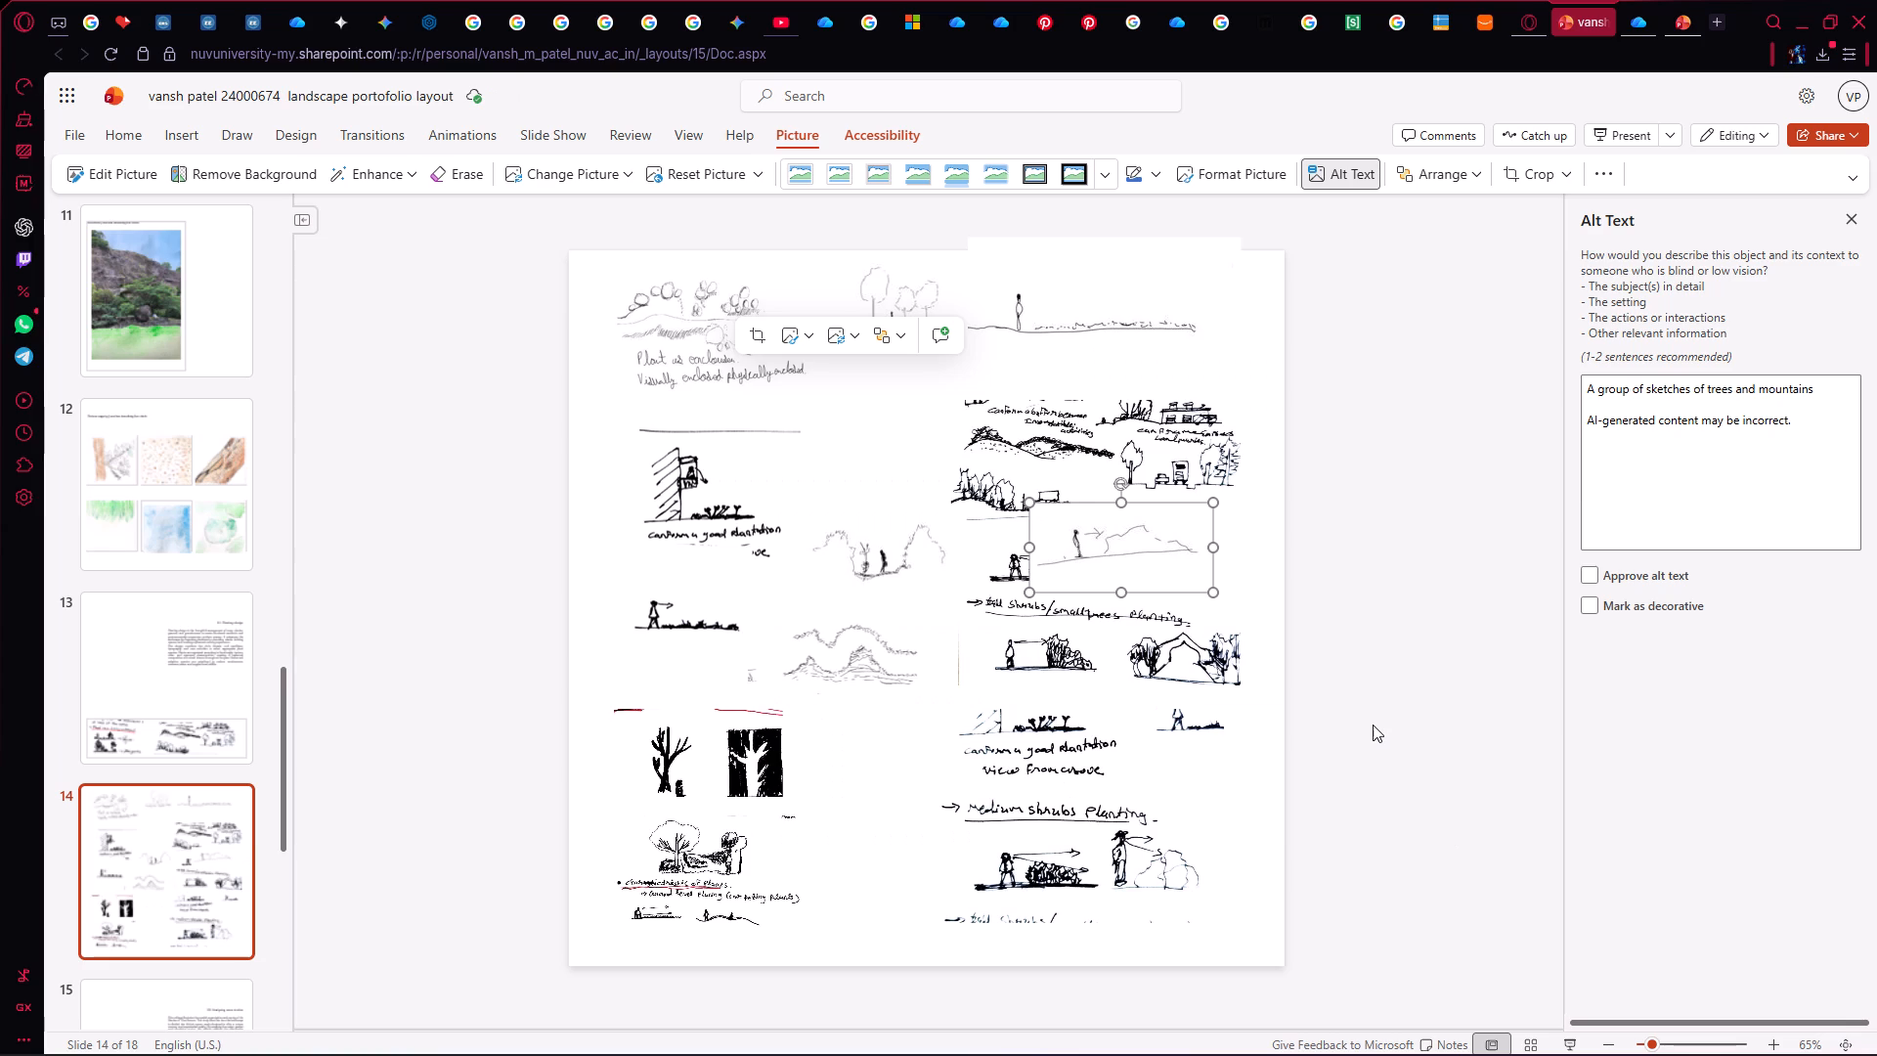
Shrink the cropped figure-and-shrubs sketch slightly and place it between the two columns, just below the three-tree sketch.
{"action": "left_click_drag", "start_coordinate": [1156, 554], "coordinate": [891, 461]}
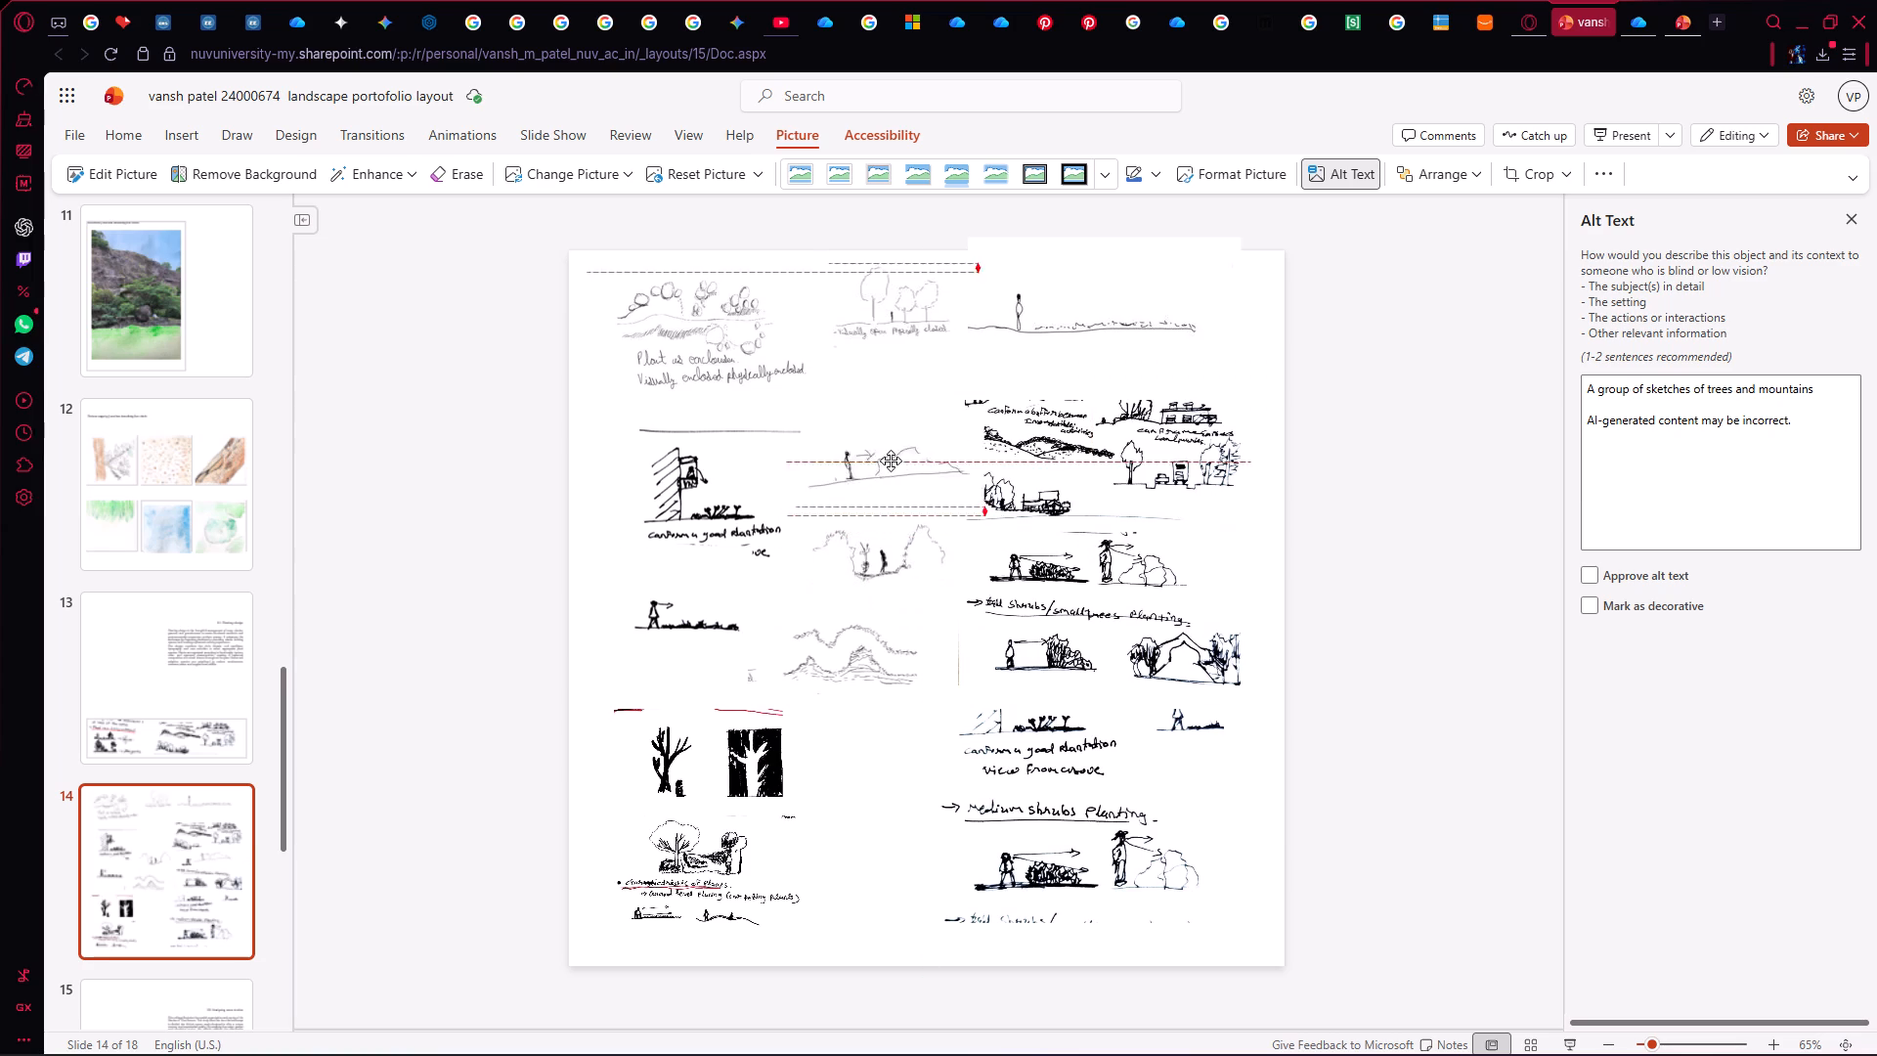
{"action": "left_click_drag", "start_coordinate": [891, 461], "coordinate": [891, 465]}
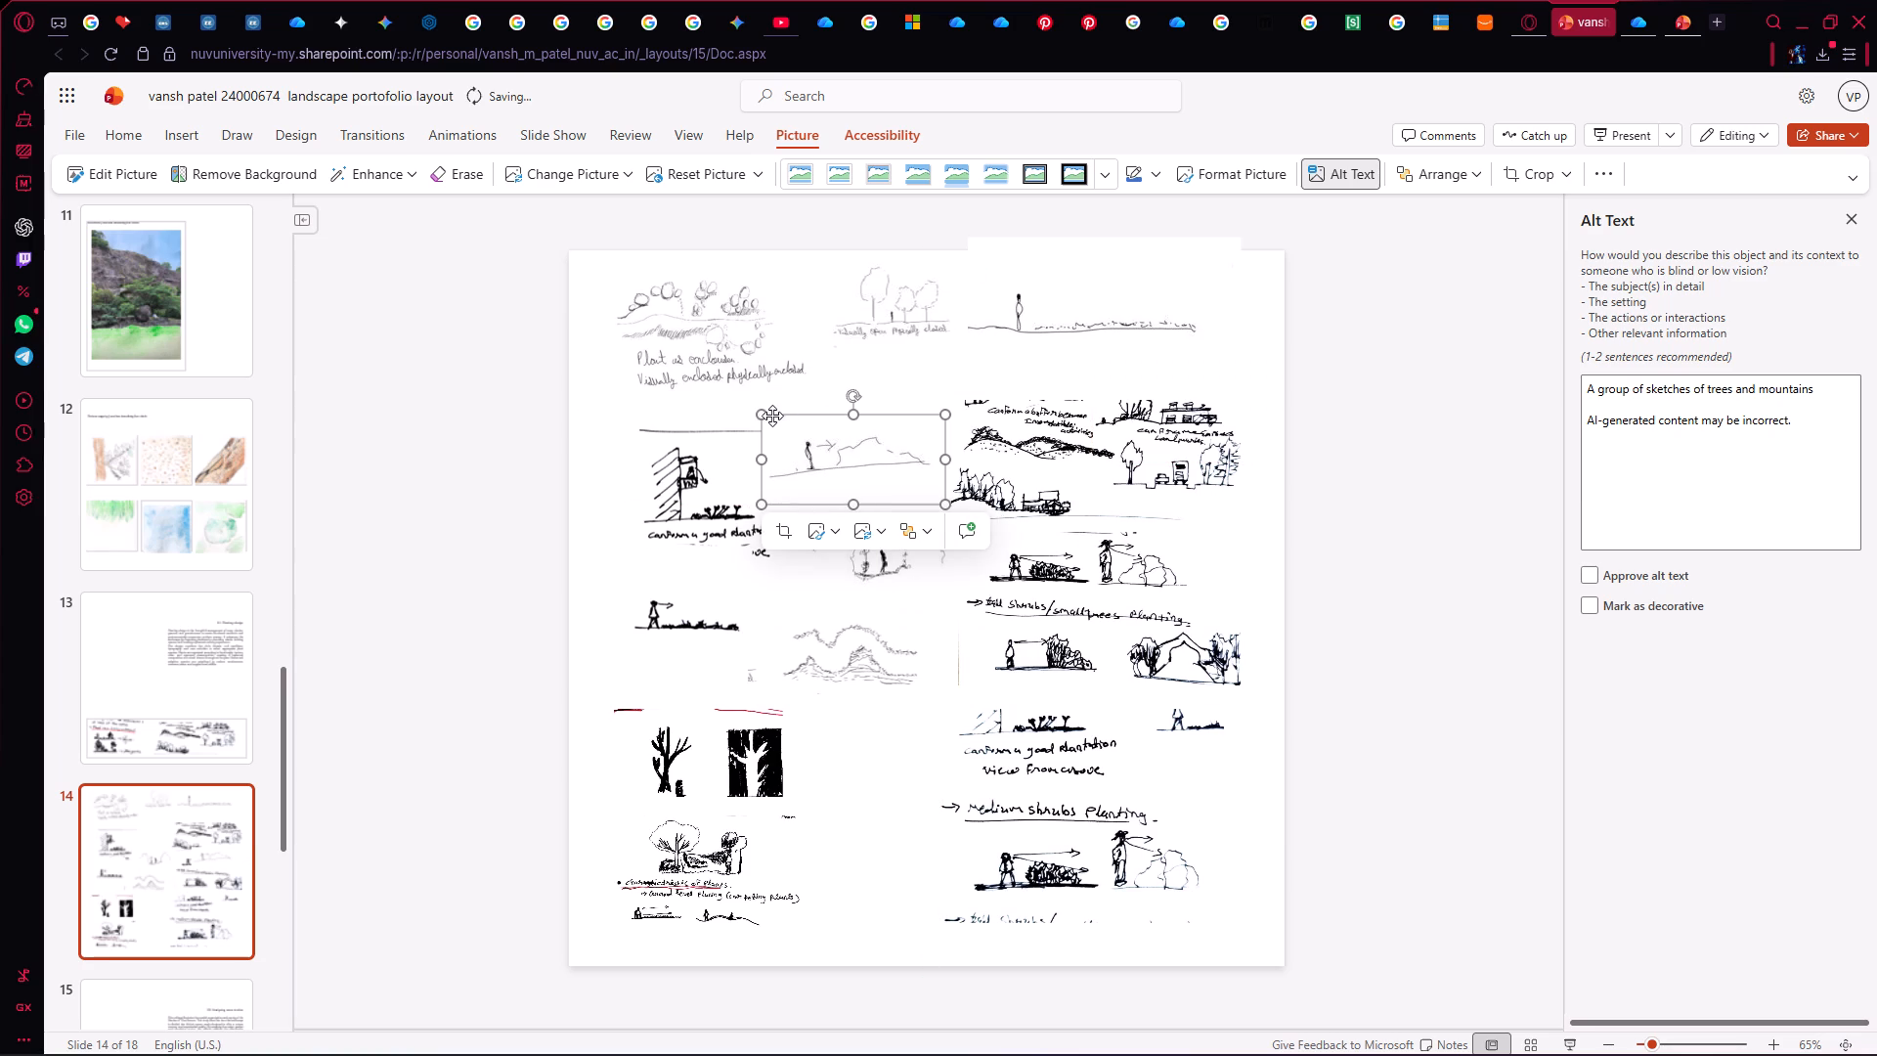
{"action": "left_click_drag", "start_coordinate": [764, 416], "coordinate": [801, 439]}
{"action": "left_click_drag", "start_coordinate": [831, 453], "coordinate": [860, 465]}
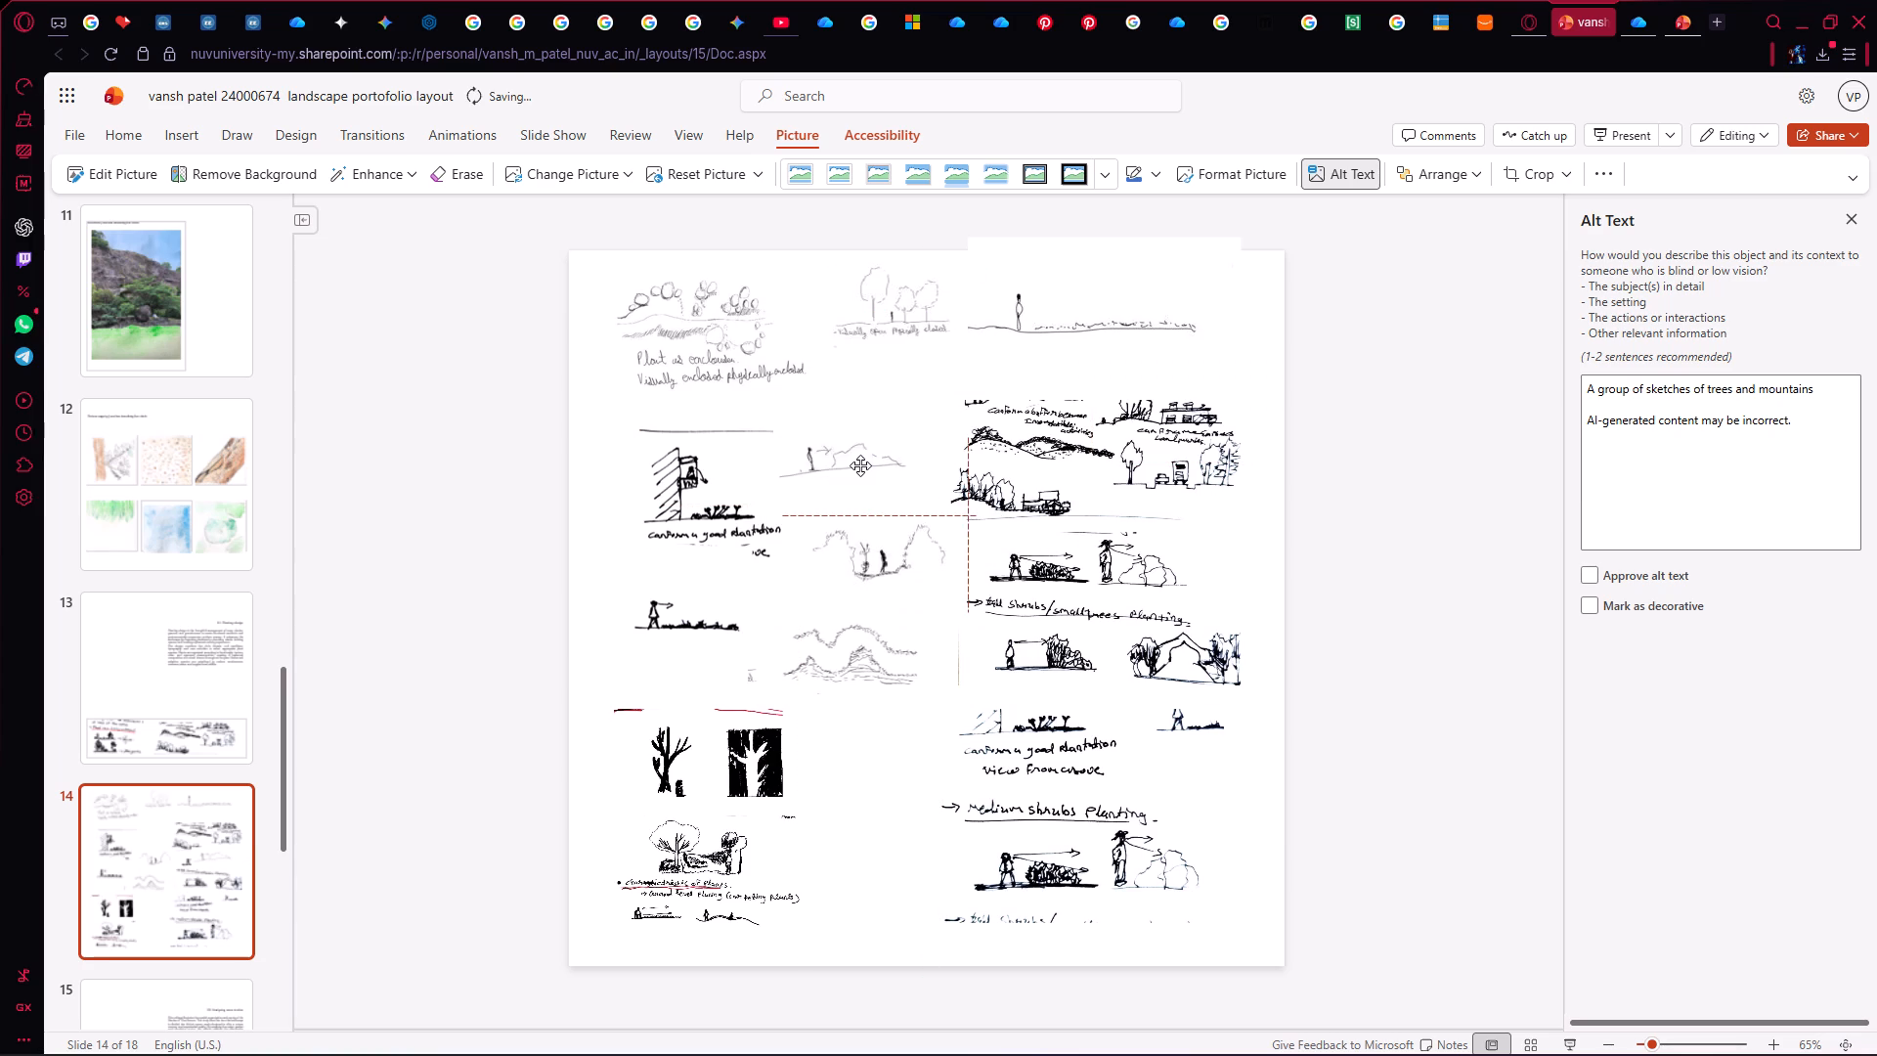
{"action": "left_click_drag", "start_coordinate": [860, 465], "coordinate": [896, 408]}
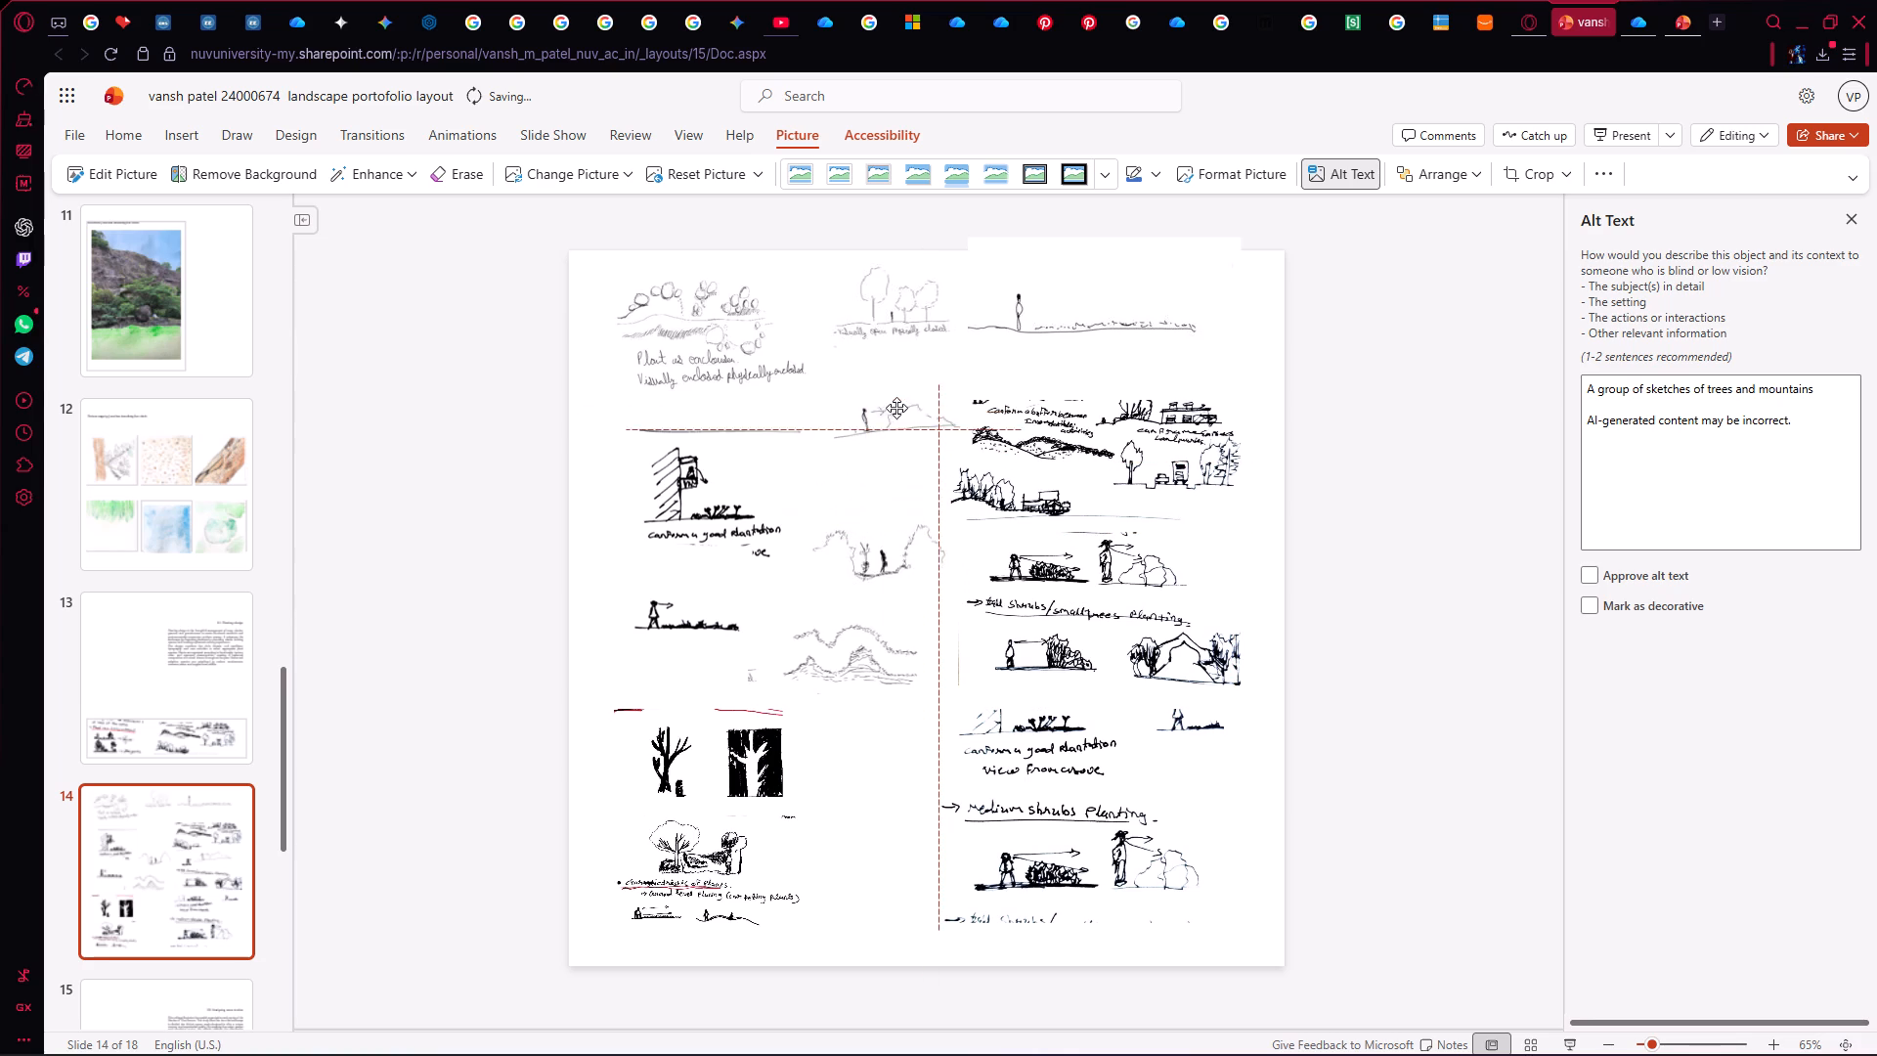
{"action": "left_click_drag", "start_coordinate": [896, 408], "coordinate": [895, 376]}
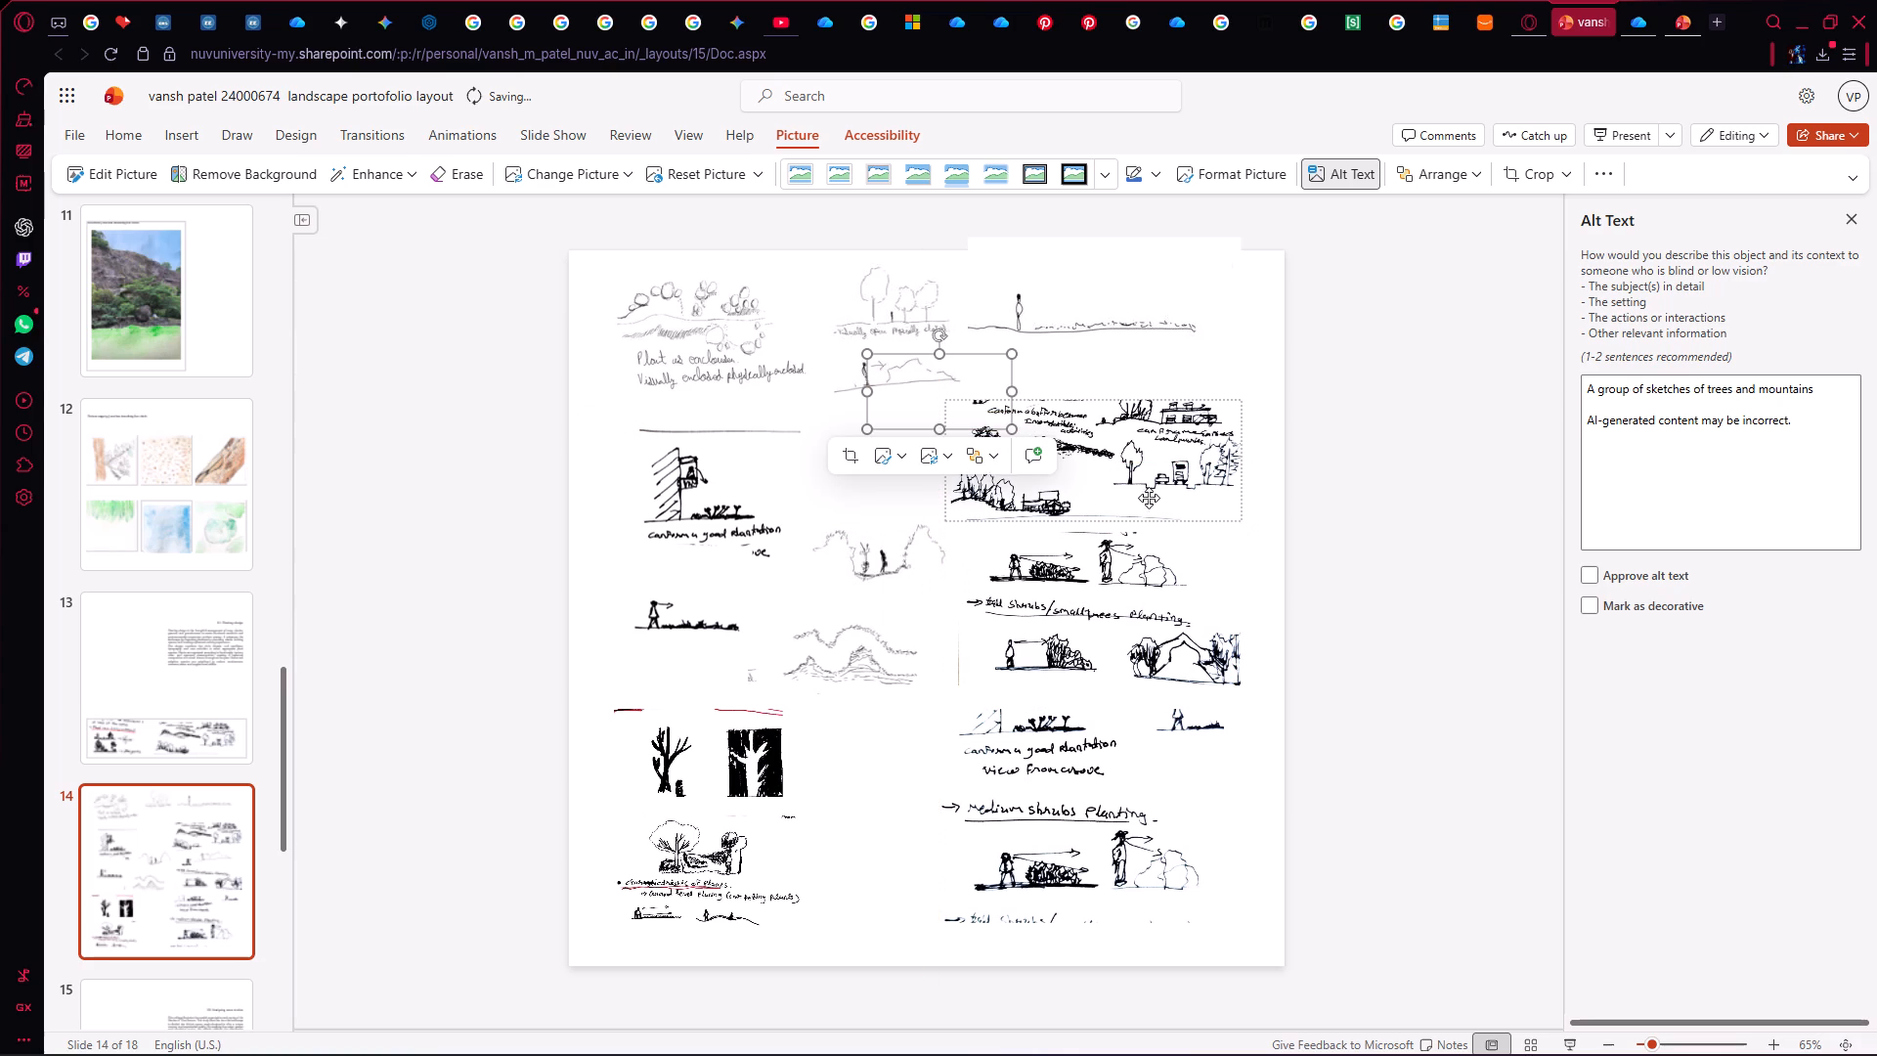
{"action": "left_click", "coordinate": [1373, 609]}
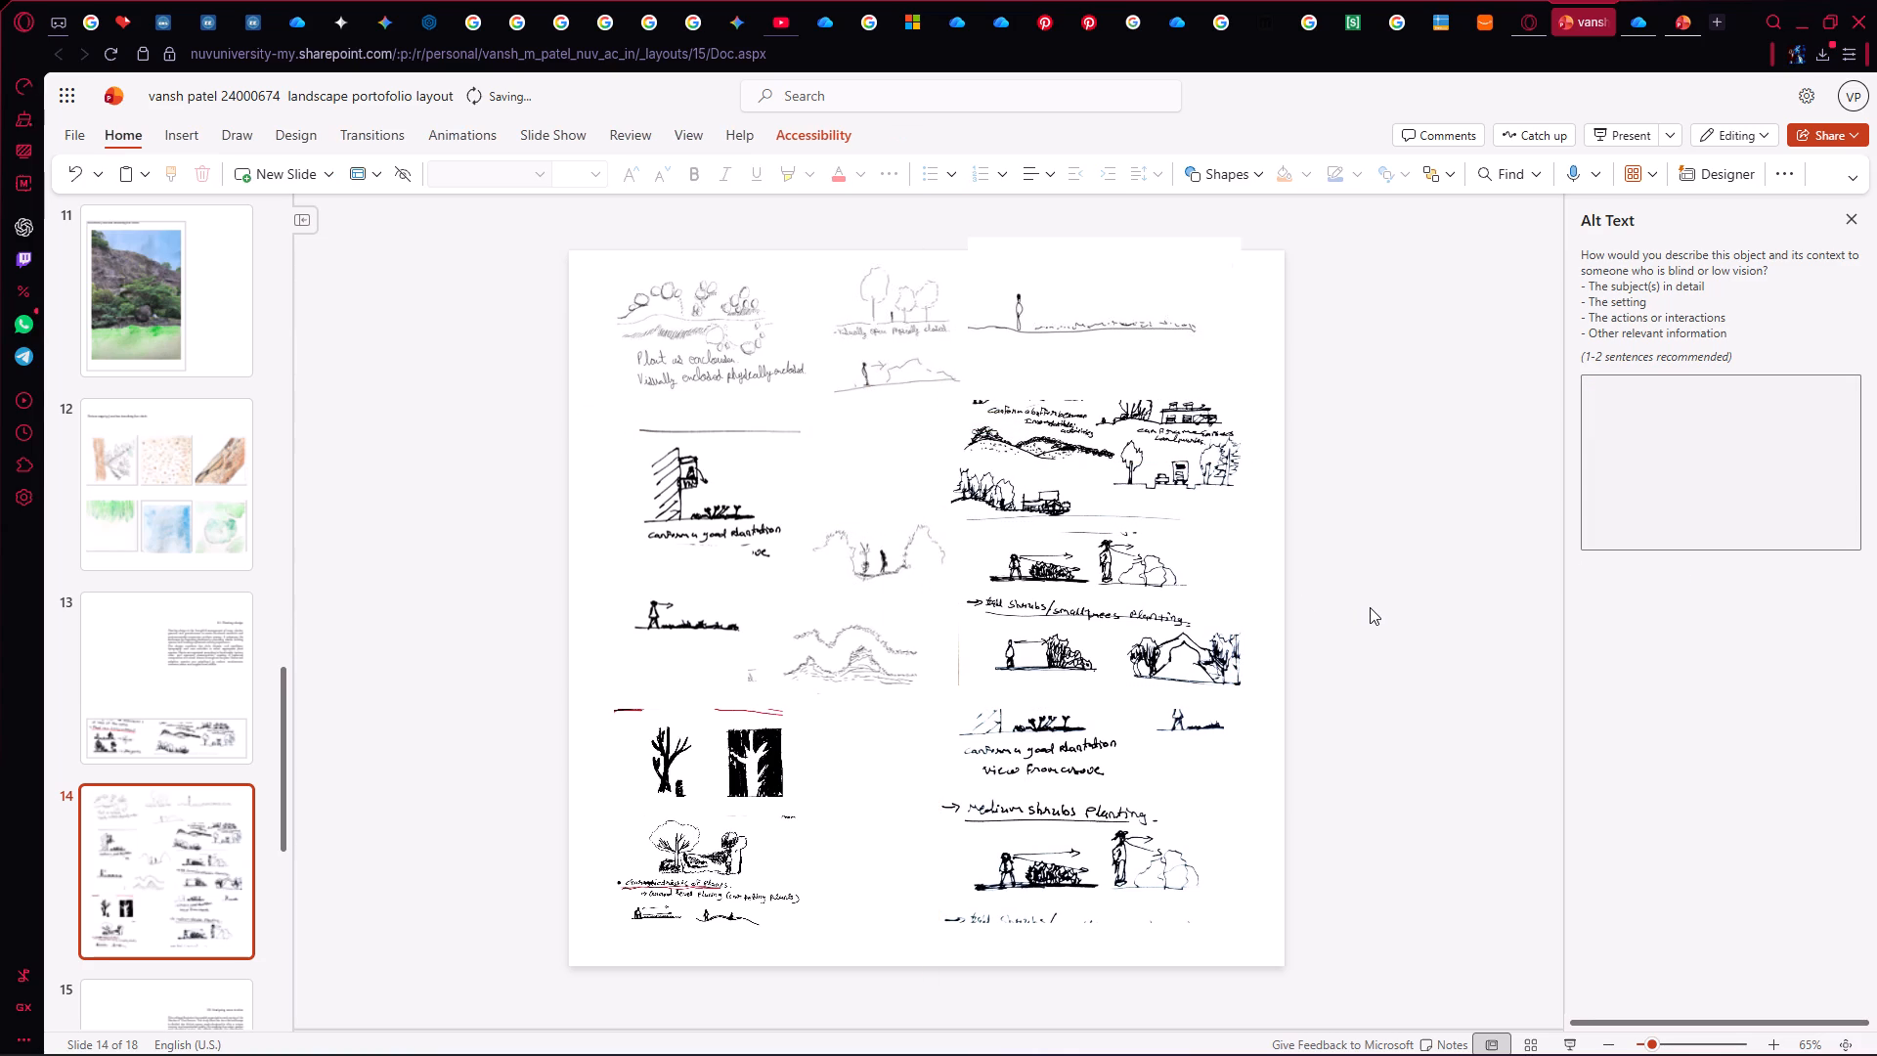
{"action": "left_click", "coordinate": [1113, 360]}
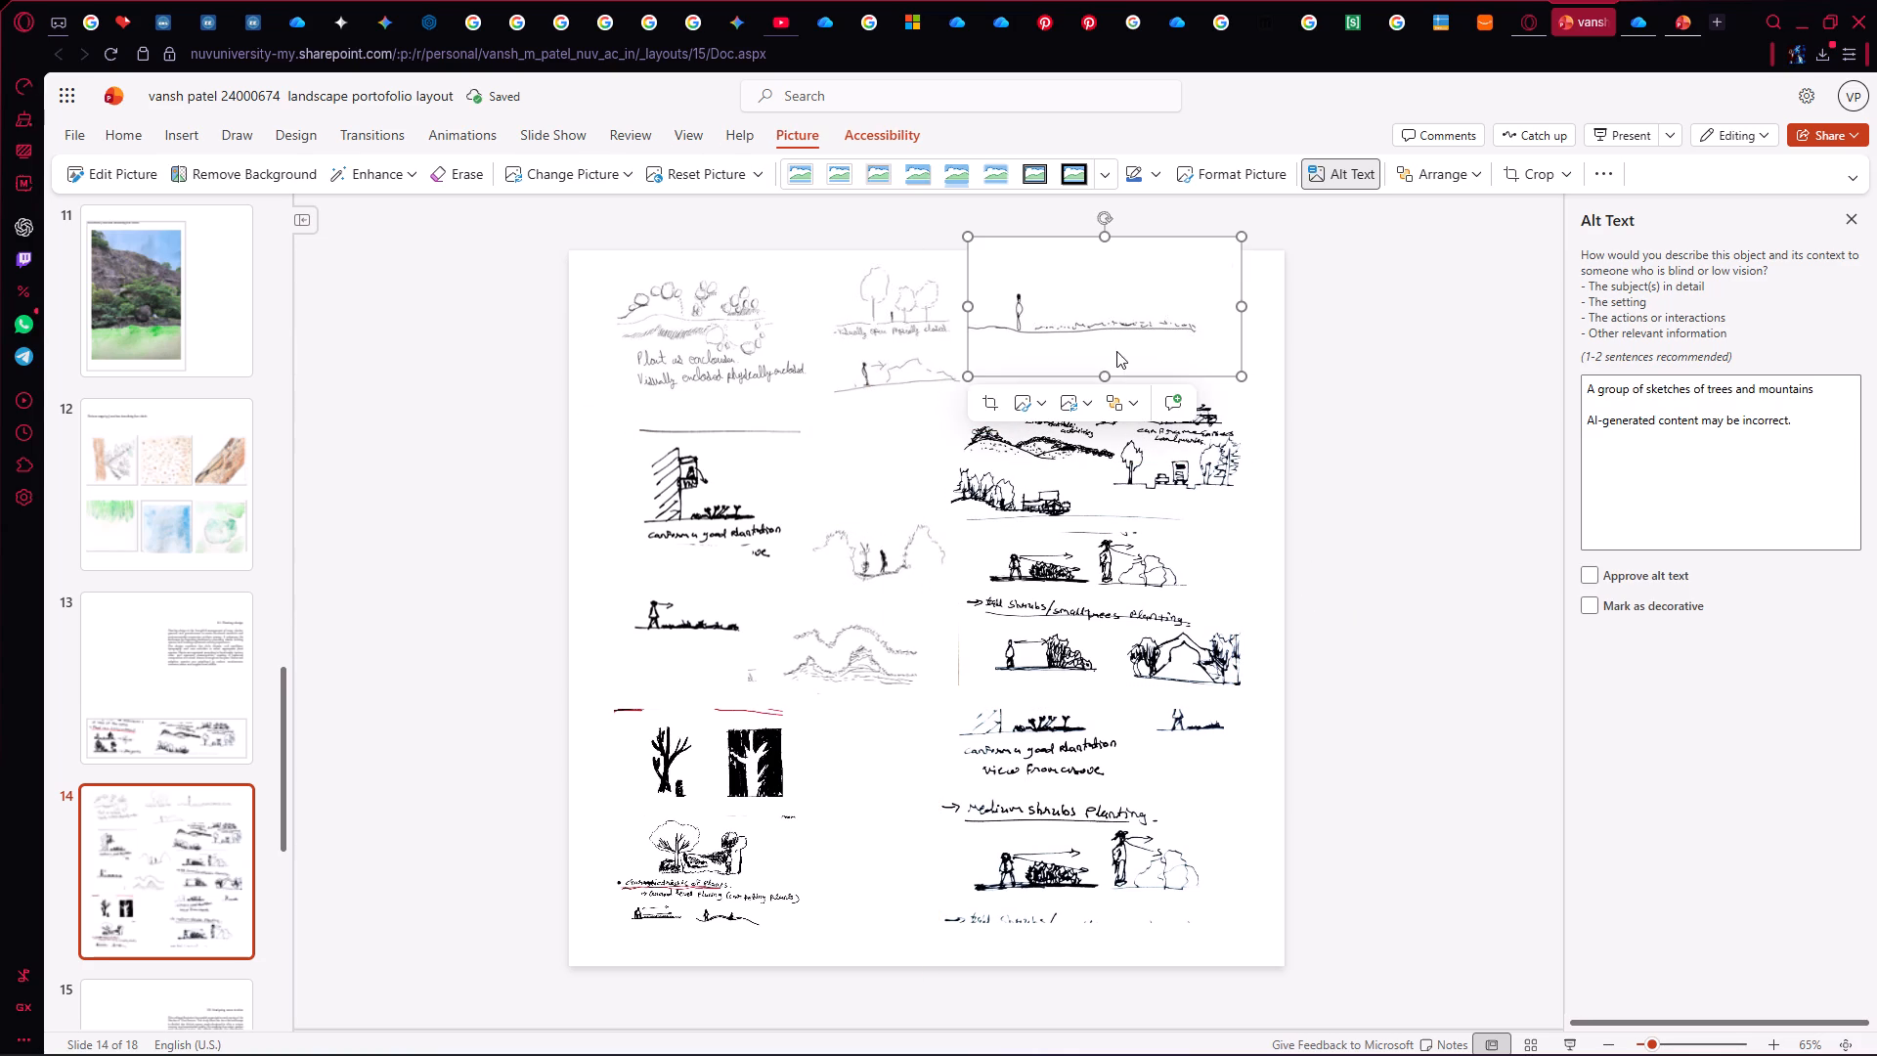
{"action": "left_click", "coordinate": [1394, 453]}
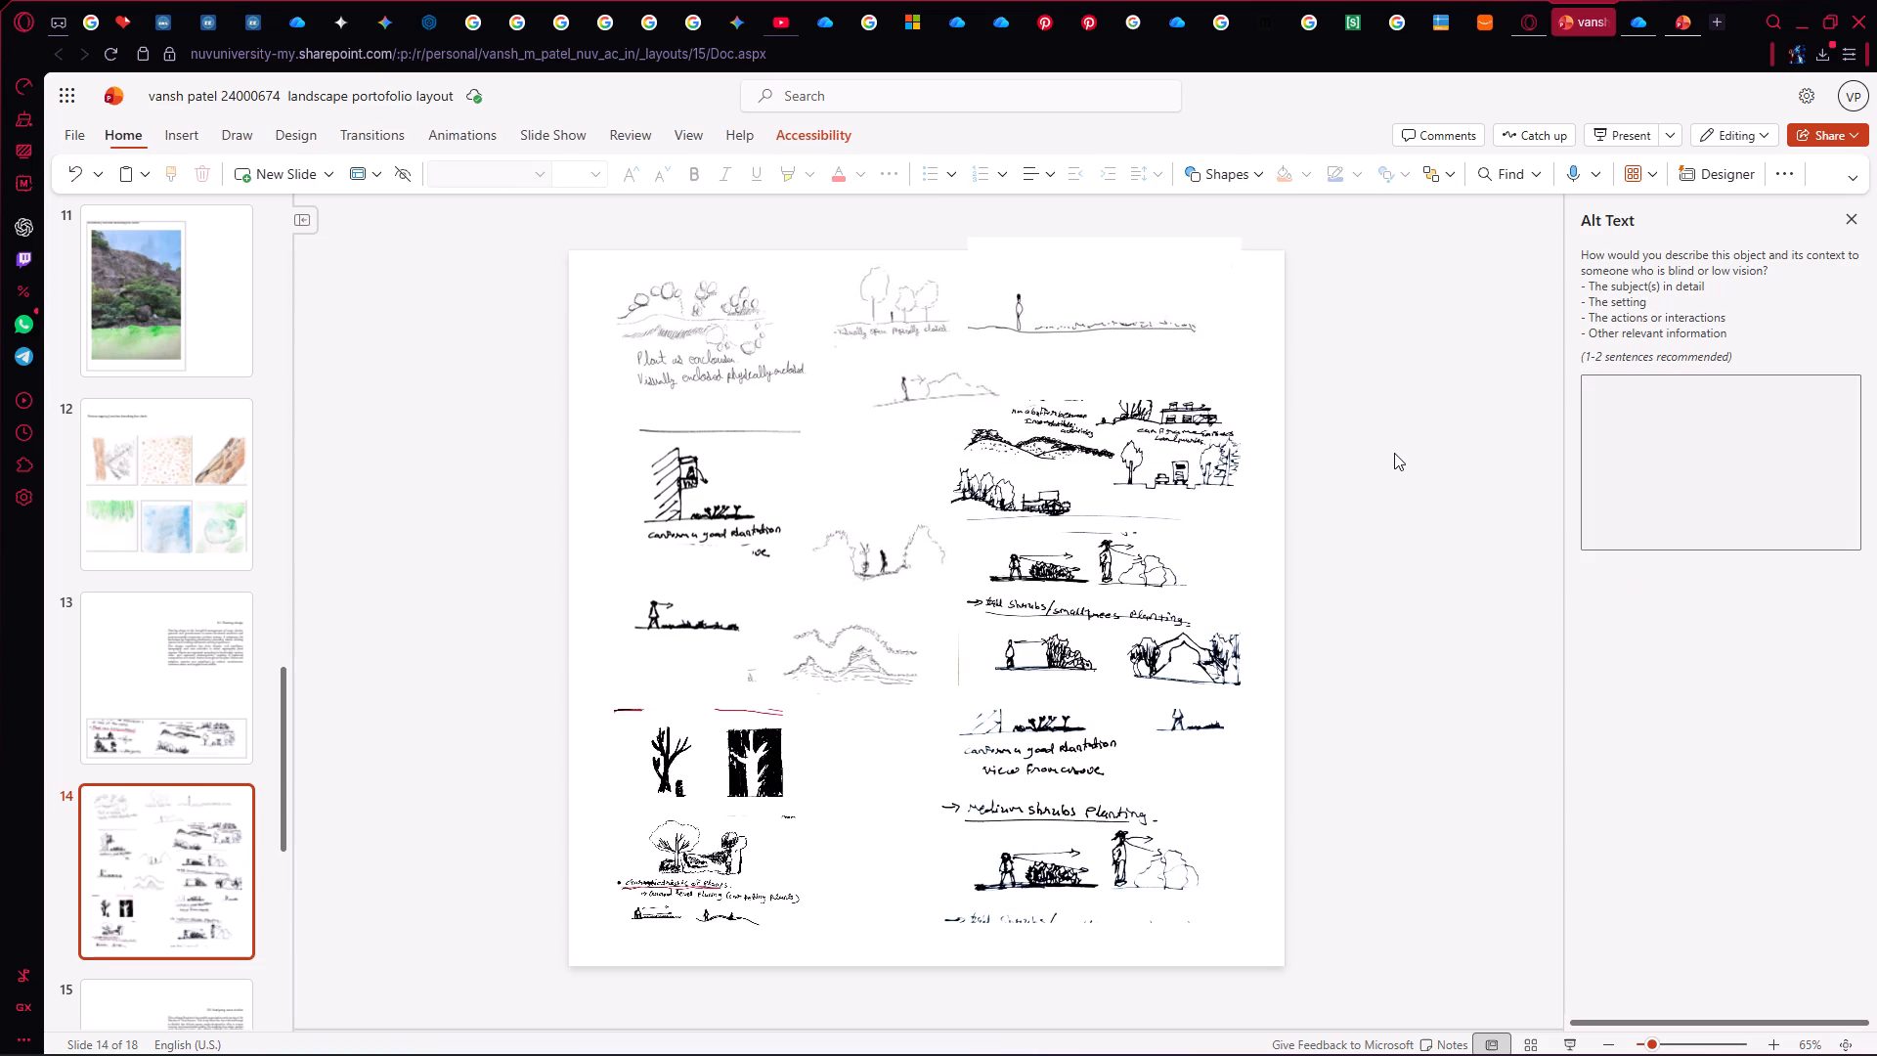
Export the presentation as a PDF and download the file.
{"action": "left_click", "coordinate": [84, 134]}
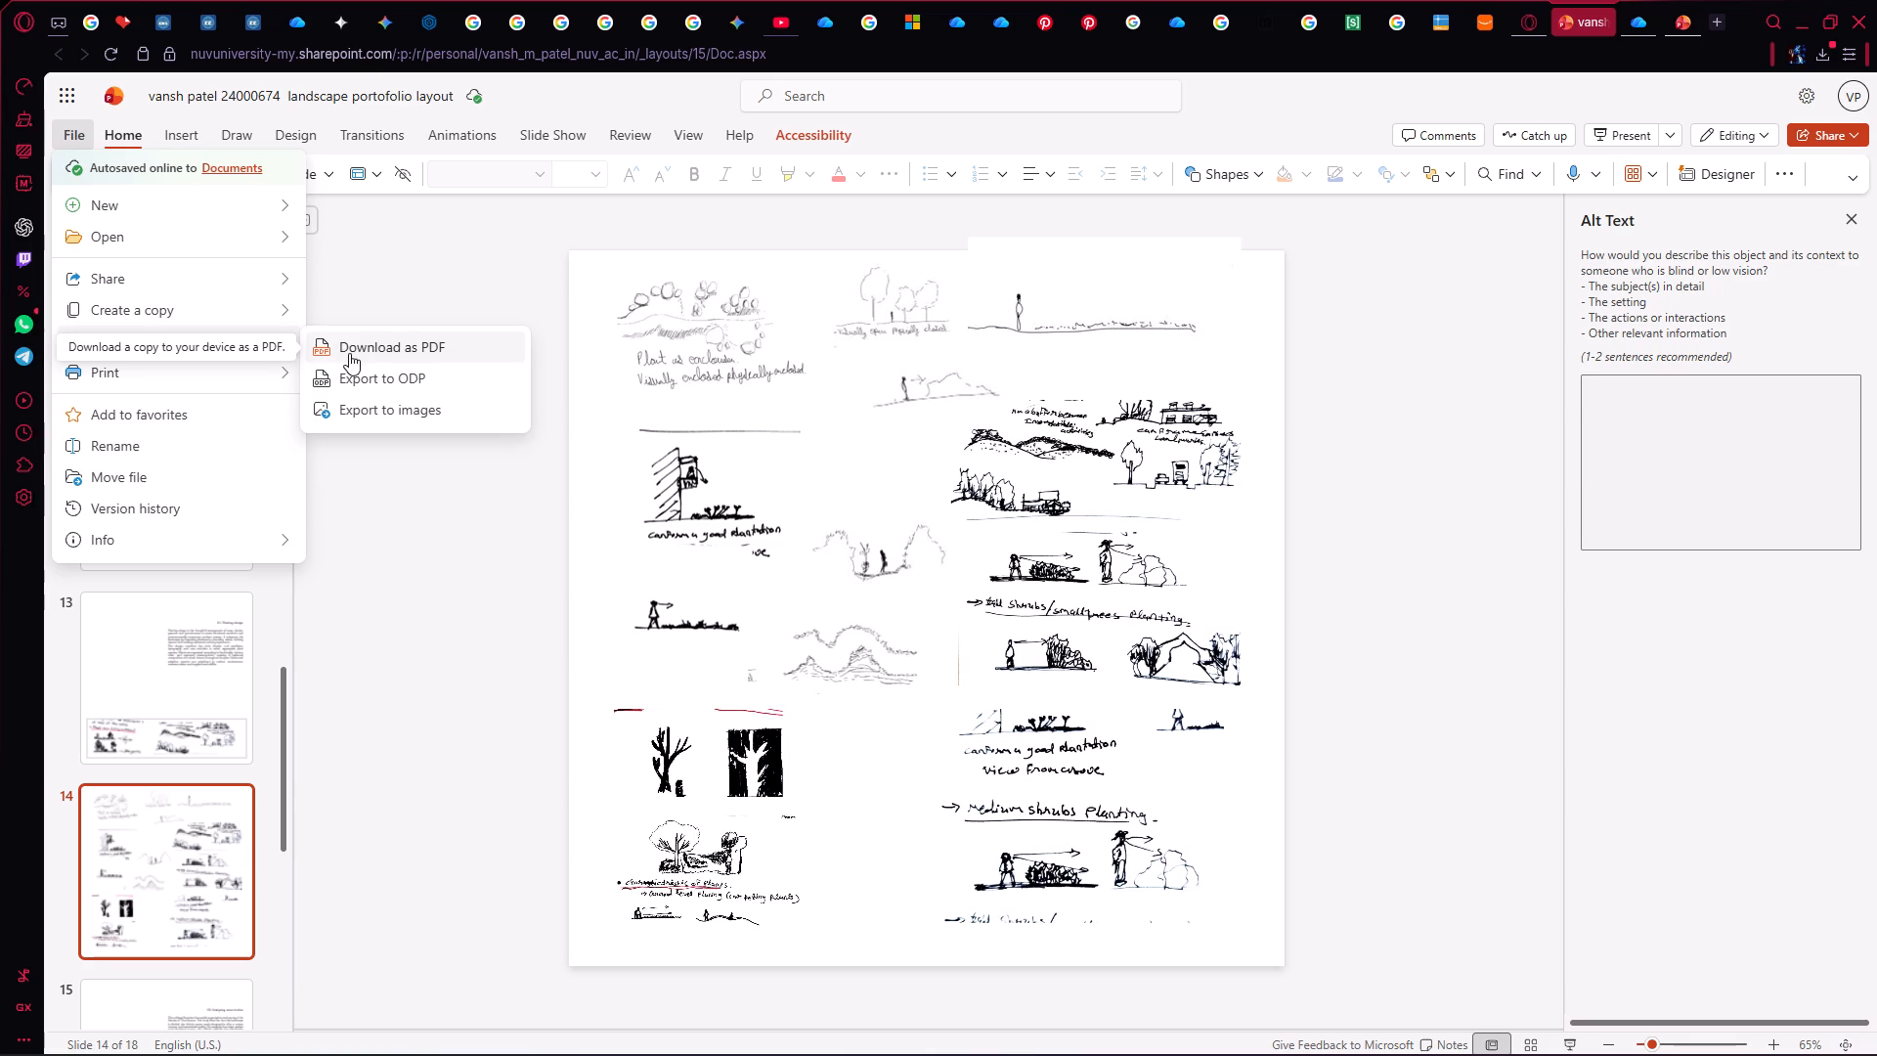
{"action": "left_click", "coordinate": [365, 347]}
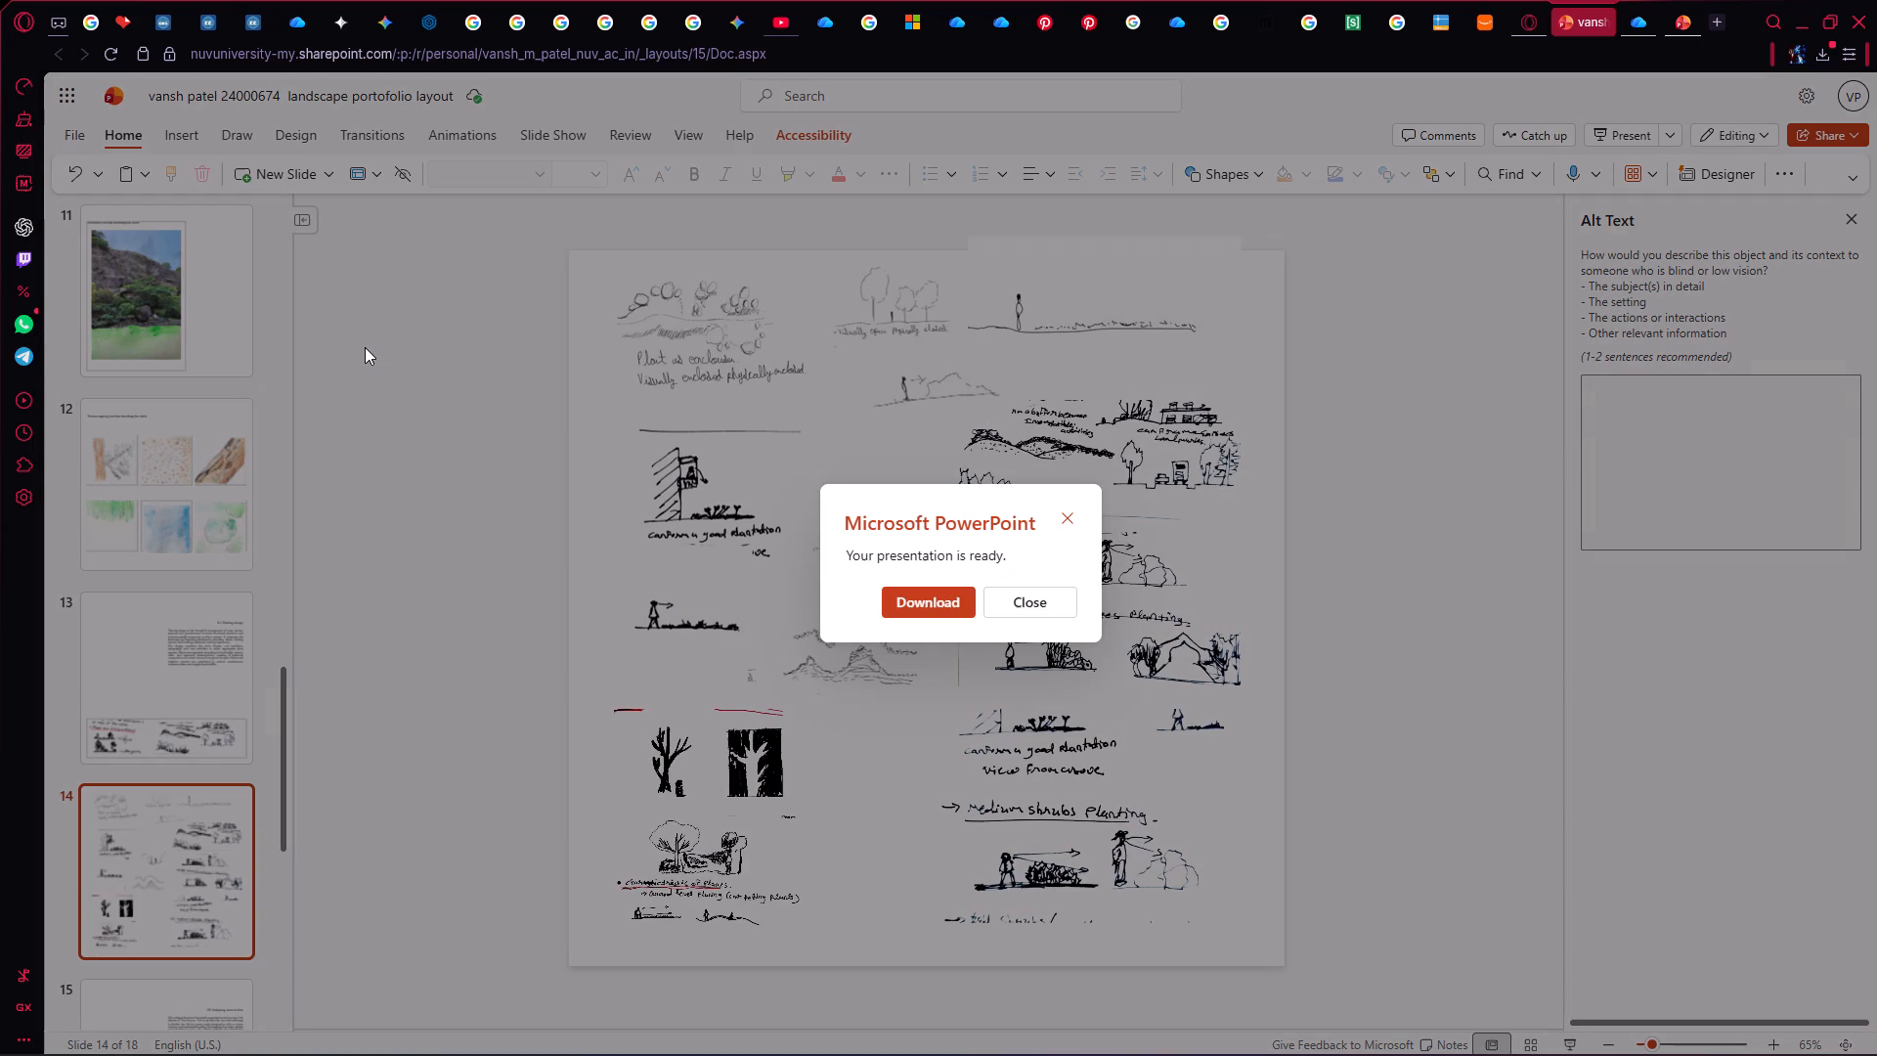
{"action": "left_click", "coordinate": [931, 599]}
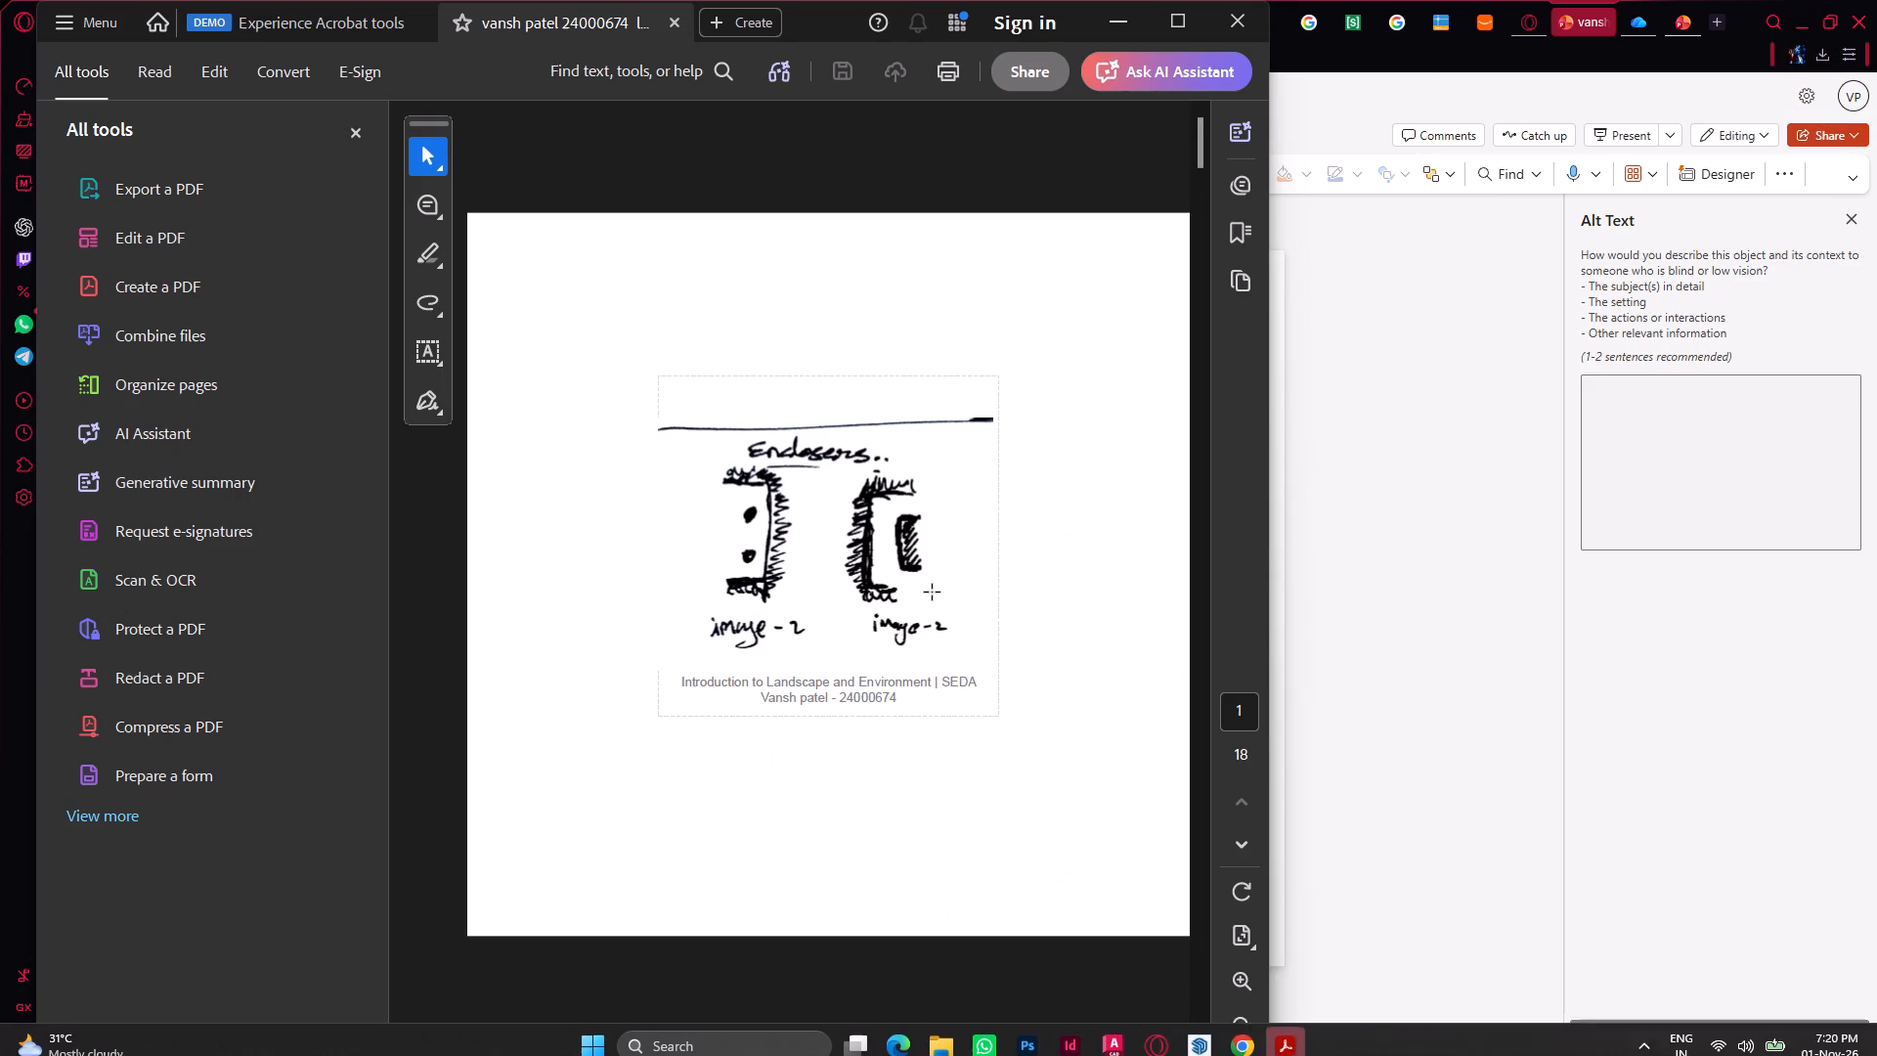
{"action": "scroll", "coordinate": [933, 593], "scroll_direction": "down", "scroll_amount": 1}
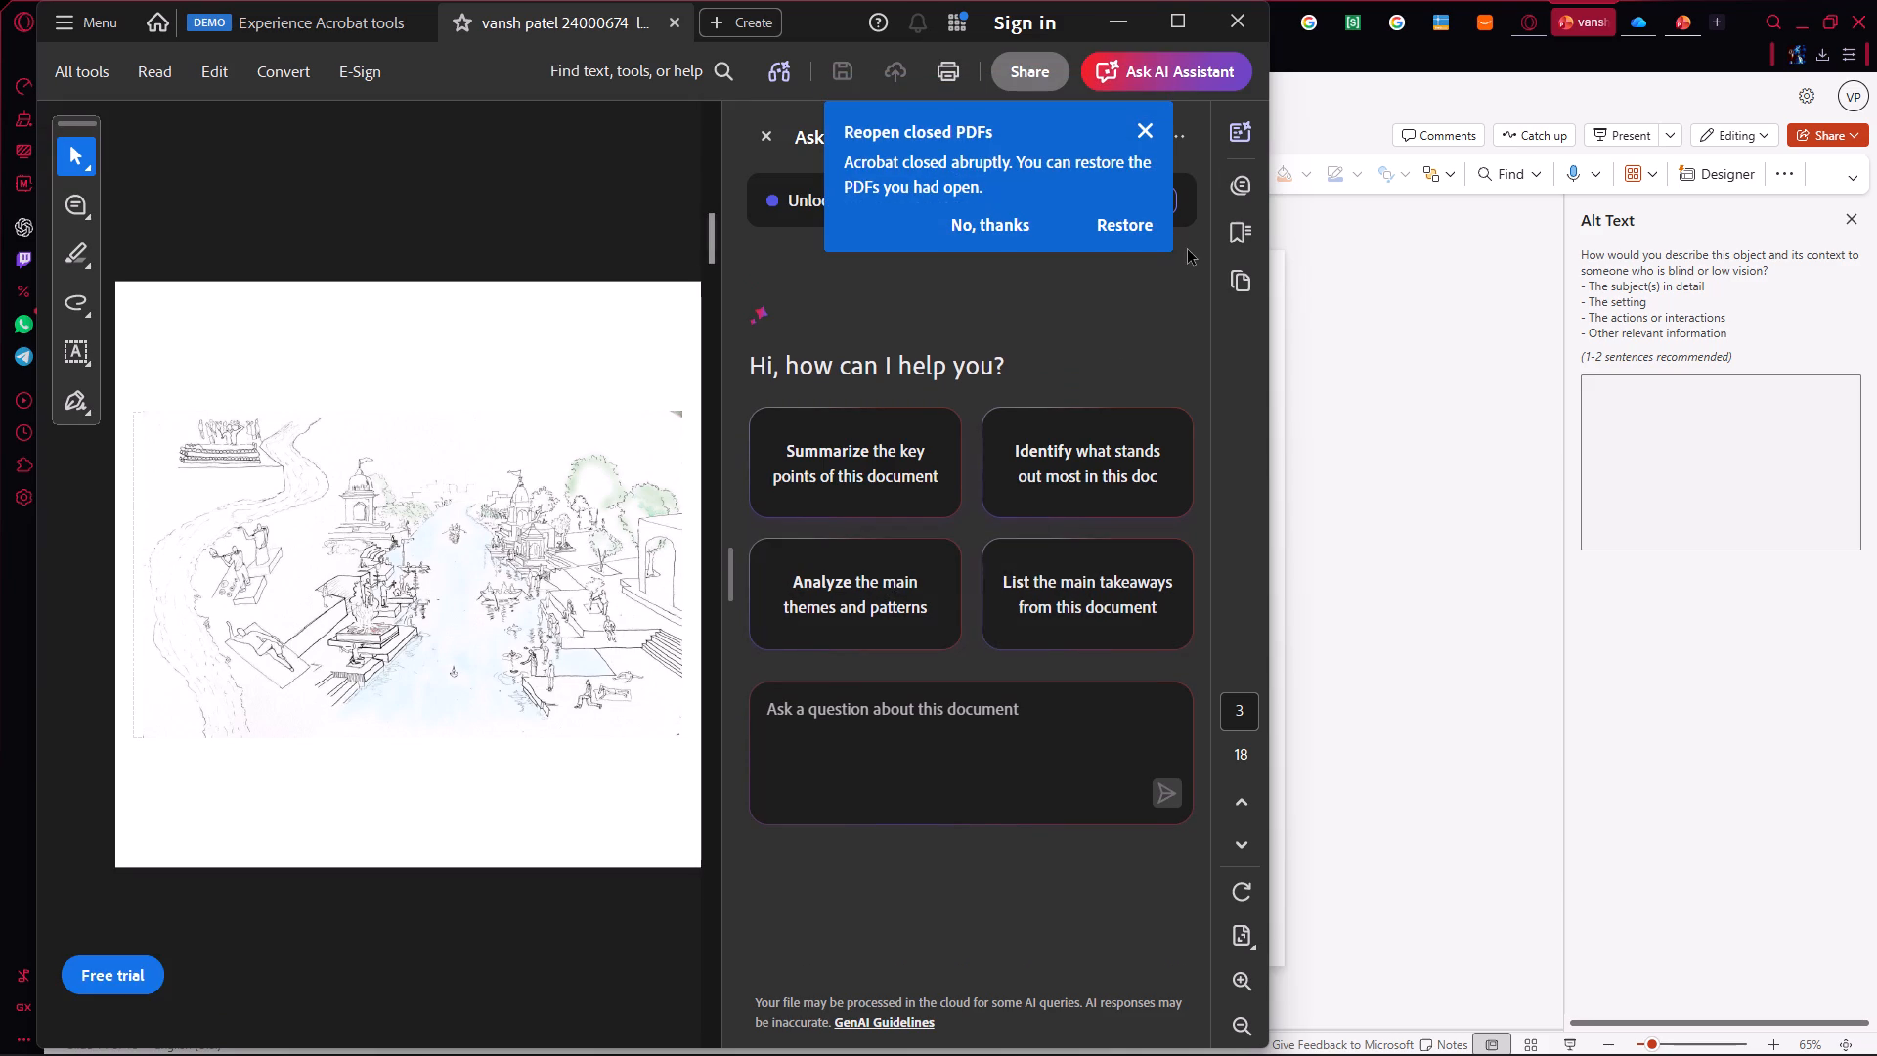
{"action": "scroll", "coordinate": [485, 458], "scroll_direction": "down", "scroll_amount": 1}
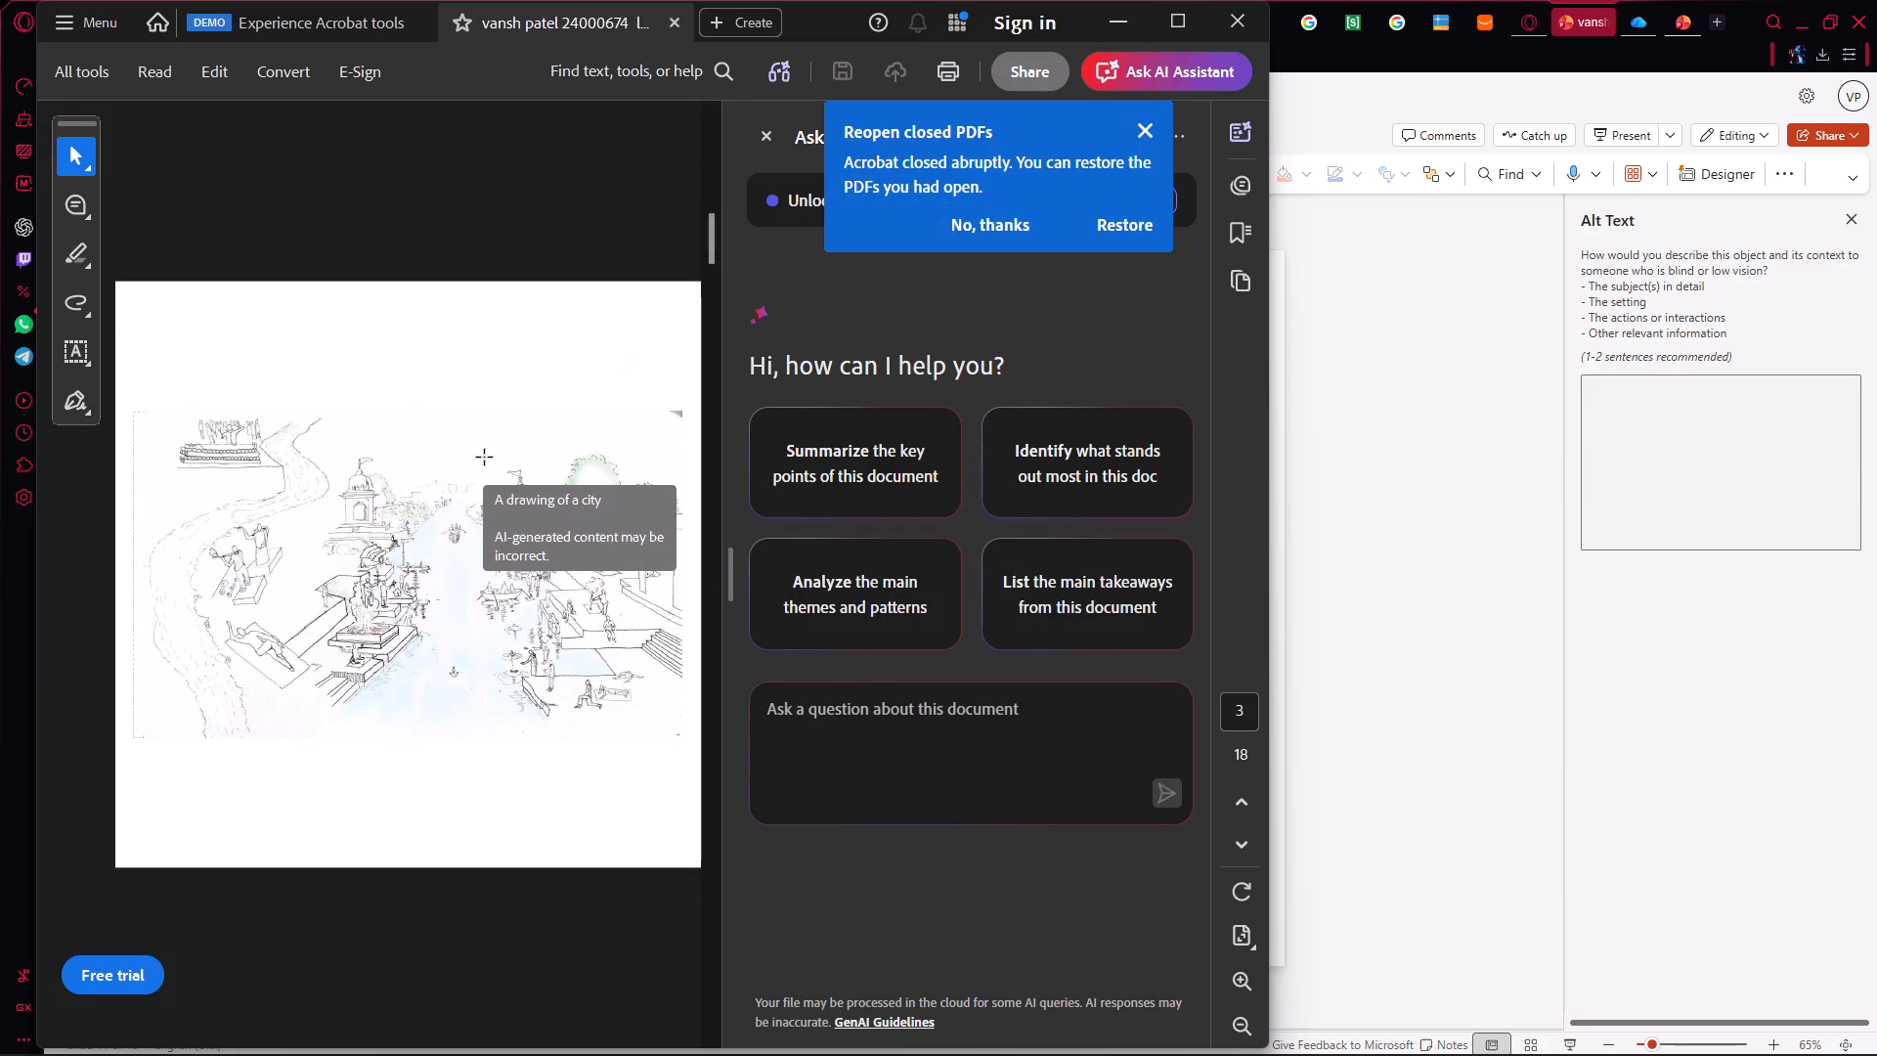
{"action": "scroll", "coordinate": [485, 458], "scroll_direction": "down", "scroll_amount": 2}
{"action": "scroll", "coordinate": [485, 458], "scroll_direction": "up", "scroll_amount": 1}
{"action": "scroll", "coordinate": [485, 458], "scroll_direction": "down", "scroll_amount": 1}
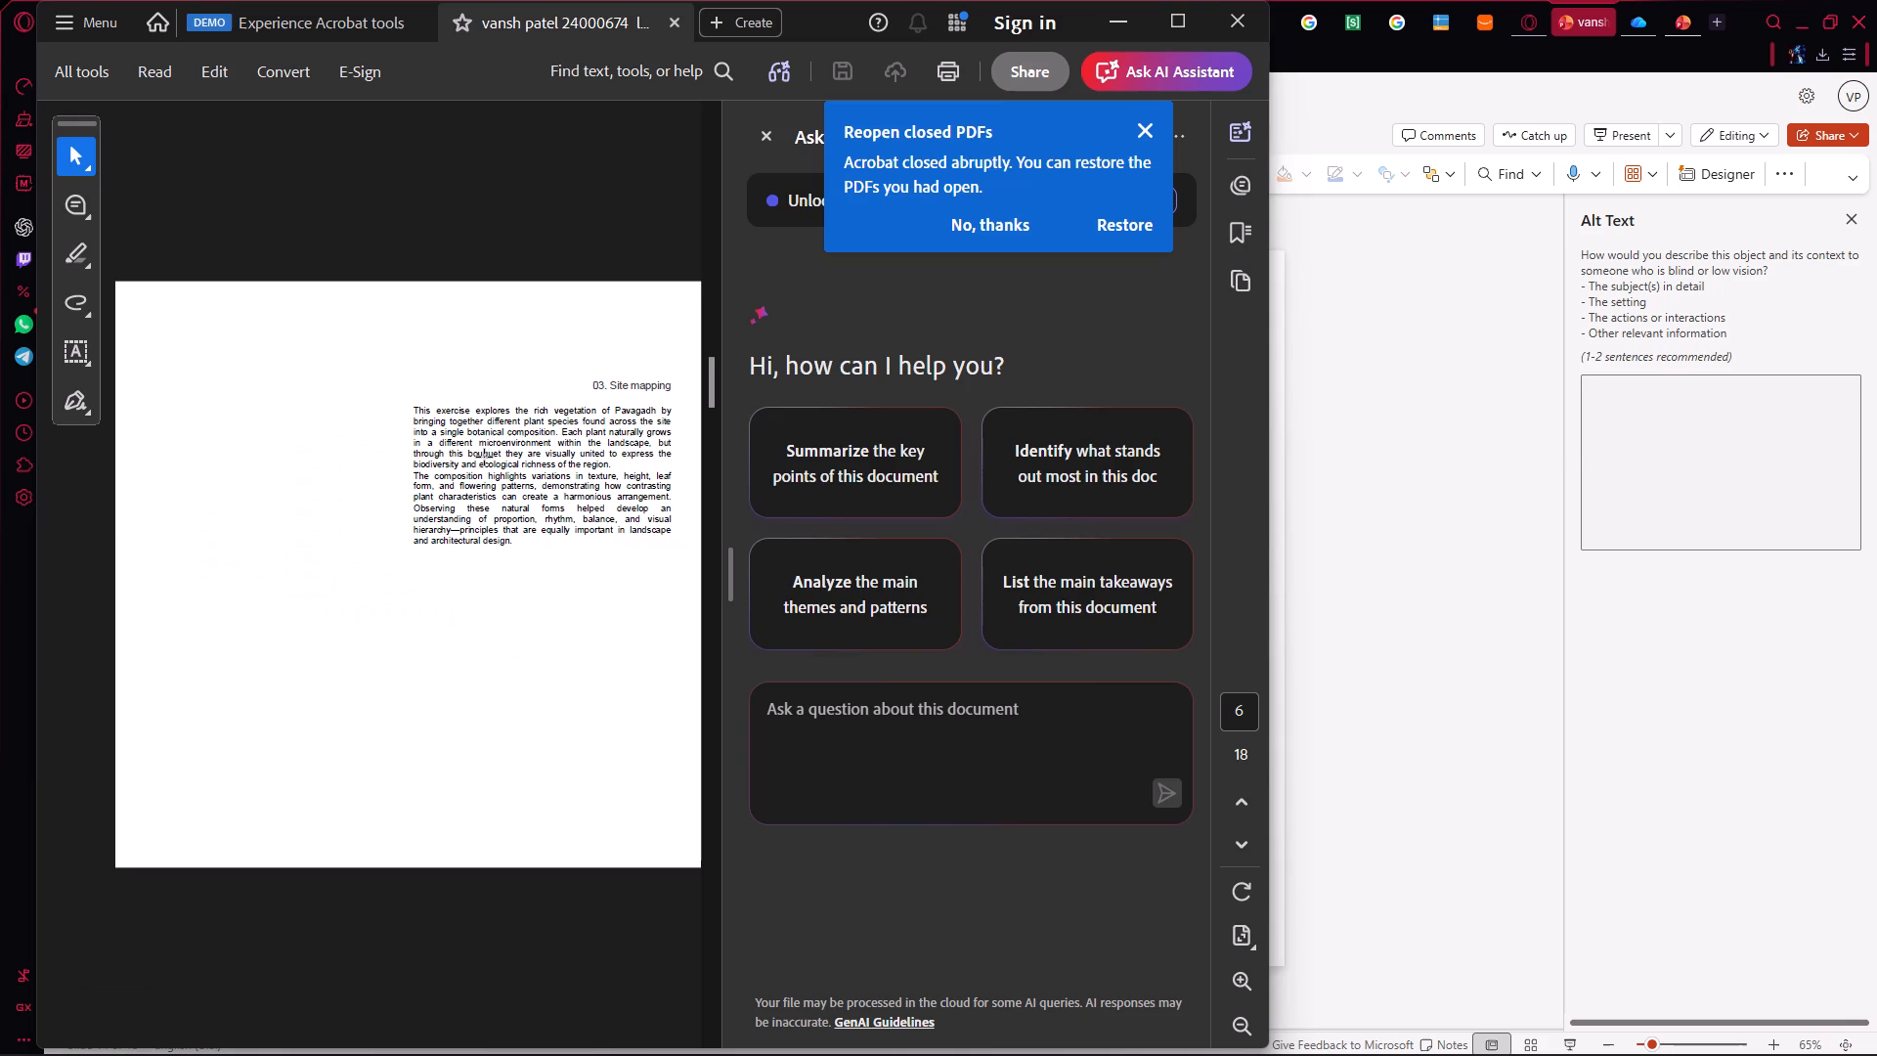
{"action": "scroll", "coordinate": [485, 458], "scroll_direction": "down", "scroll_amount": 2}
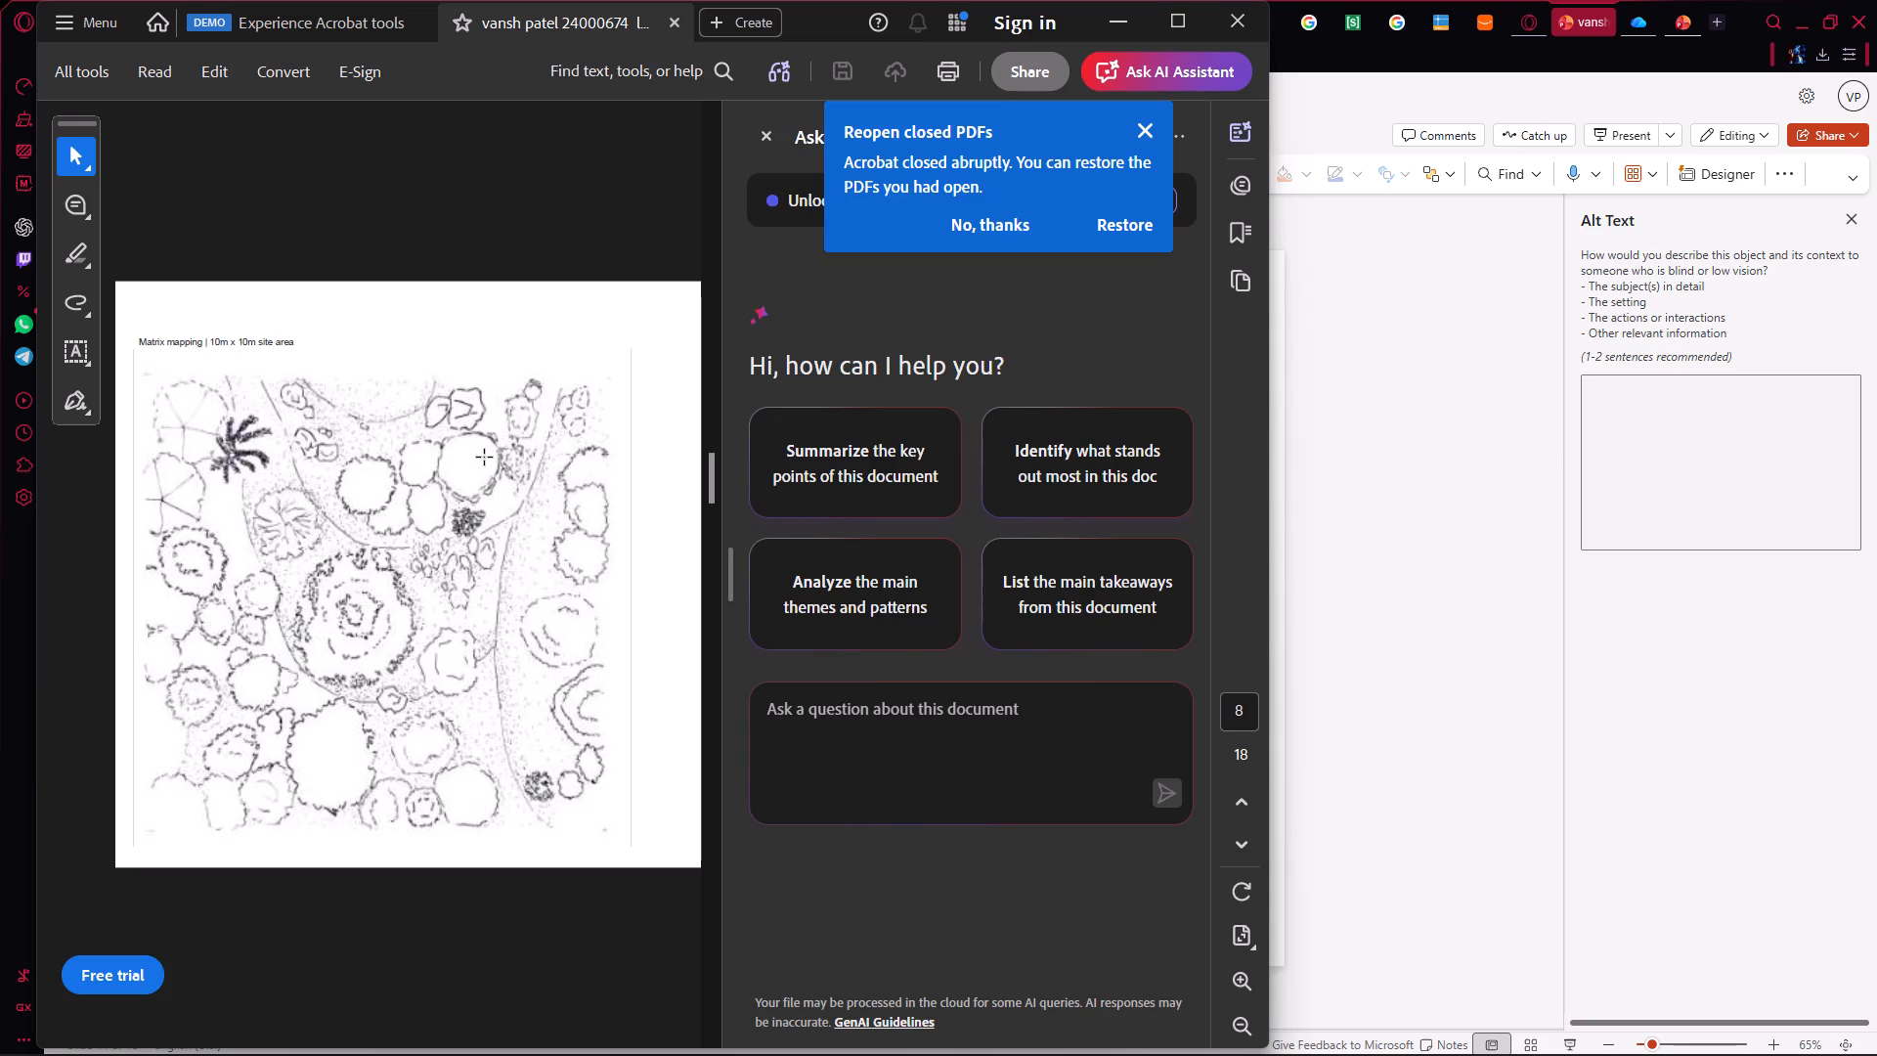
{"action": "scroll", "coordinate": [485, 458], "scroll_direction": "down", "scroll_amount": 1}
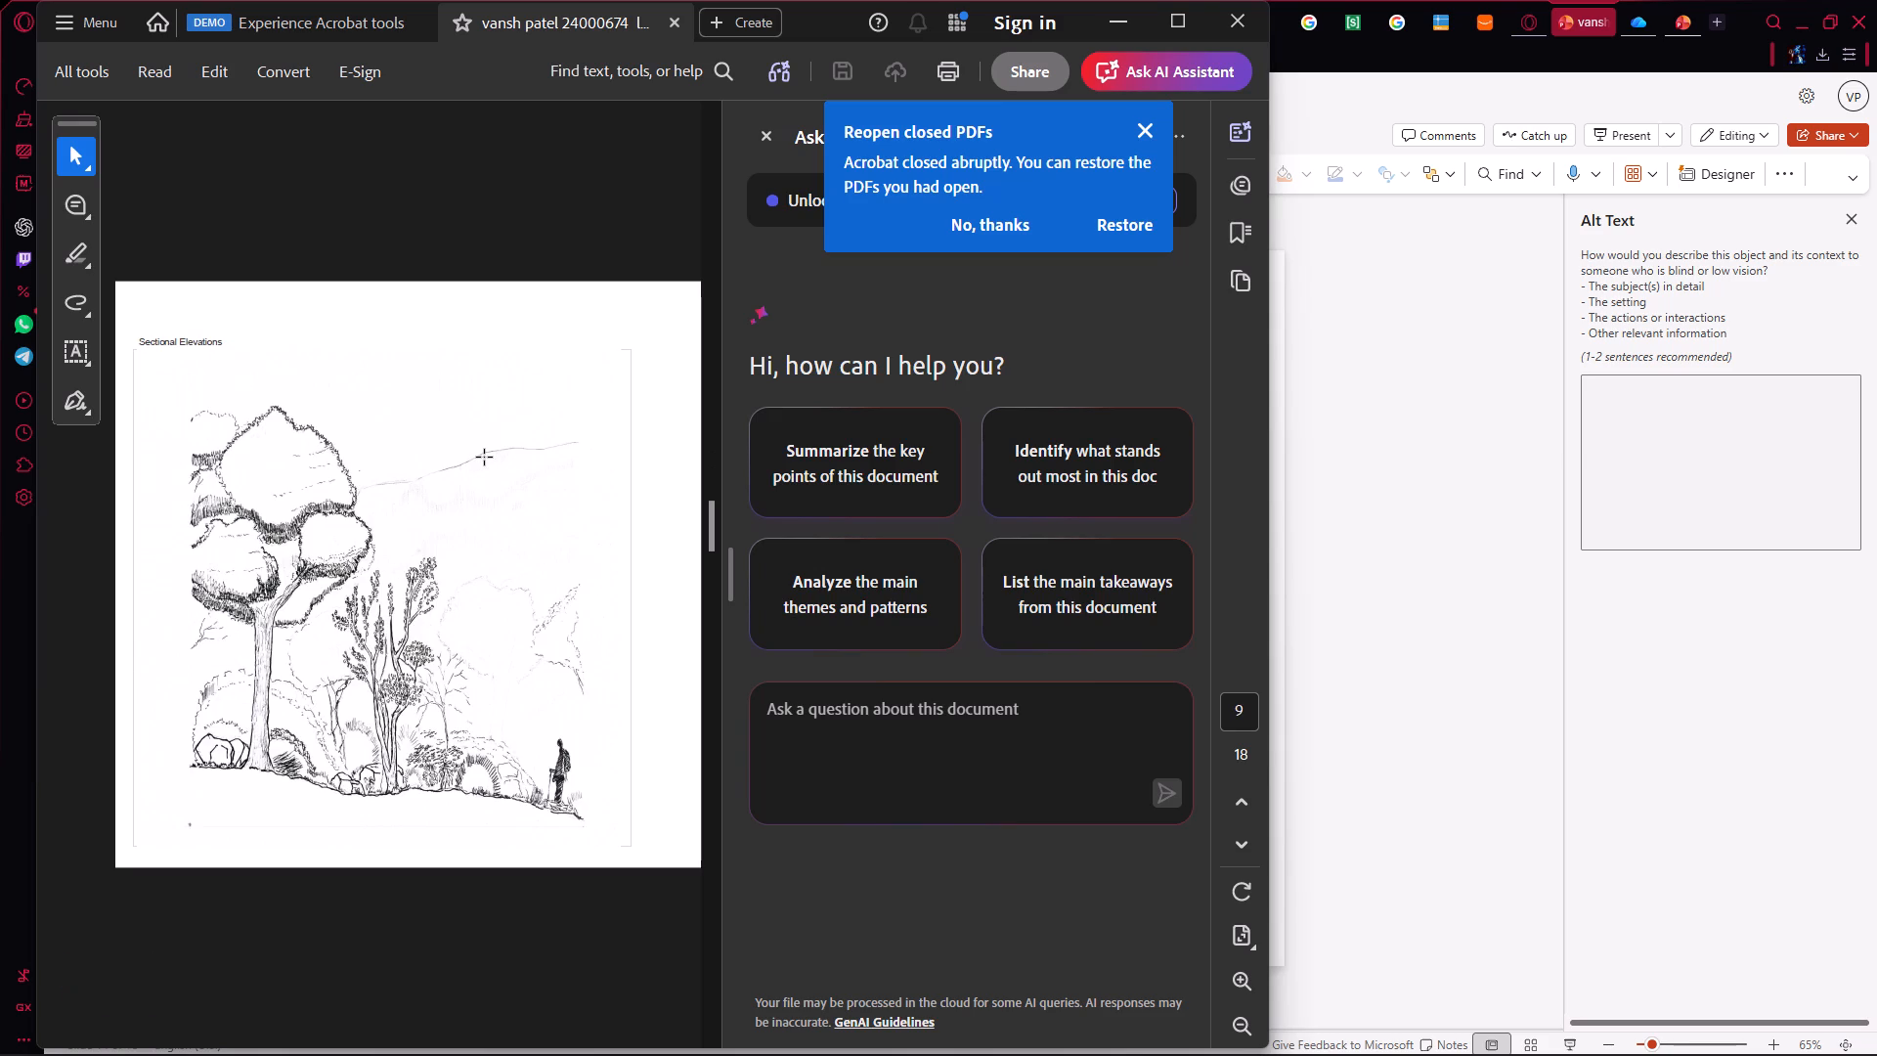
{"action": "scroll", "coordinate": [485, 458], "scroll_direction": "down", "scroll_amount": 2}
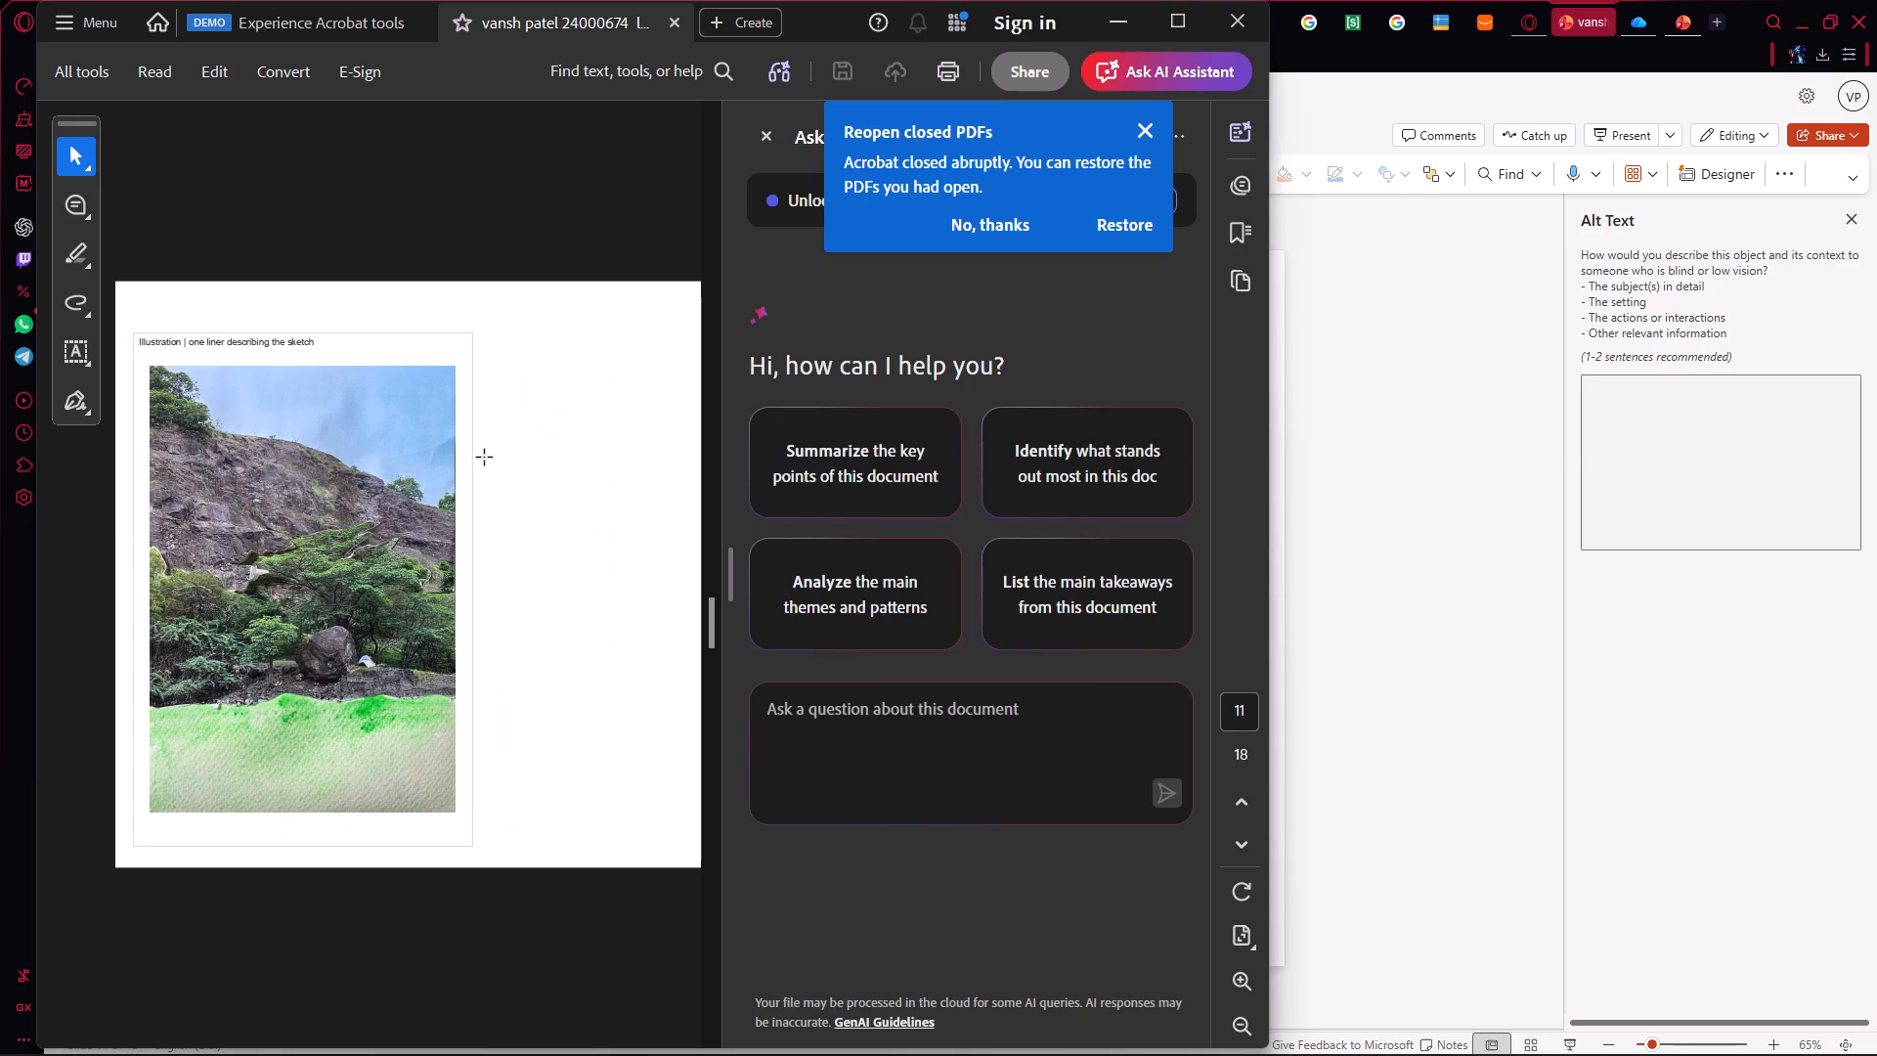
{"action": "scroll", "coordinate": [485, 458], "scroll_direction": "down", "scroll_amount": 1}
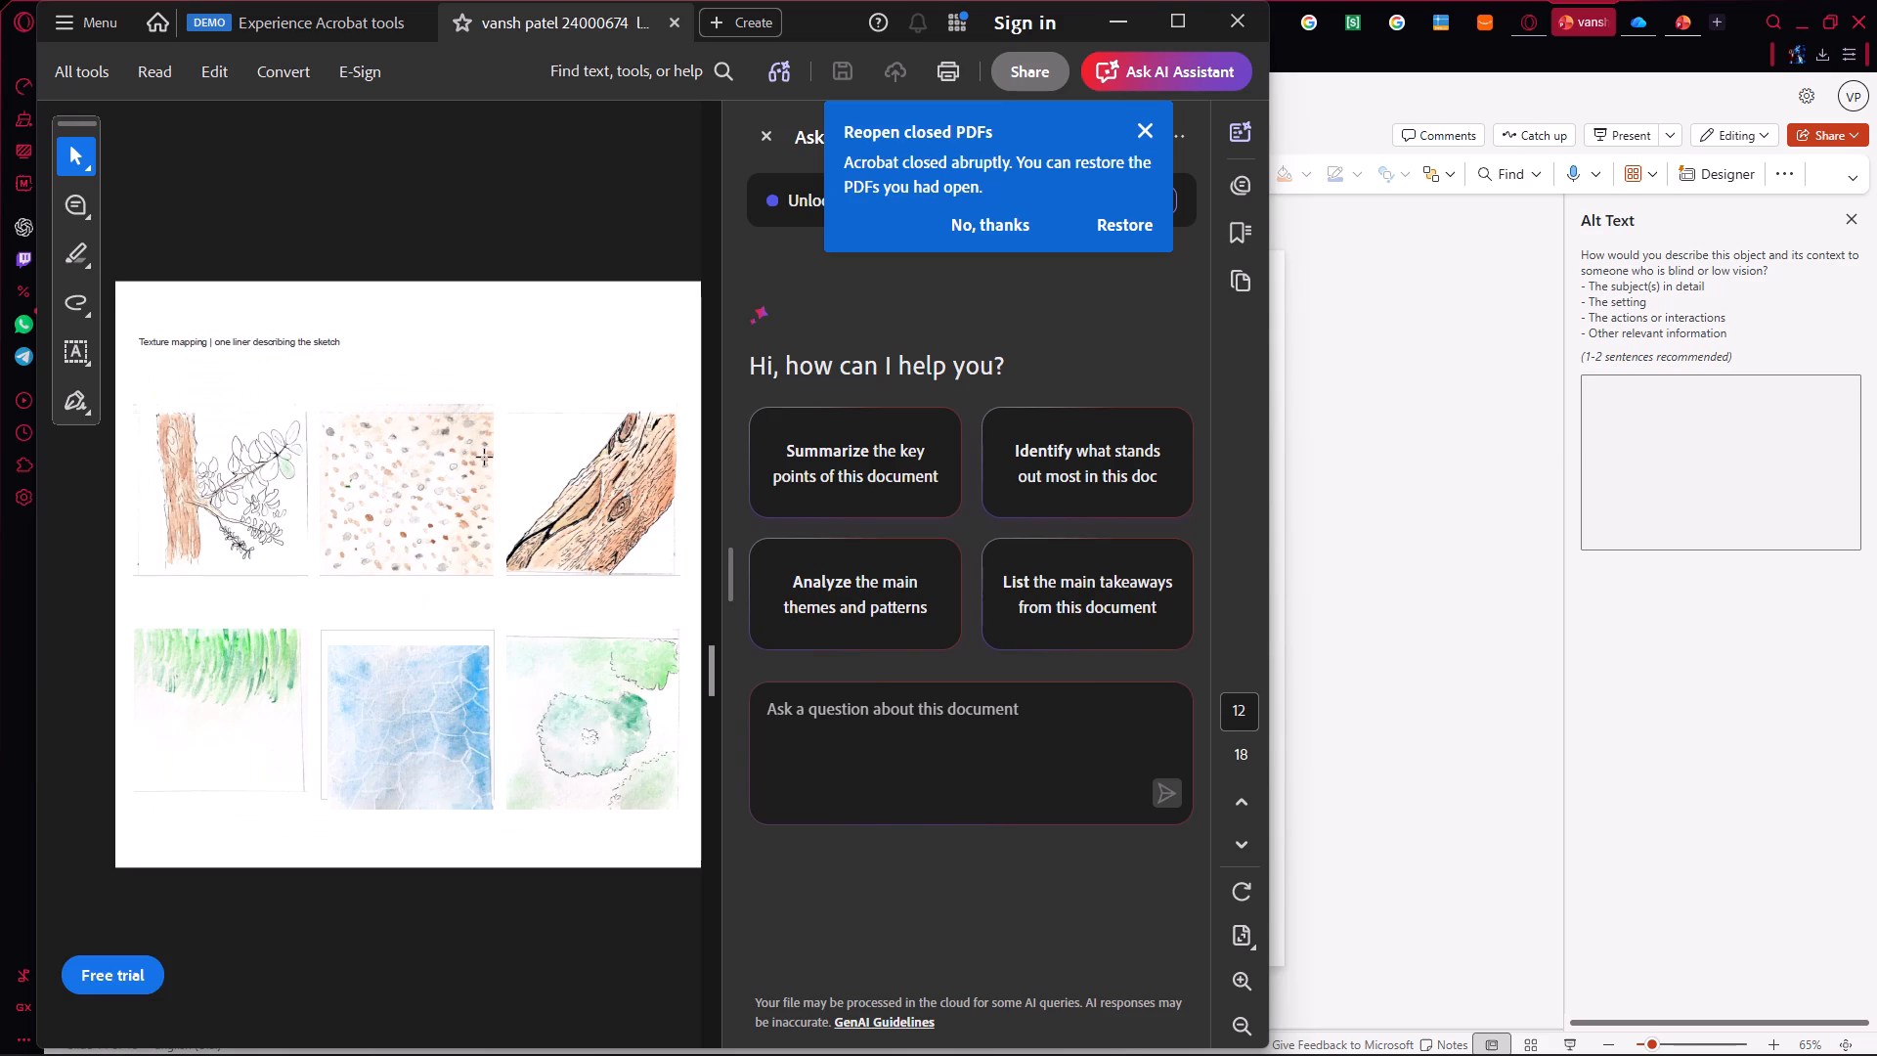
{"action": "scroll", "coordinate": [485, 458], "scroll_direction": "down", "scroll_amount": 2}
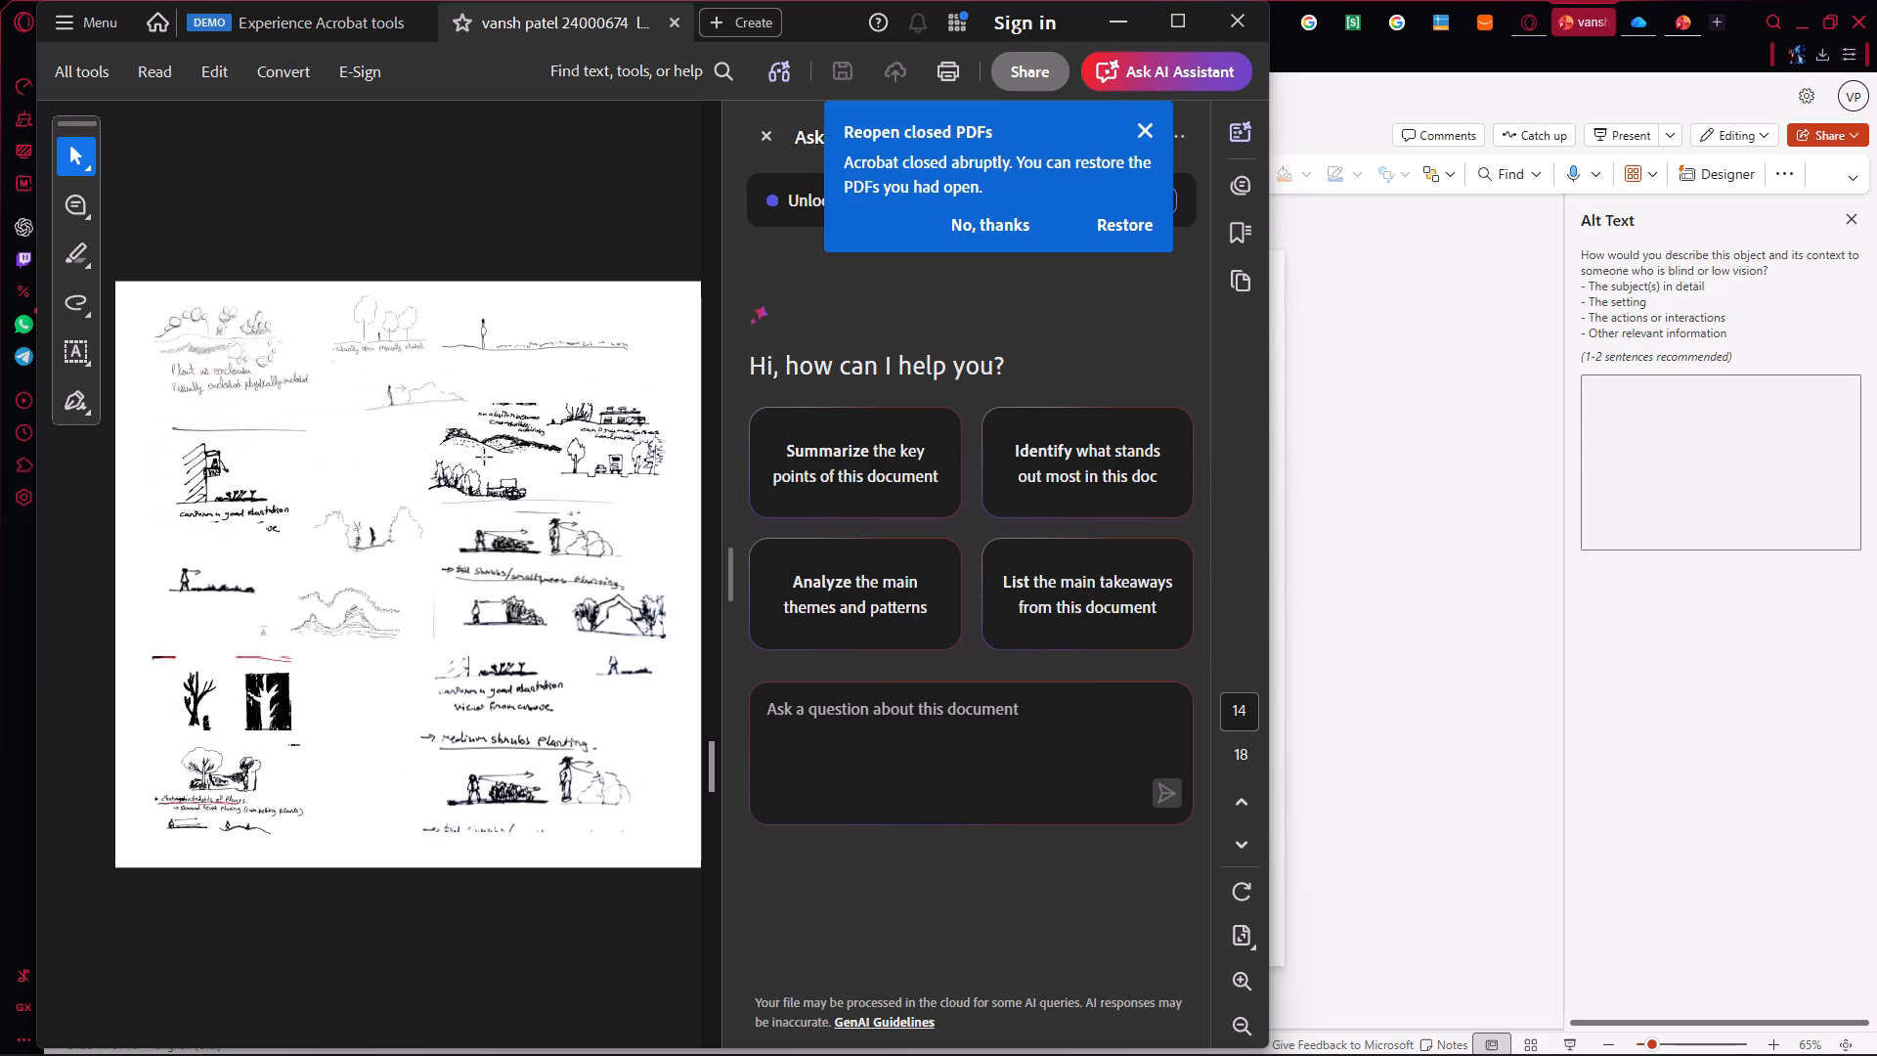
{"action": "scroll", "coordinate": [485, 458], "scroll_direction": "down", "scroll_amount": 2}
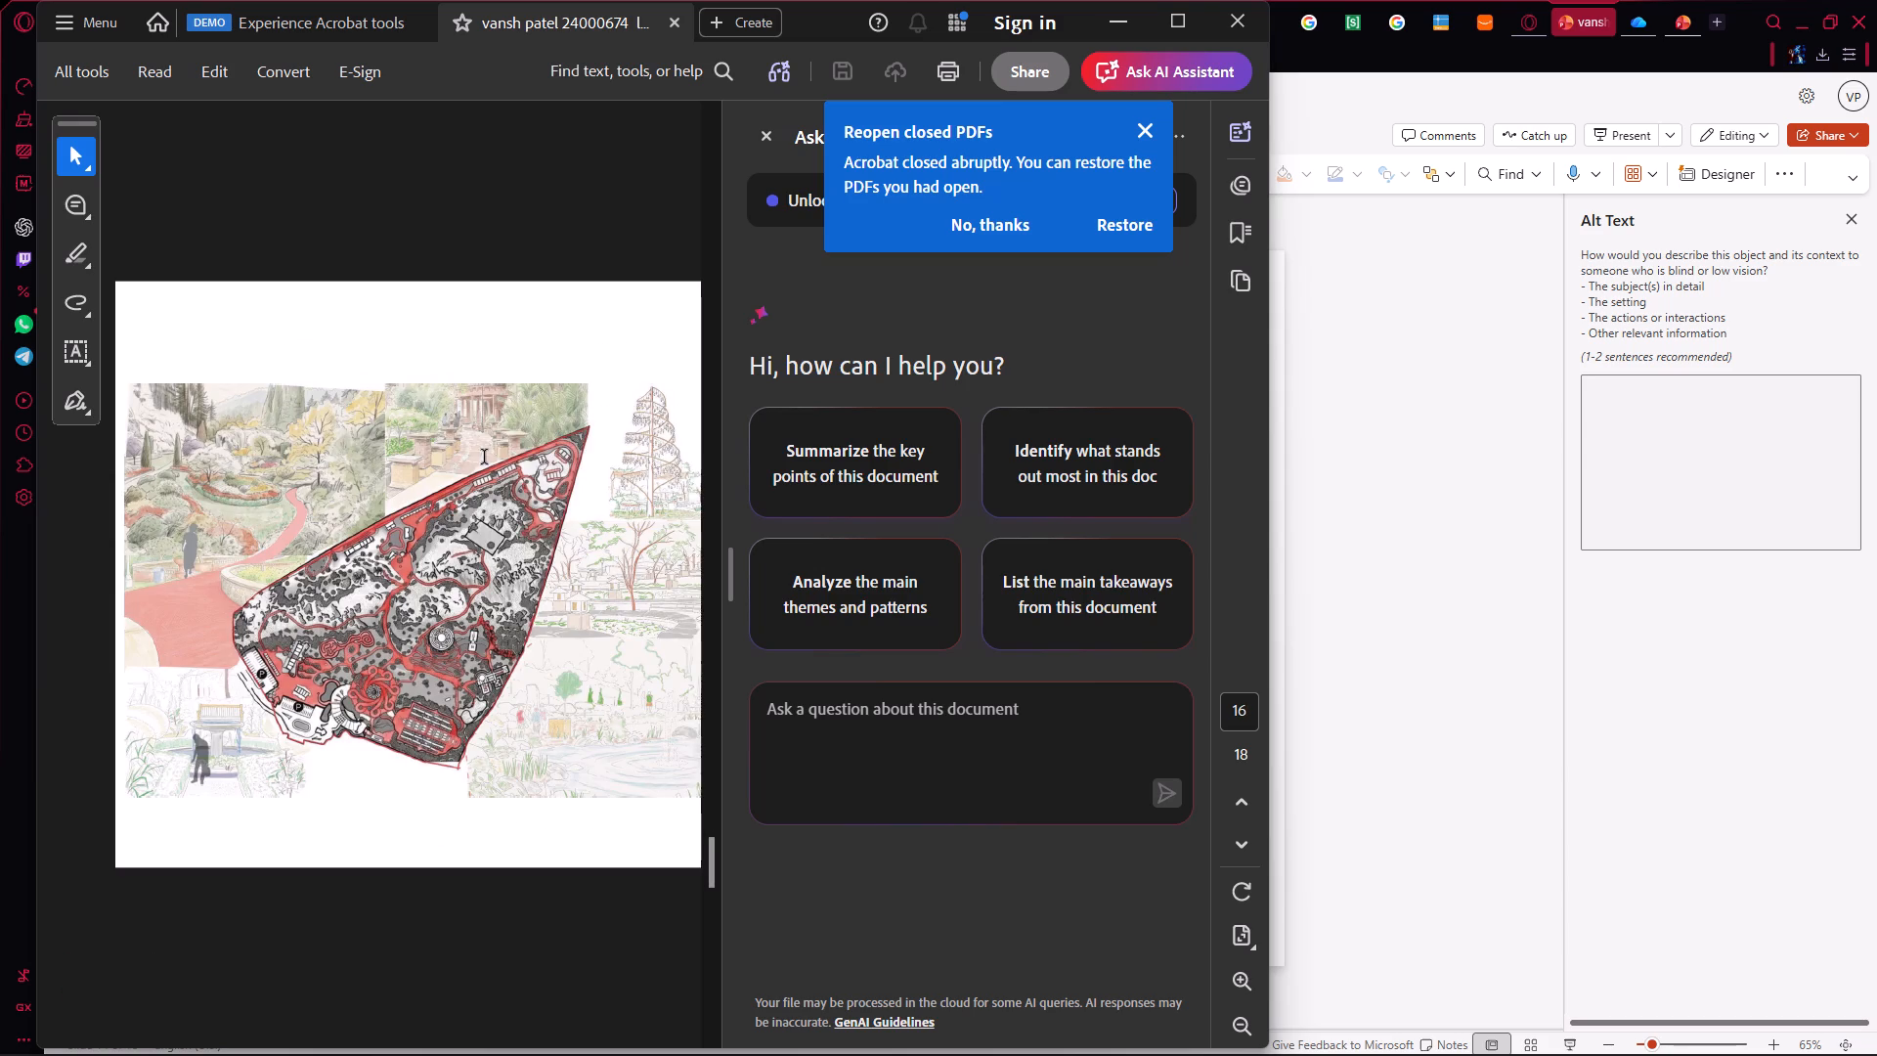
{"action": "scroll", "coordinate": [485, 458], "scroll_direction": "down", "scroll_amount": 2}
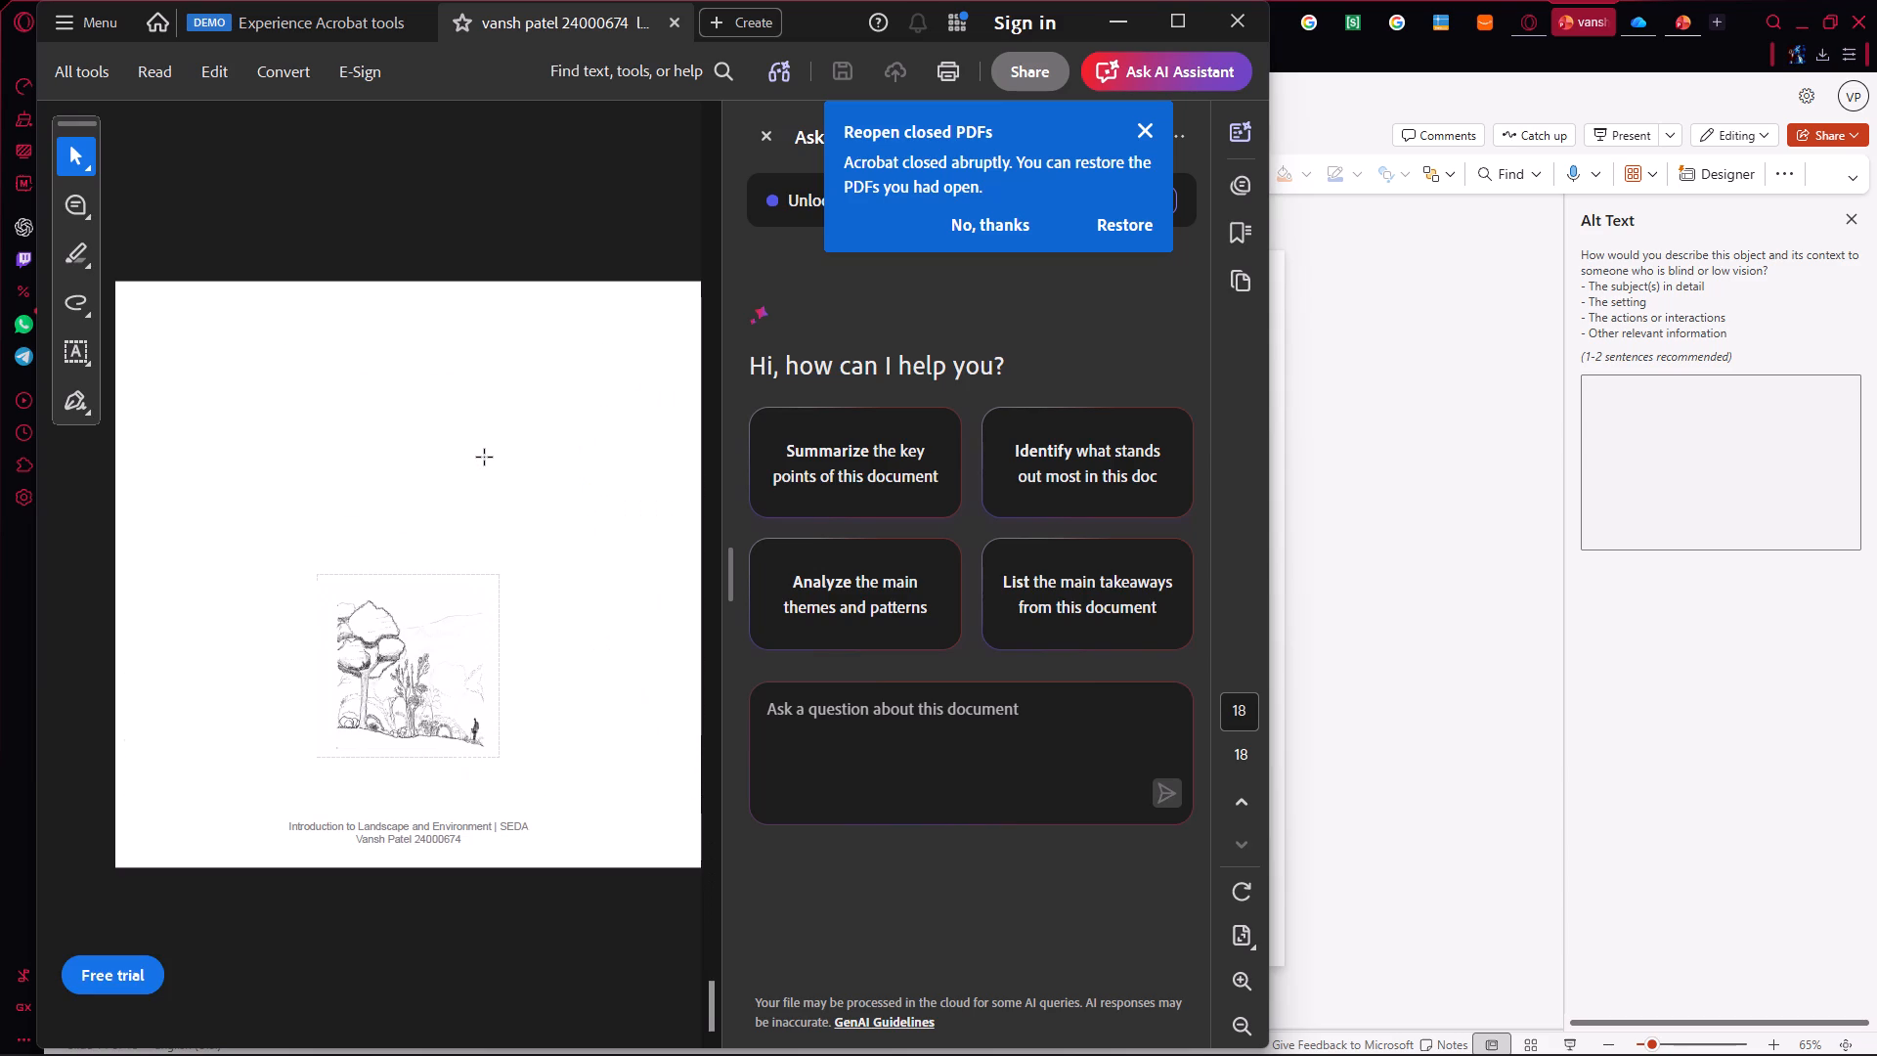
Switch to the browser and close the reference portfolio PDF preview to return to the shared OneDrive Portfolio folder.
{"action": "left_click", "coordinate": [1398, 516]}
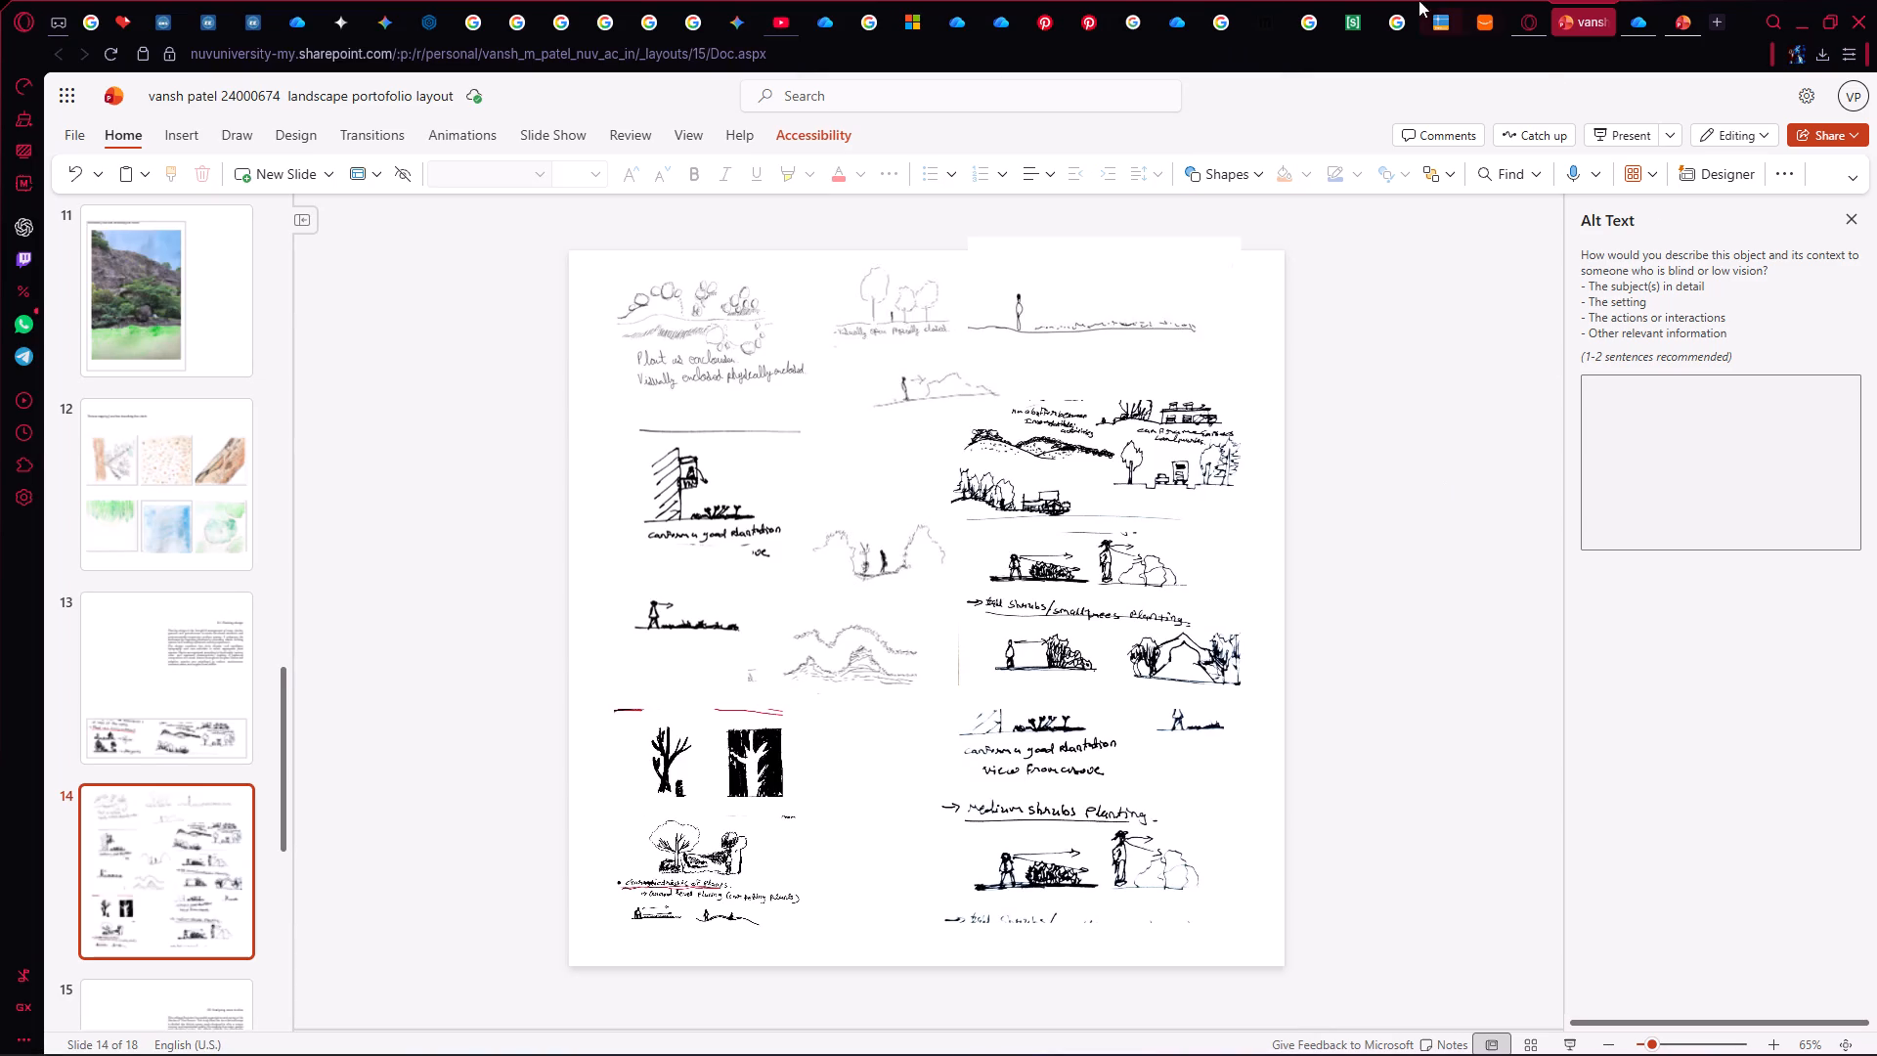
{"action": "left_click", "coordinate": [1633, 31]}
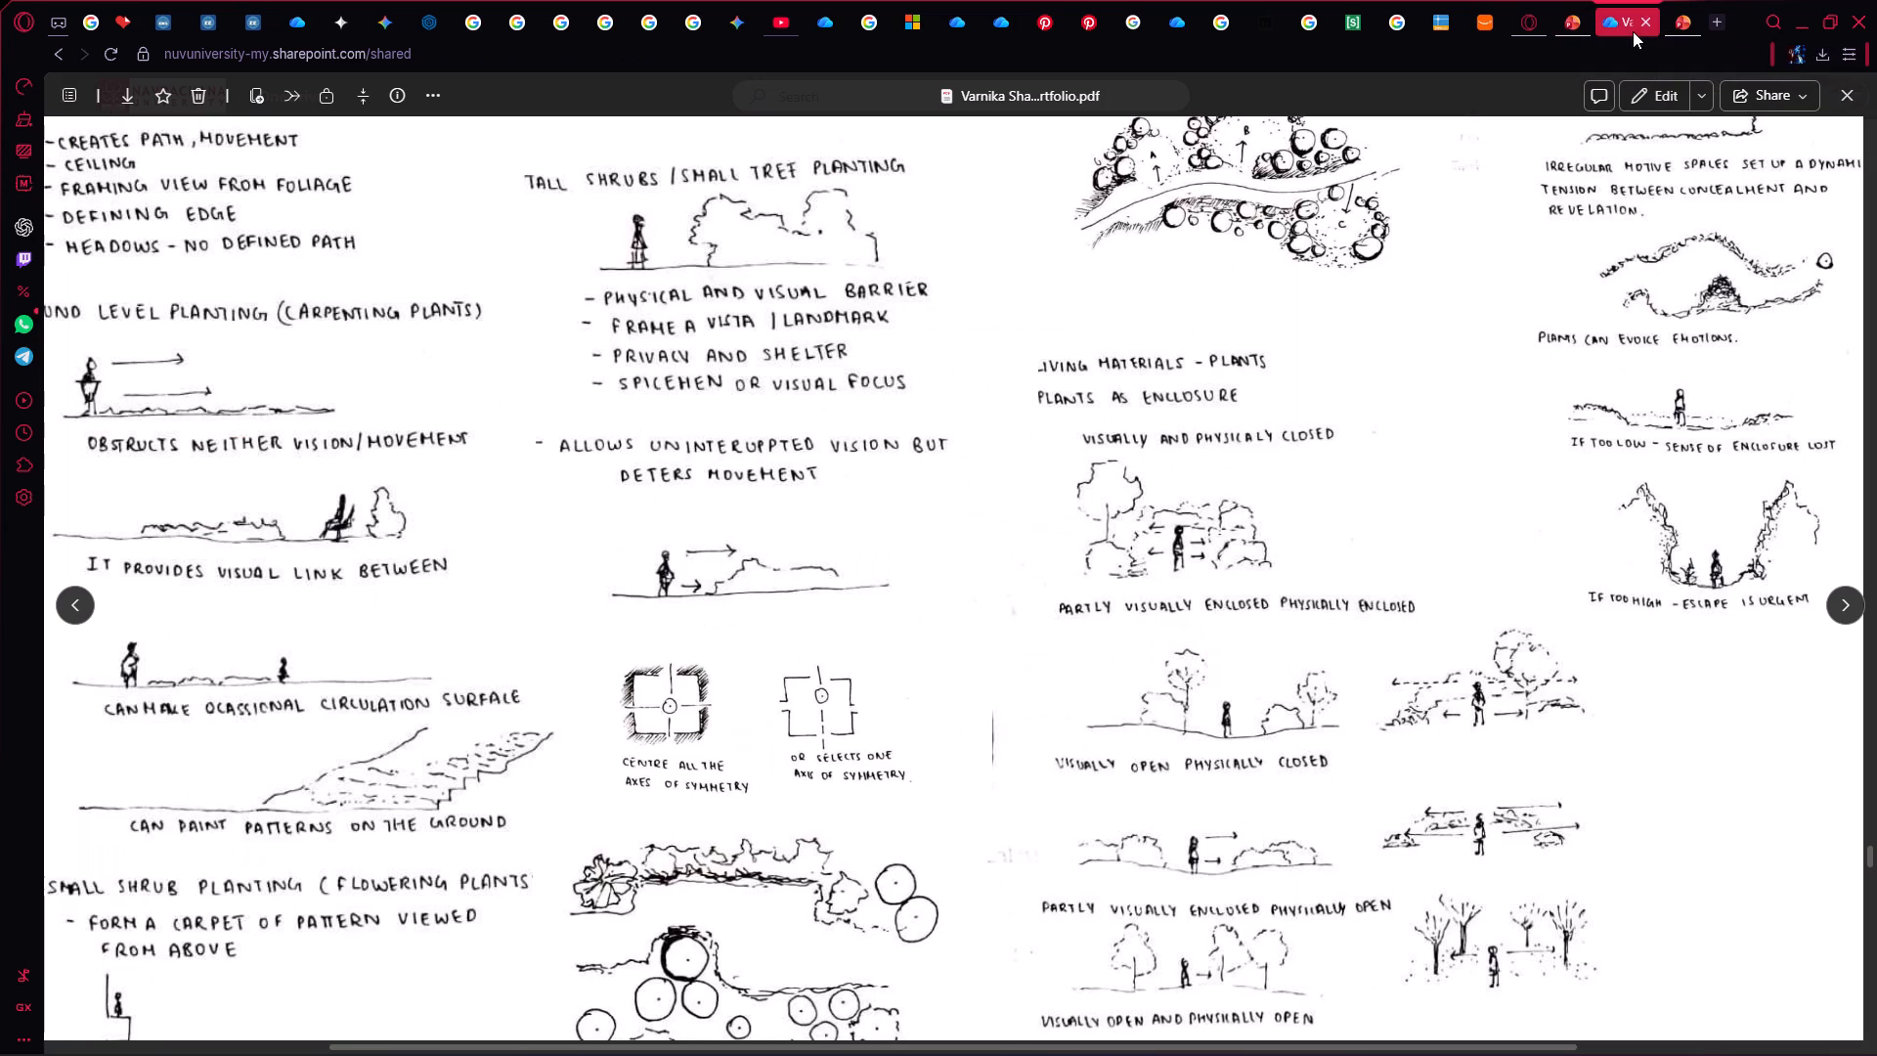
{"action": "left_click", "coordinate": [1855, 95]}
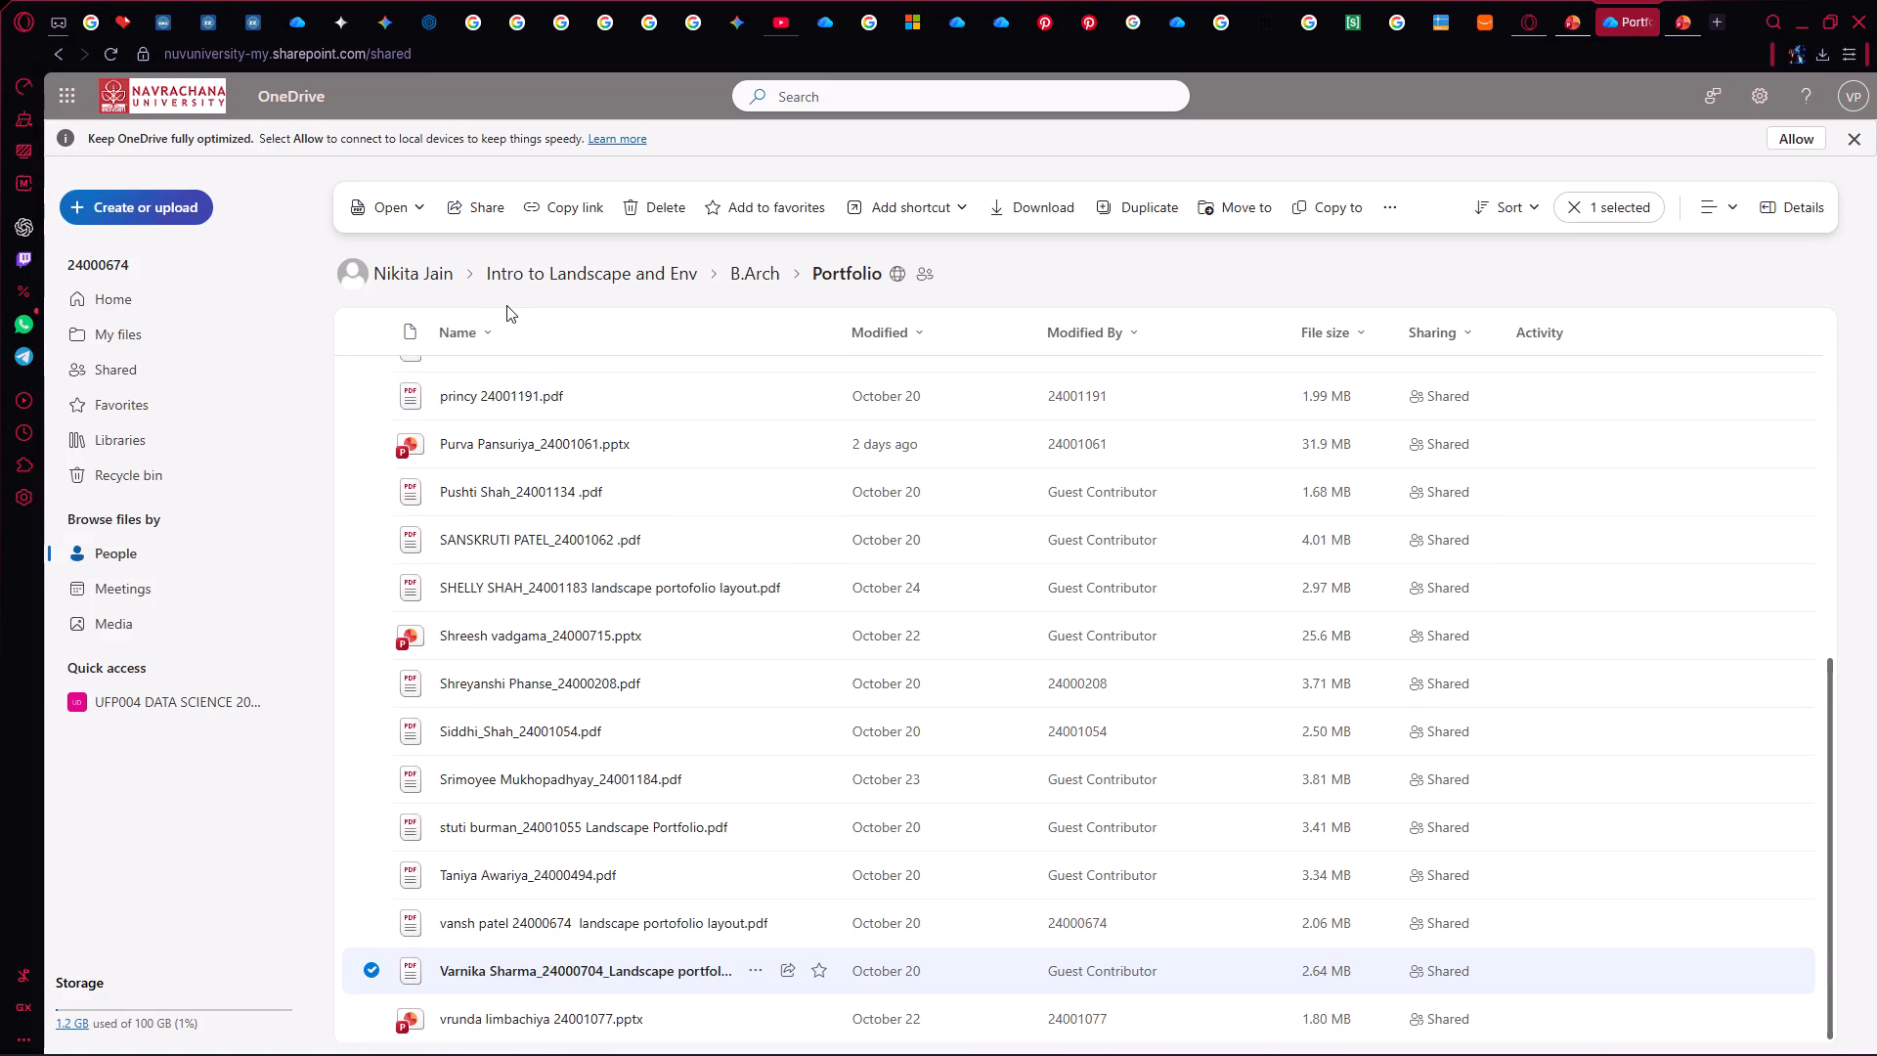
{"action": "left_click", "coordinate": [148, 205]}
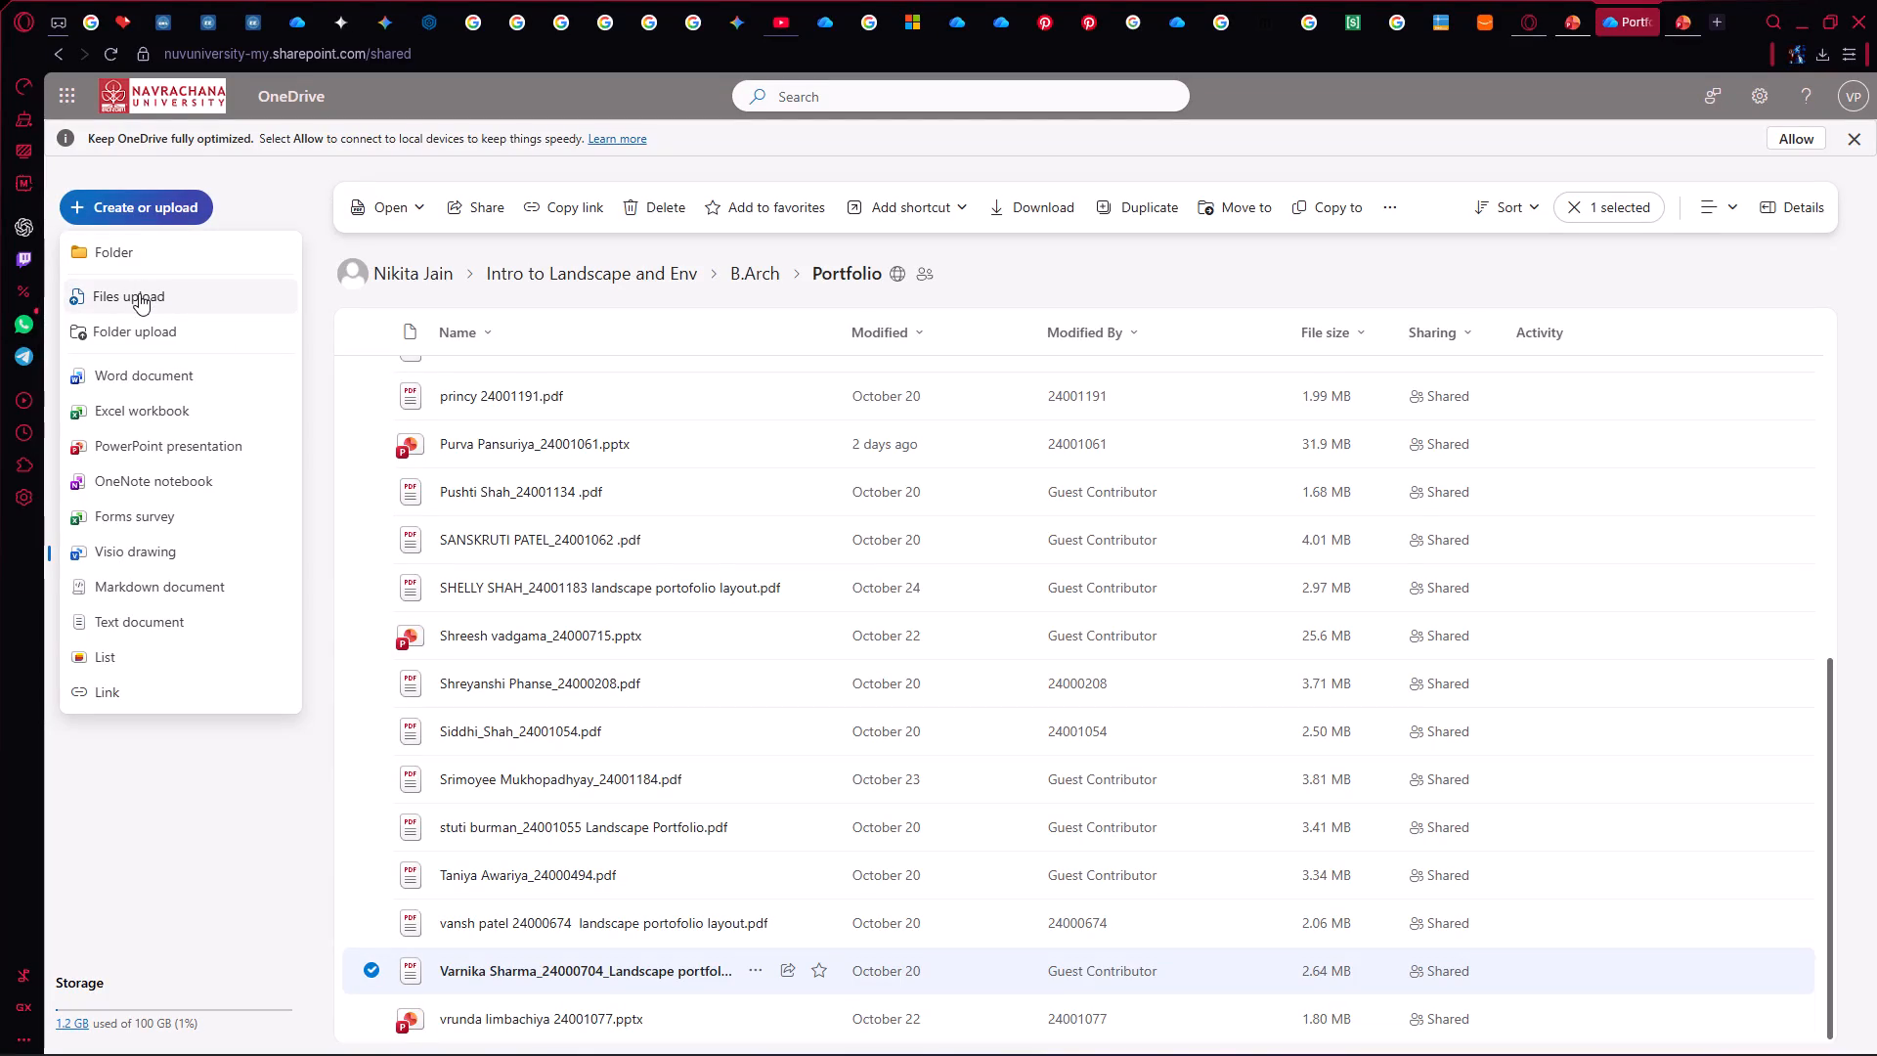
{"action": "left_click", "coordinate": [326, 308]}
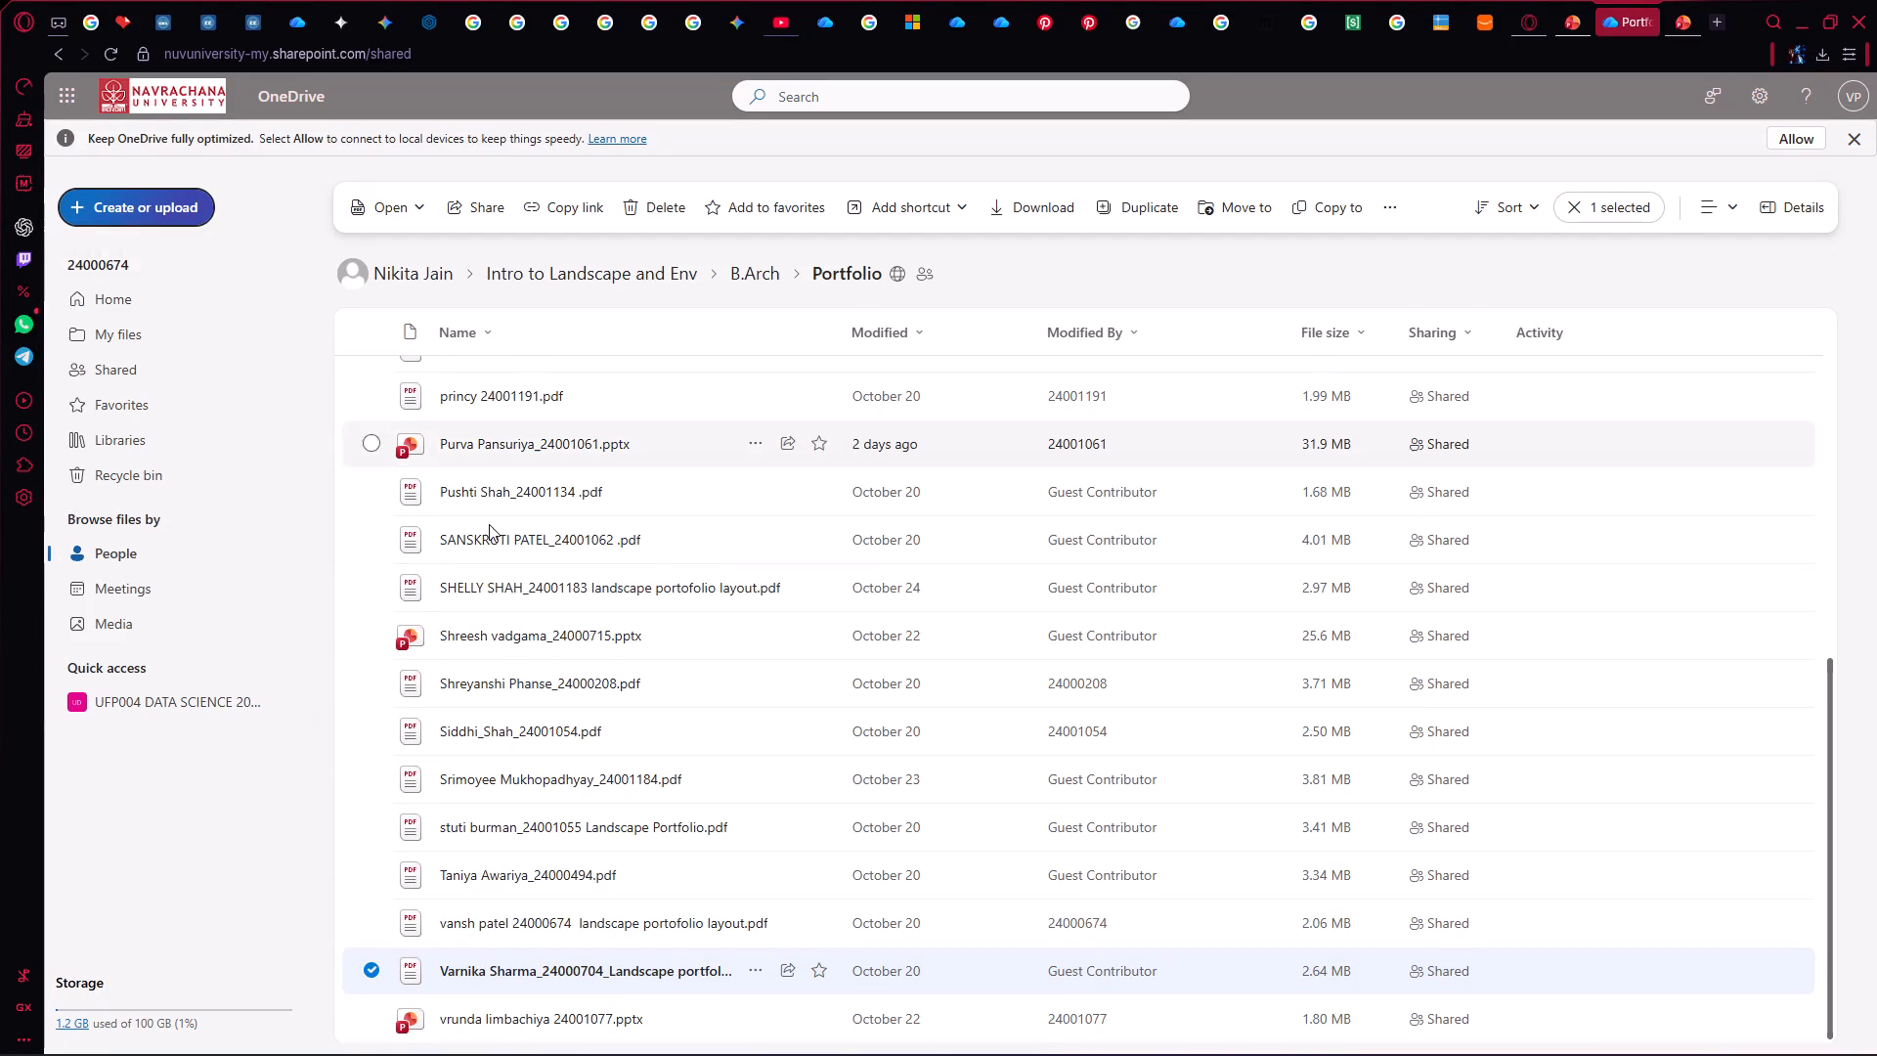
Switch to File Explorer and open the Downloads folder.
{"action": "left_click", "coordinate": [949, 1034]}
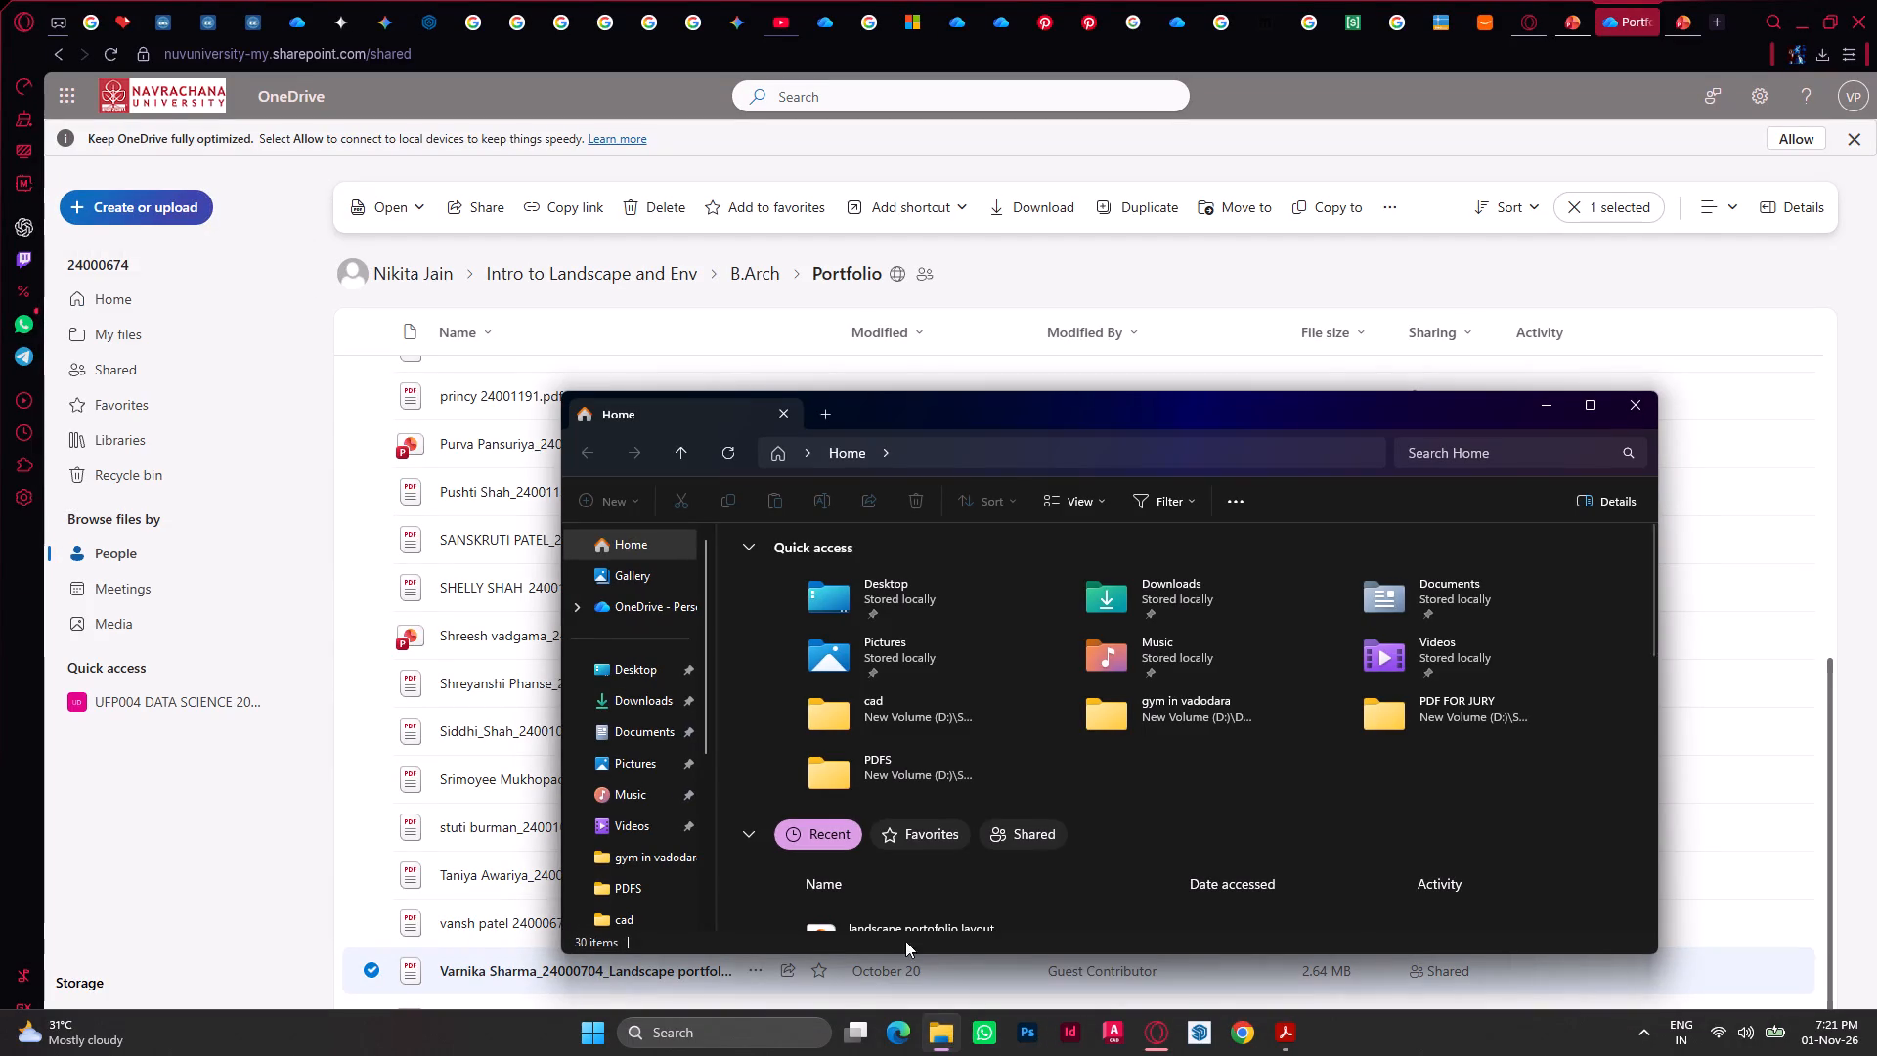
{"action": "left_click", "coordinate": [657, 705]}
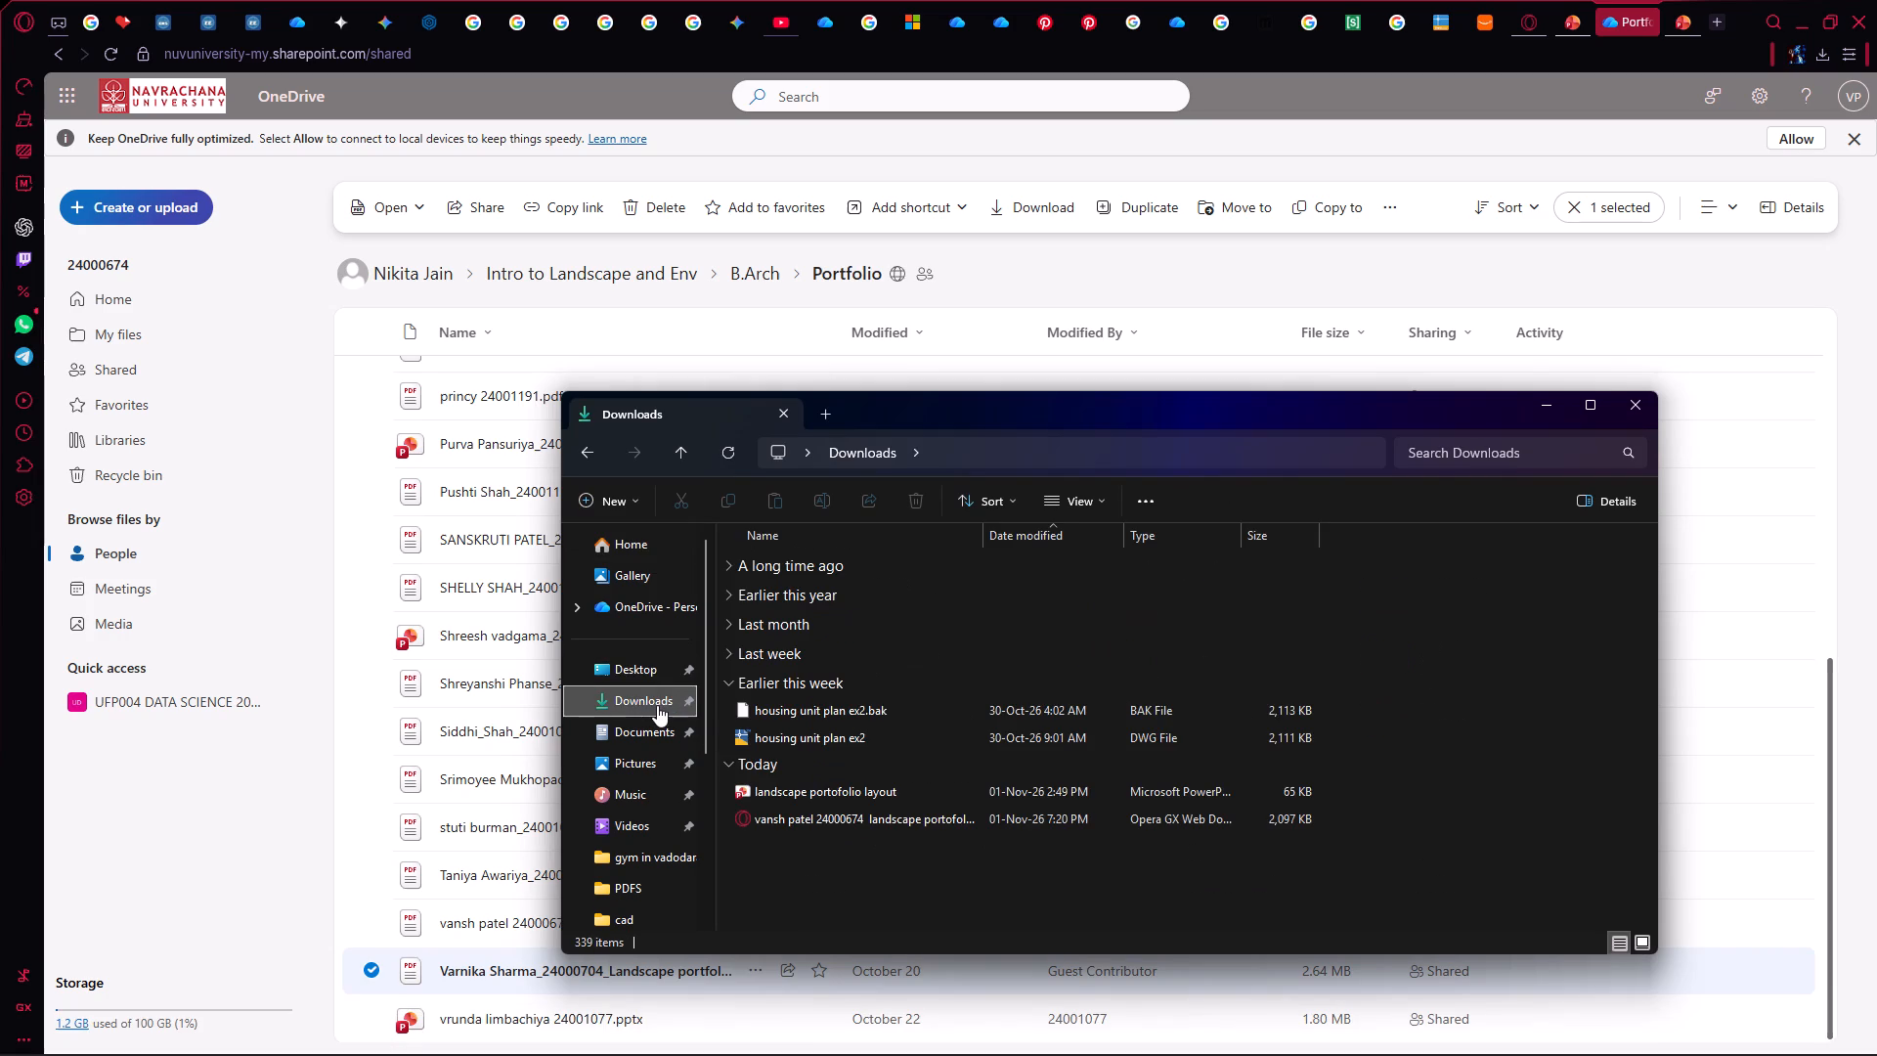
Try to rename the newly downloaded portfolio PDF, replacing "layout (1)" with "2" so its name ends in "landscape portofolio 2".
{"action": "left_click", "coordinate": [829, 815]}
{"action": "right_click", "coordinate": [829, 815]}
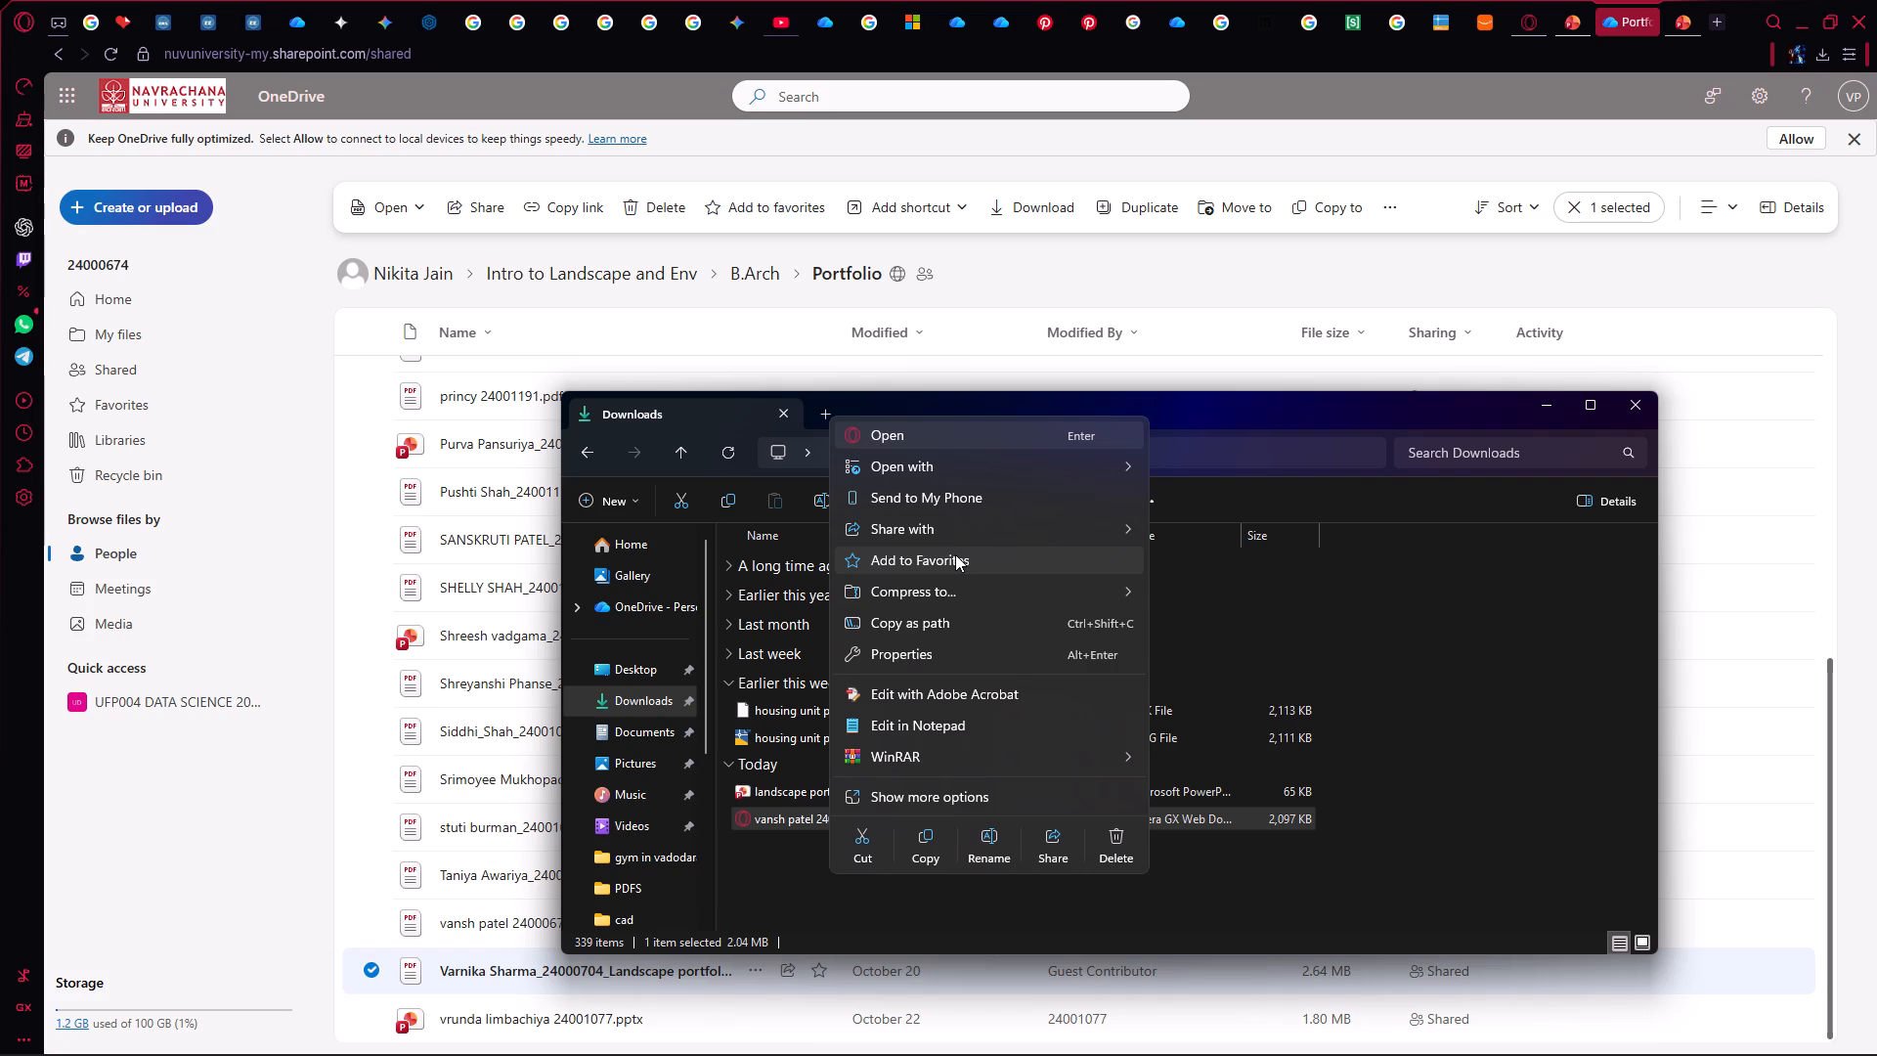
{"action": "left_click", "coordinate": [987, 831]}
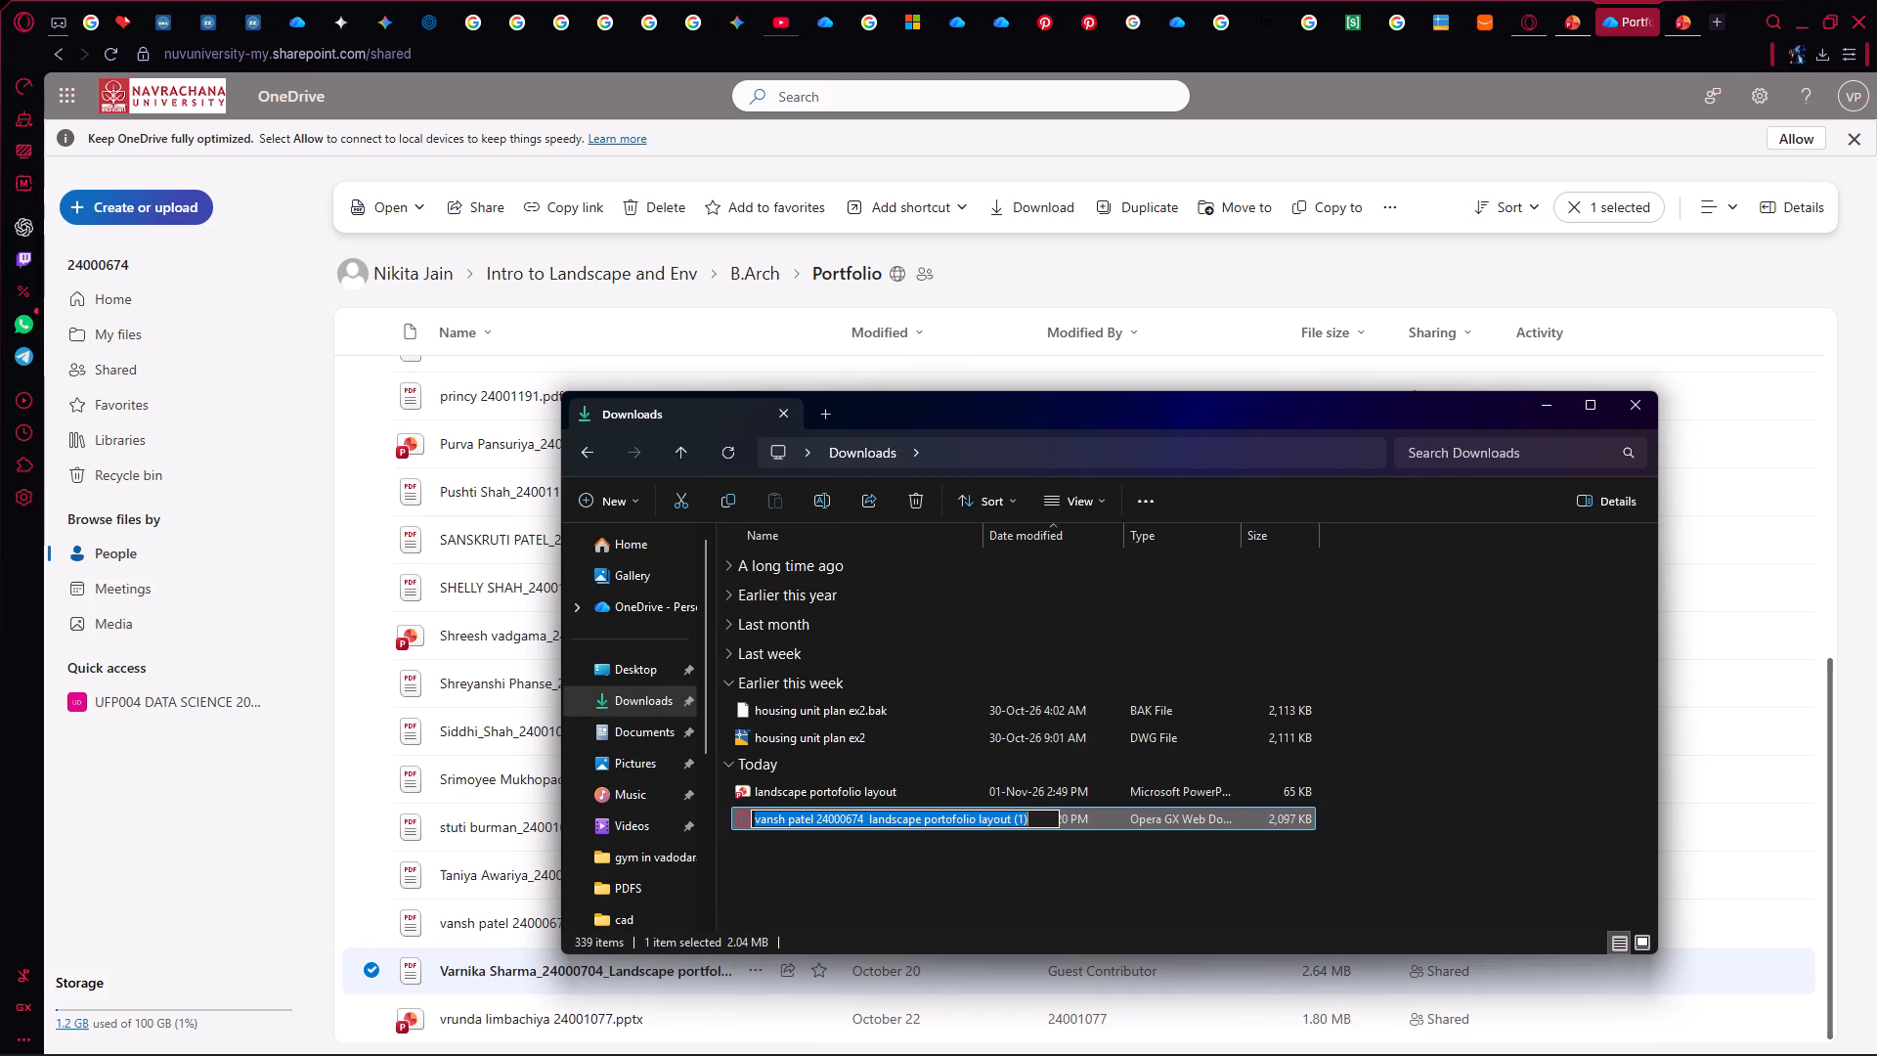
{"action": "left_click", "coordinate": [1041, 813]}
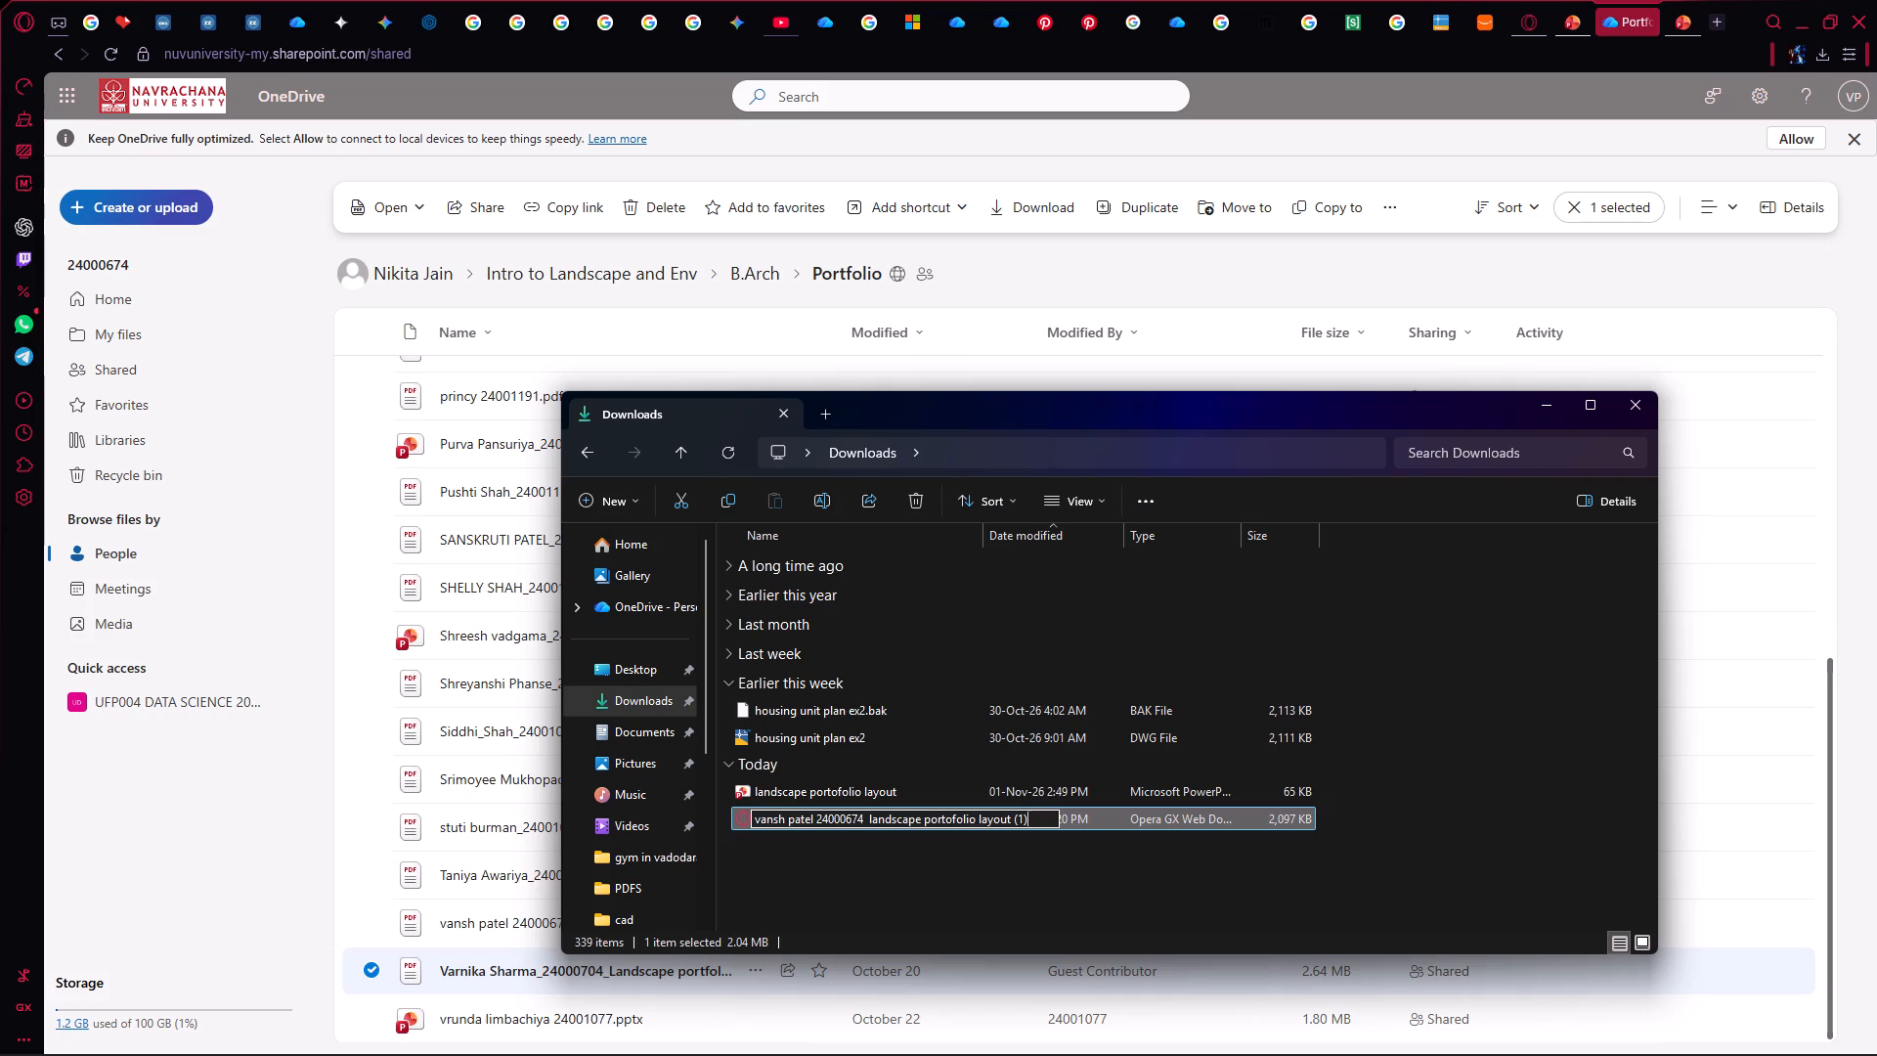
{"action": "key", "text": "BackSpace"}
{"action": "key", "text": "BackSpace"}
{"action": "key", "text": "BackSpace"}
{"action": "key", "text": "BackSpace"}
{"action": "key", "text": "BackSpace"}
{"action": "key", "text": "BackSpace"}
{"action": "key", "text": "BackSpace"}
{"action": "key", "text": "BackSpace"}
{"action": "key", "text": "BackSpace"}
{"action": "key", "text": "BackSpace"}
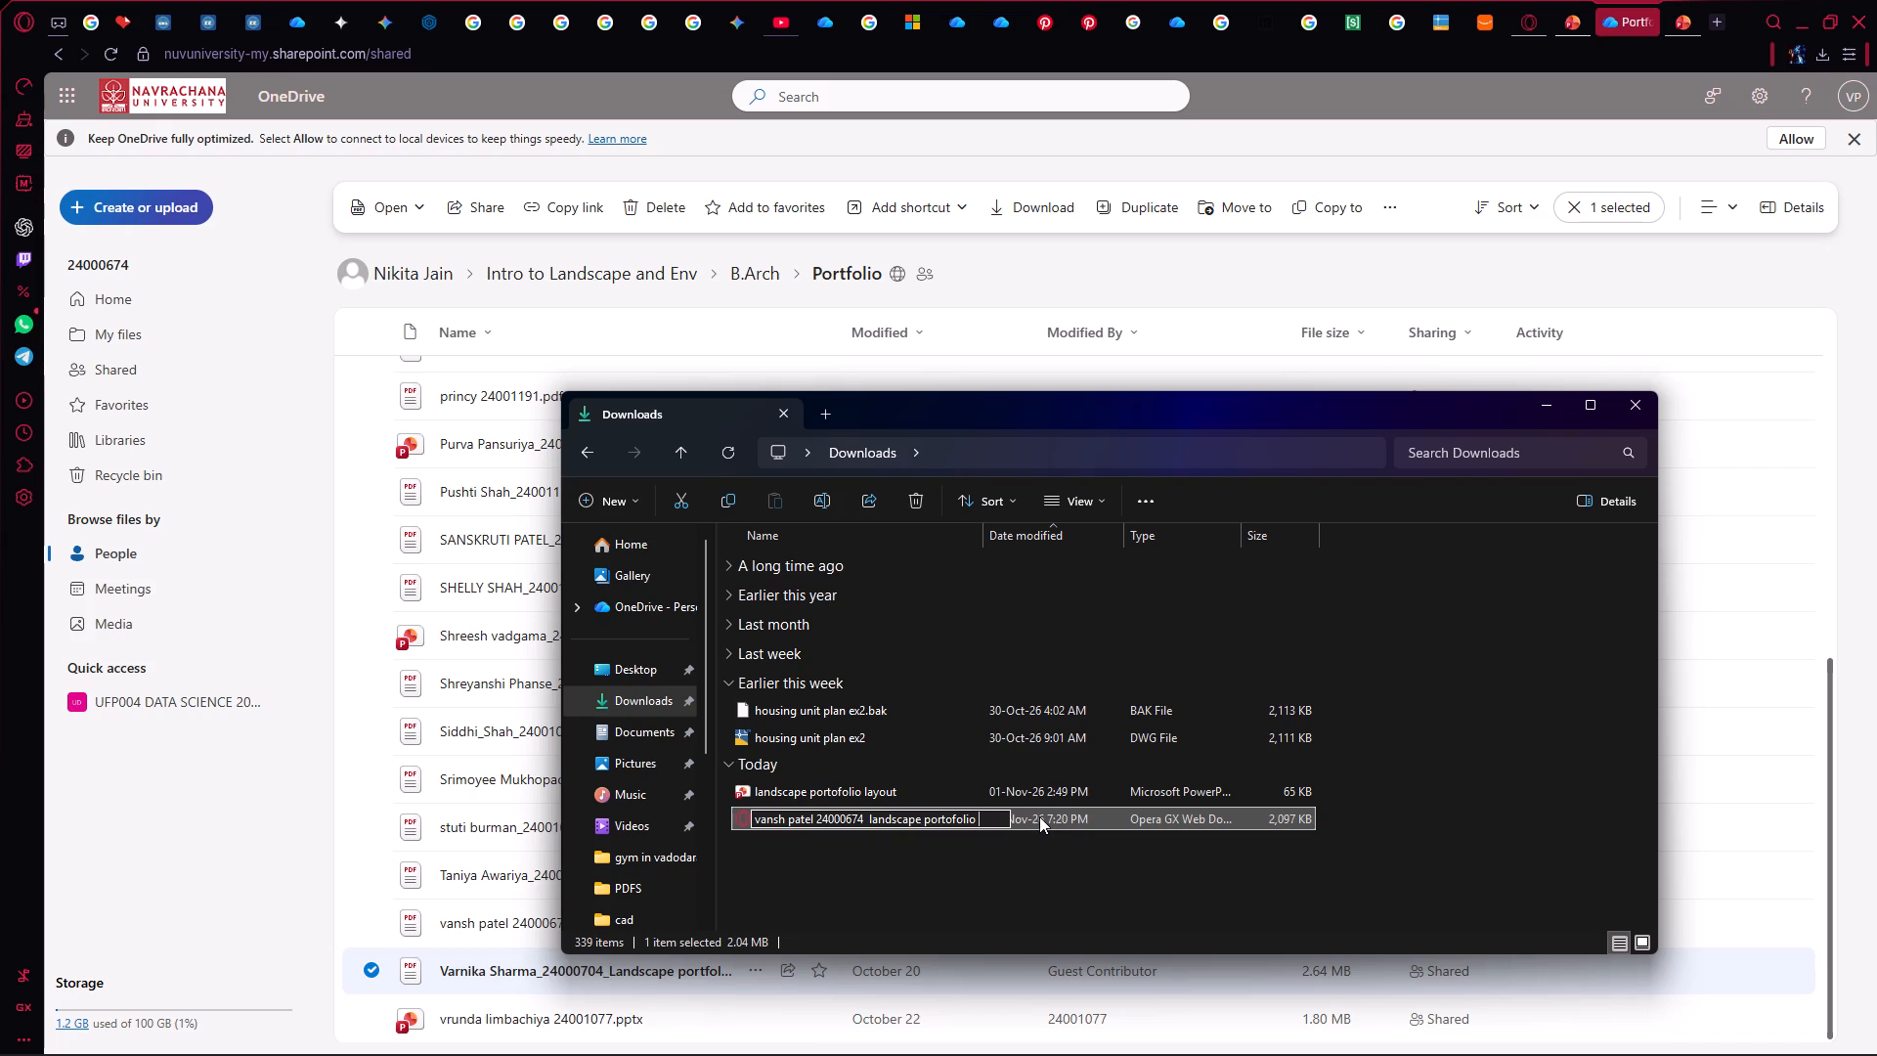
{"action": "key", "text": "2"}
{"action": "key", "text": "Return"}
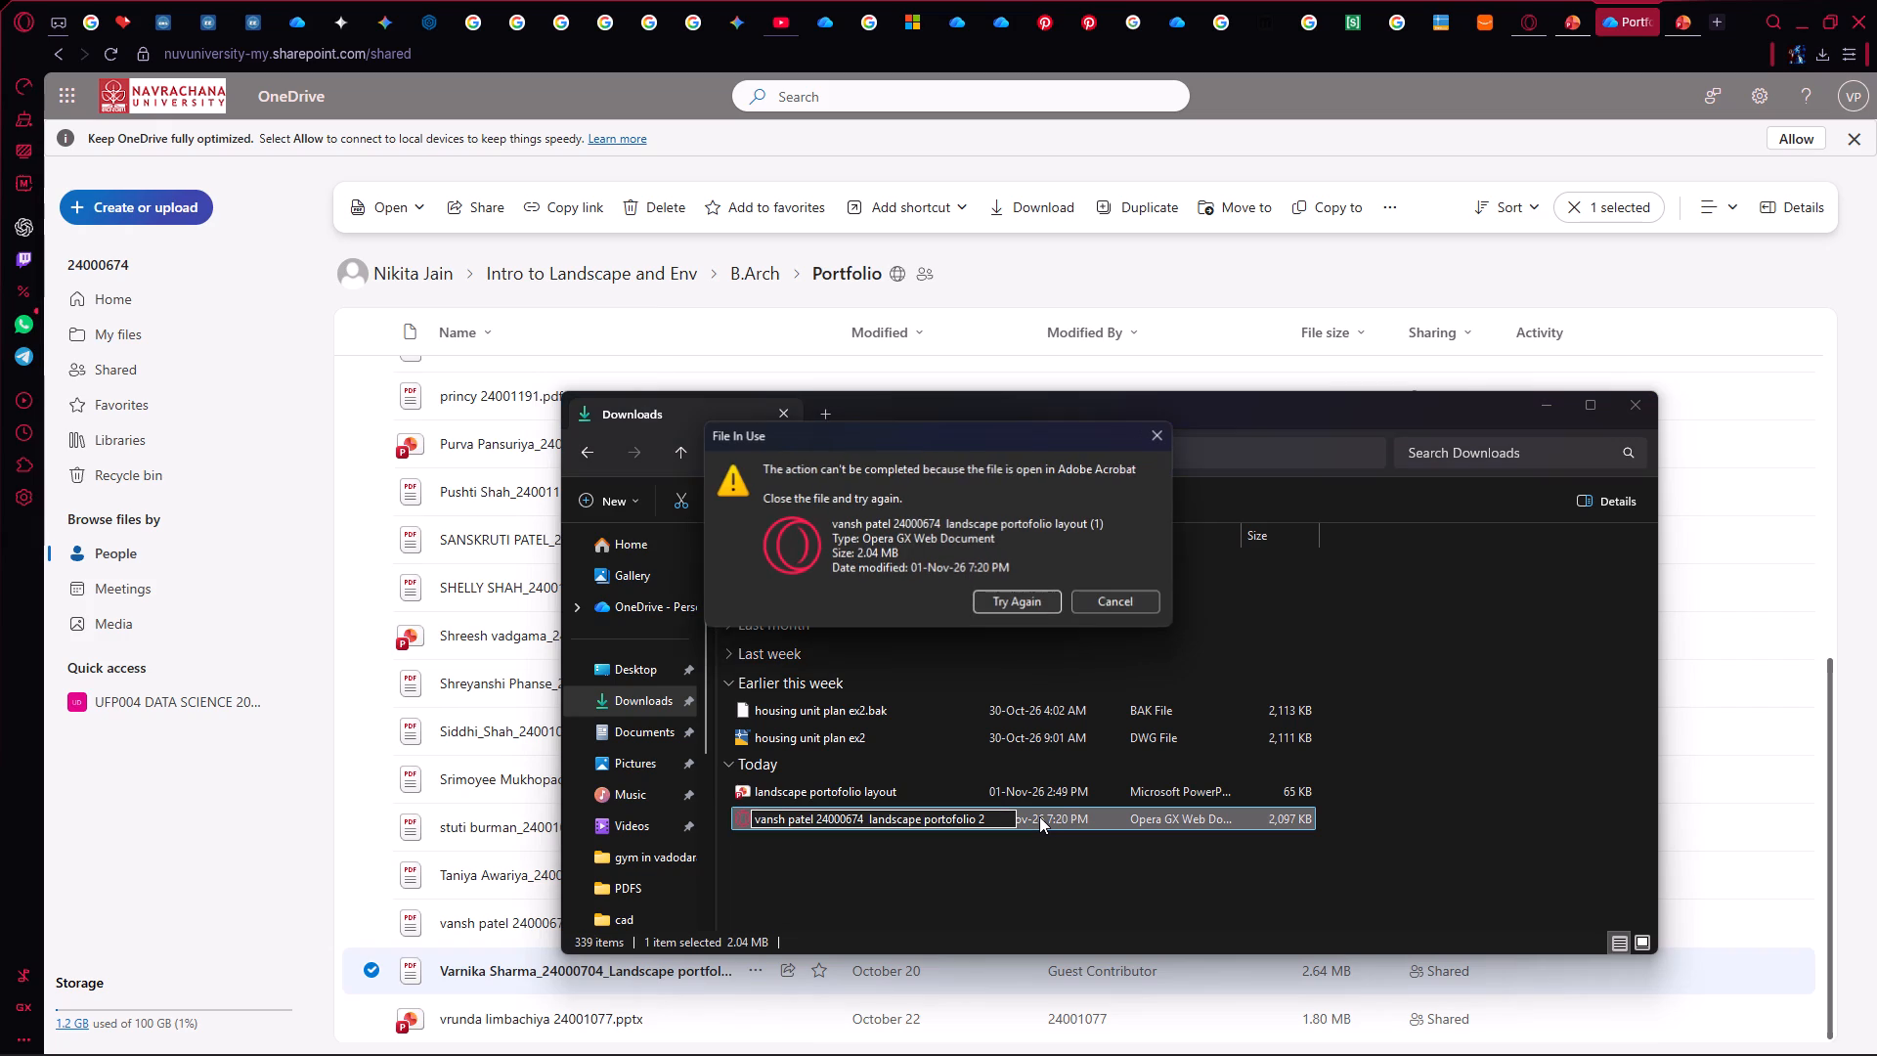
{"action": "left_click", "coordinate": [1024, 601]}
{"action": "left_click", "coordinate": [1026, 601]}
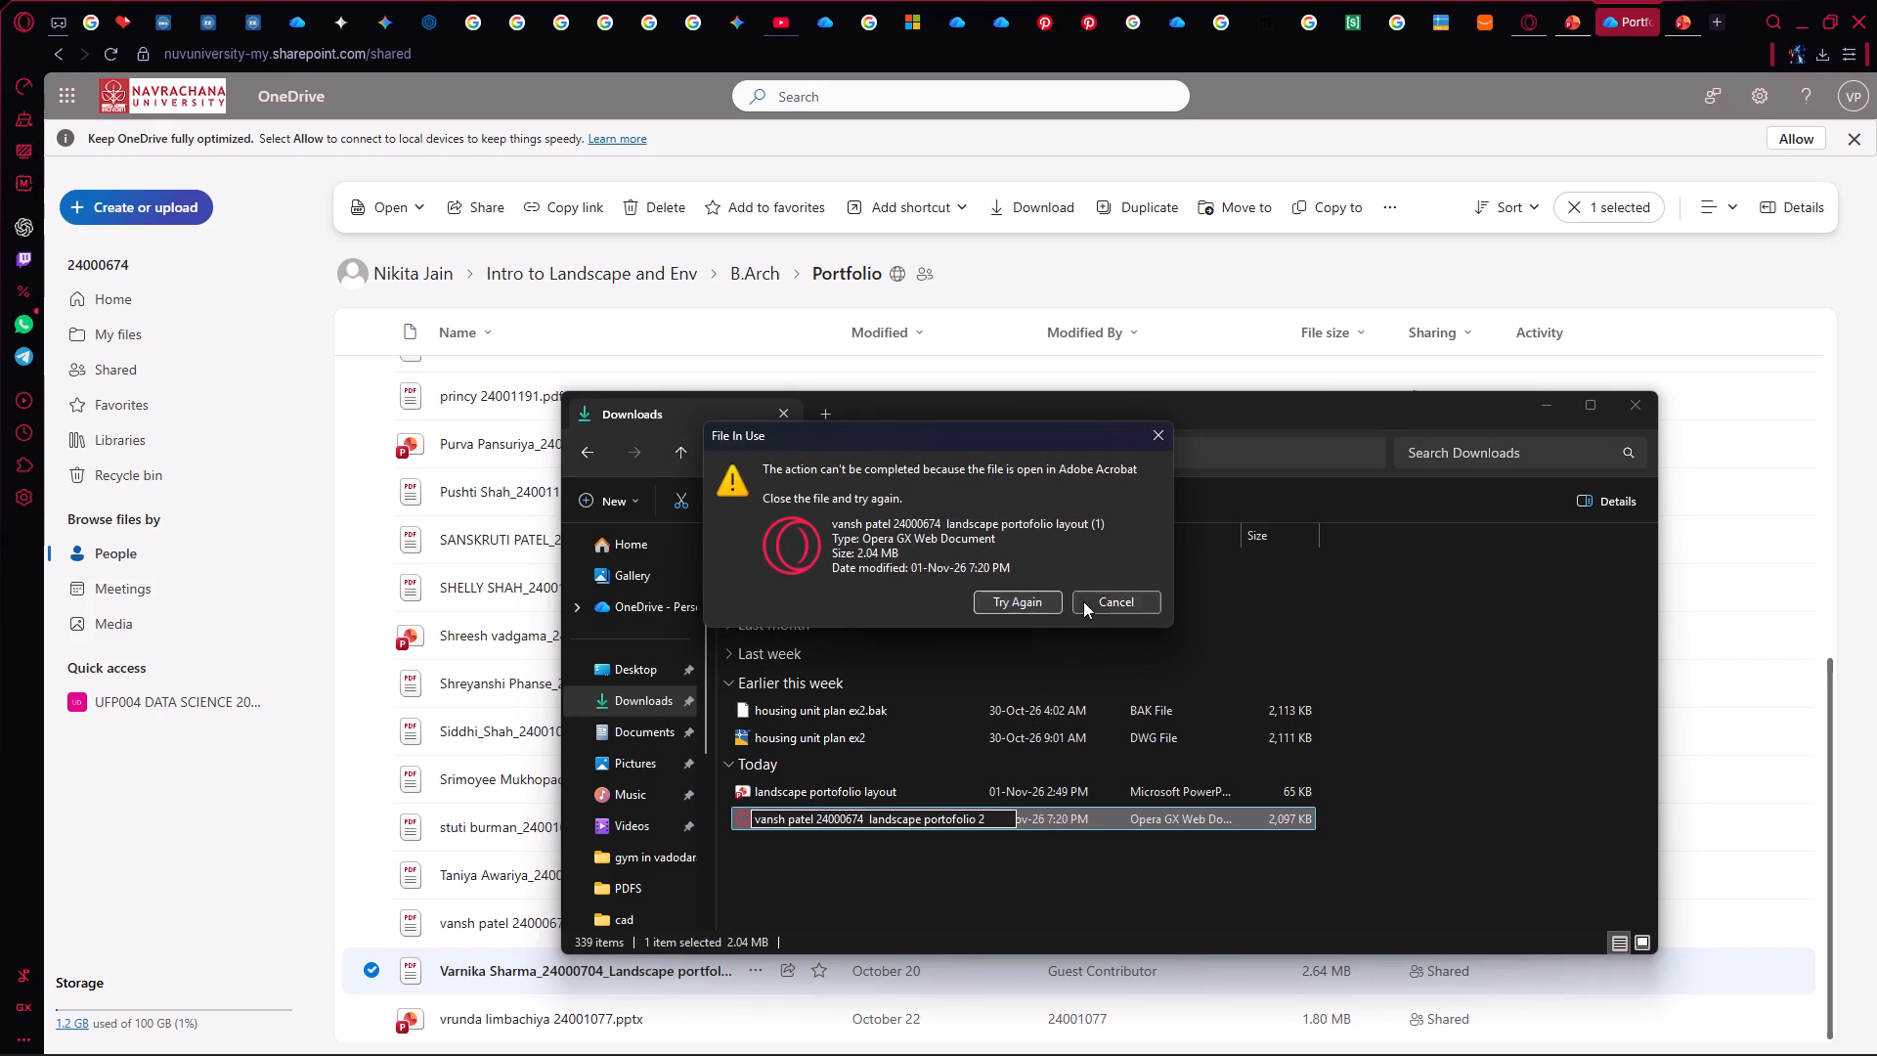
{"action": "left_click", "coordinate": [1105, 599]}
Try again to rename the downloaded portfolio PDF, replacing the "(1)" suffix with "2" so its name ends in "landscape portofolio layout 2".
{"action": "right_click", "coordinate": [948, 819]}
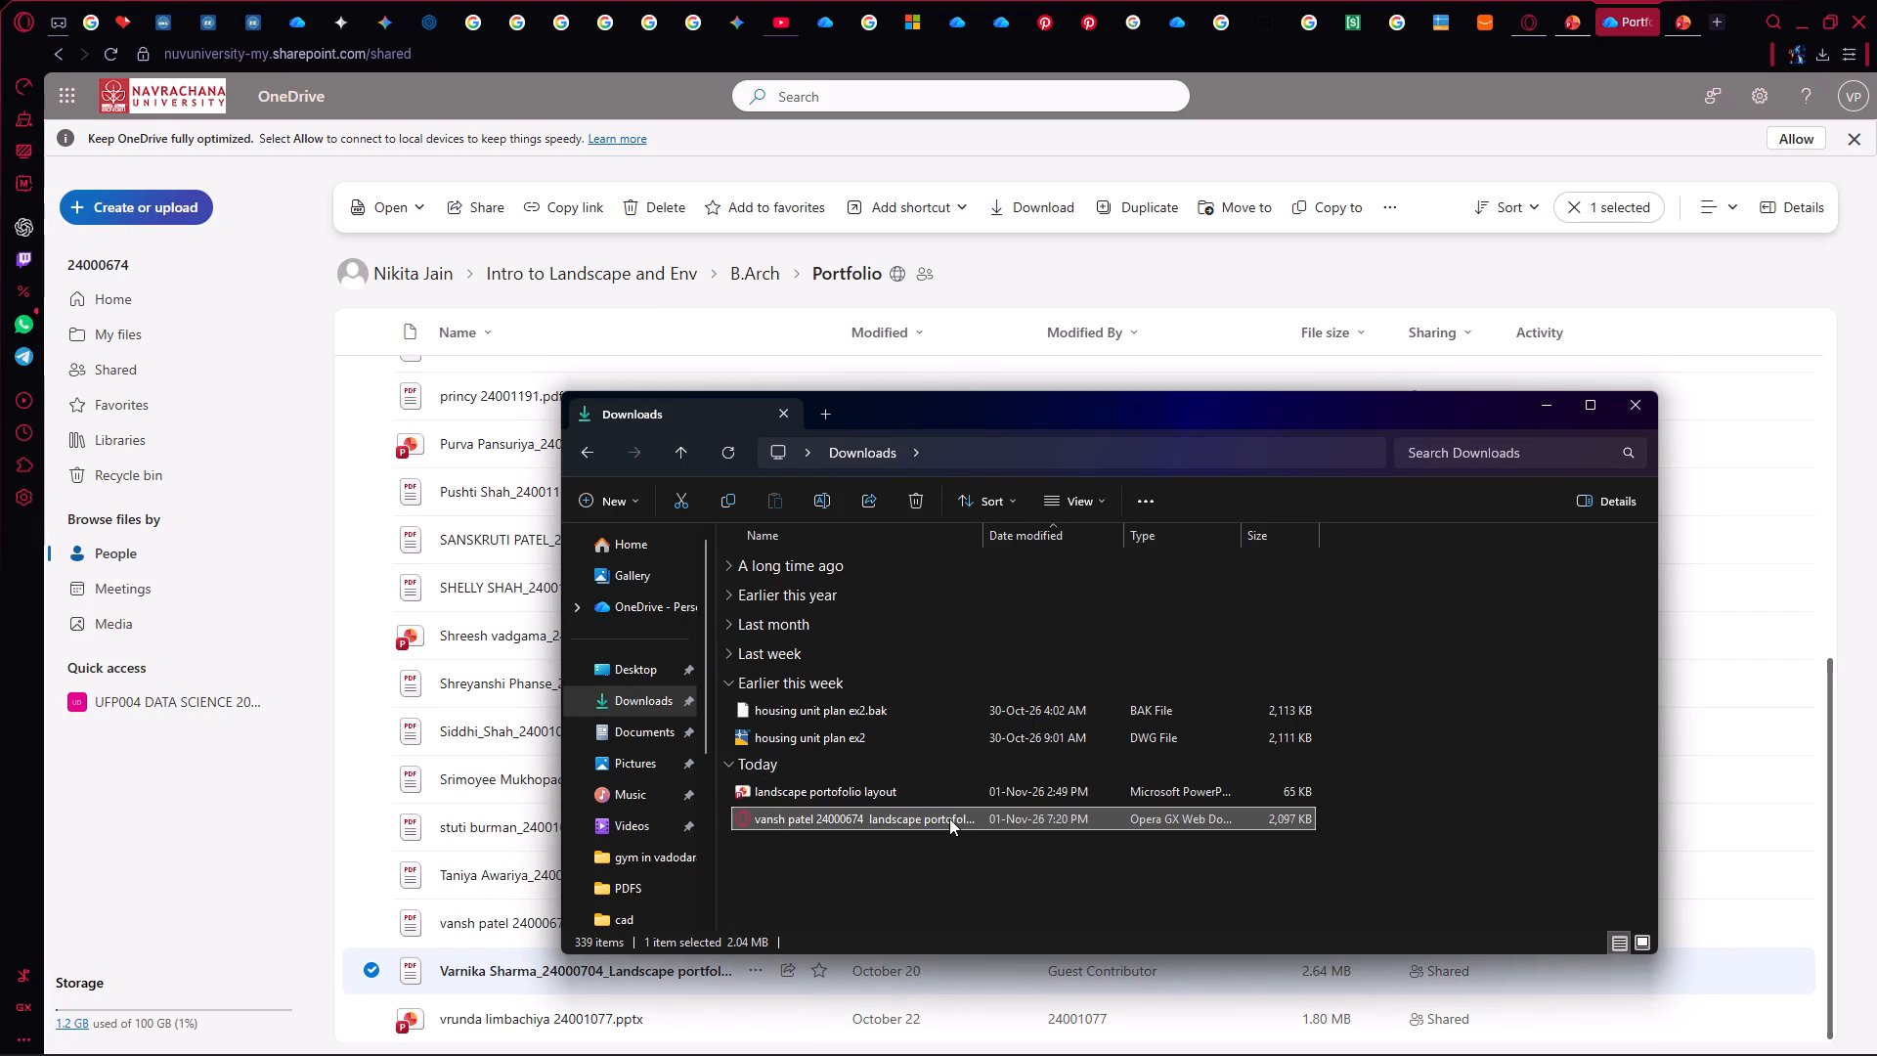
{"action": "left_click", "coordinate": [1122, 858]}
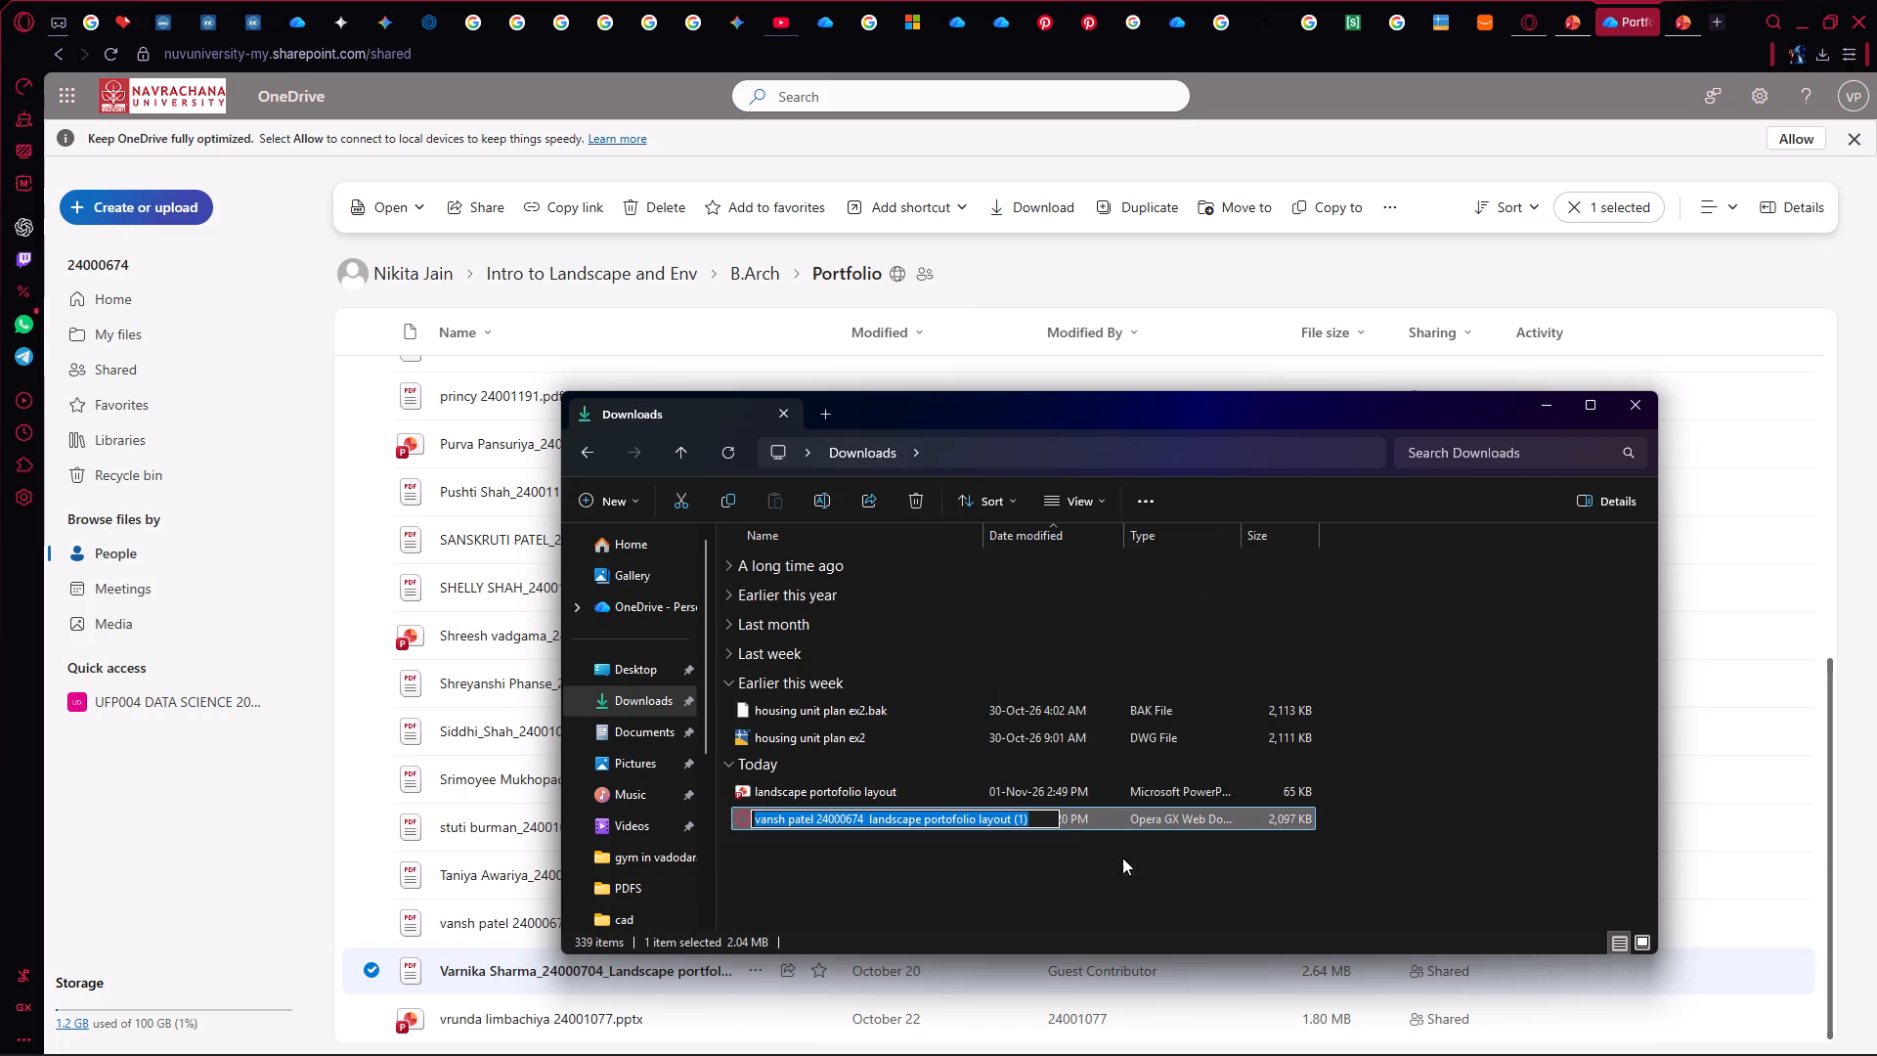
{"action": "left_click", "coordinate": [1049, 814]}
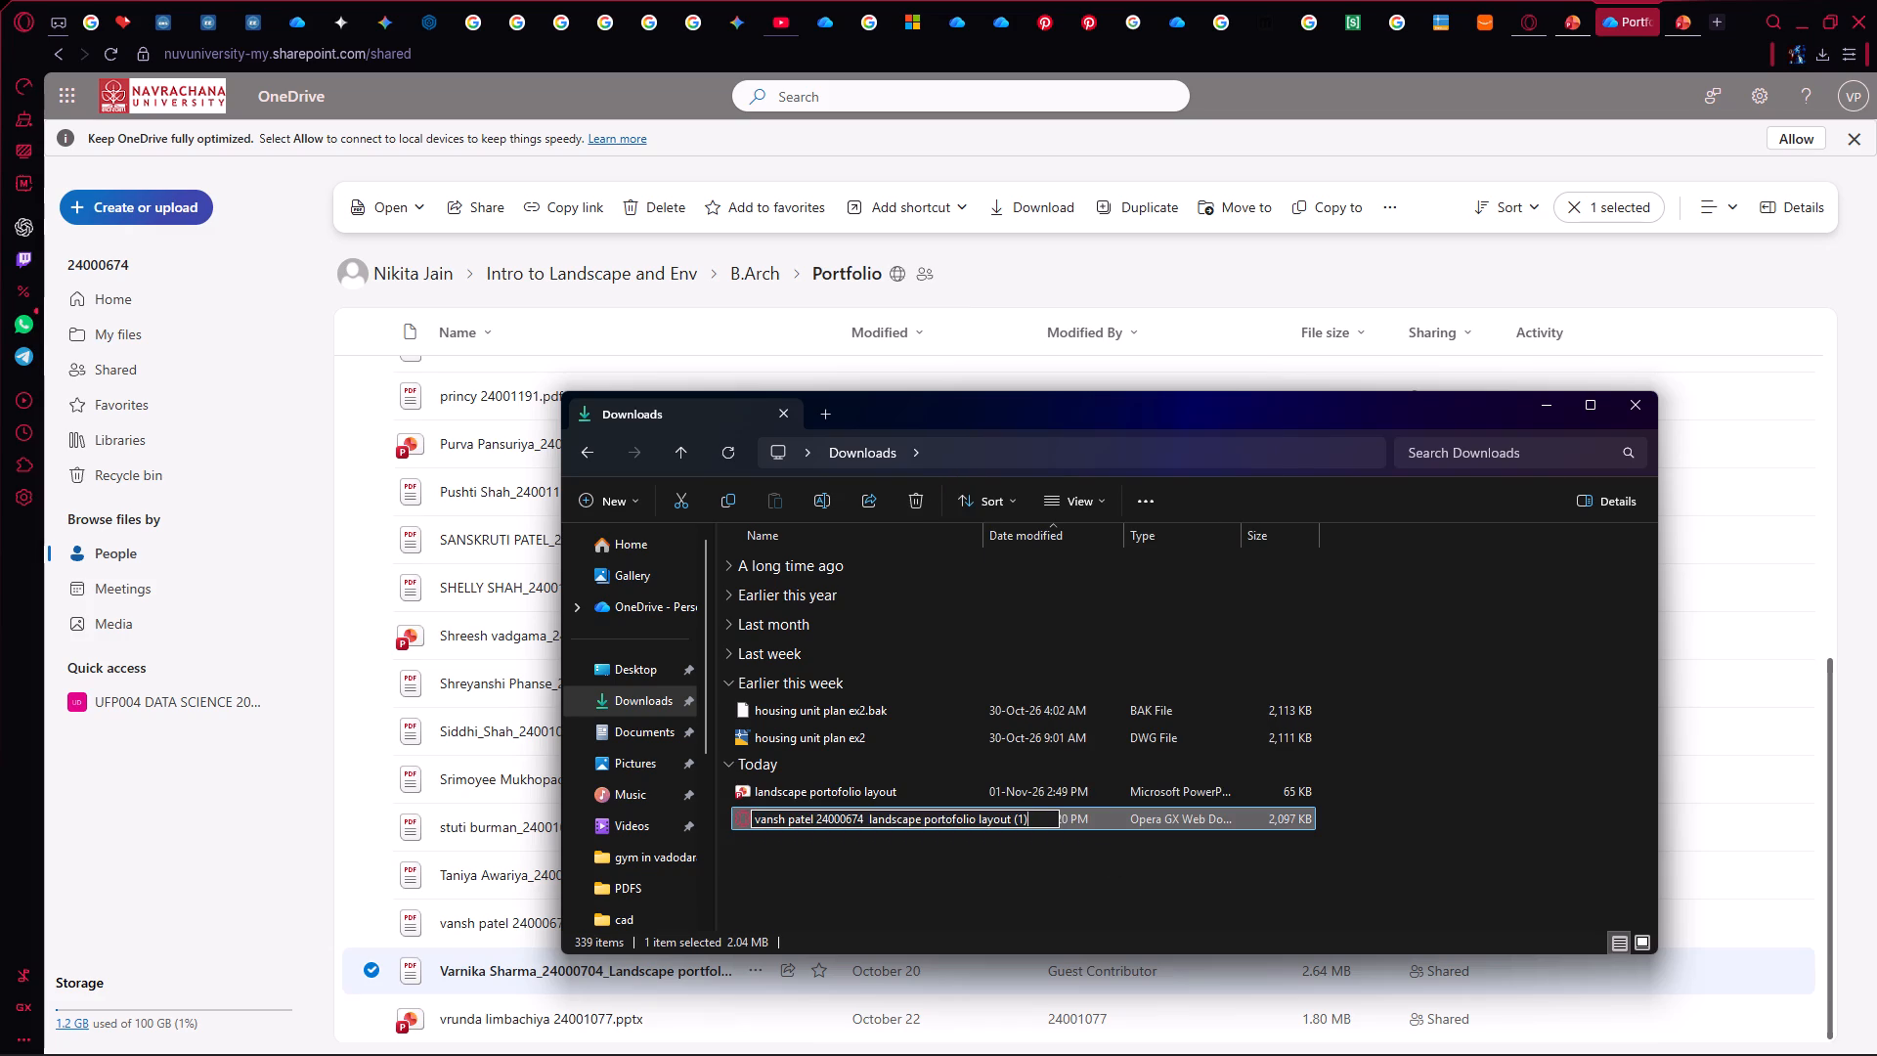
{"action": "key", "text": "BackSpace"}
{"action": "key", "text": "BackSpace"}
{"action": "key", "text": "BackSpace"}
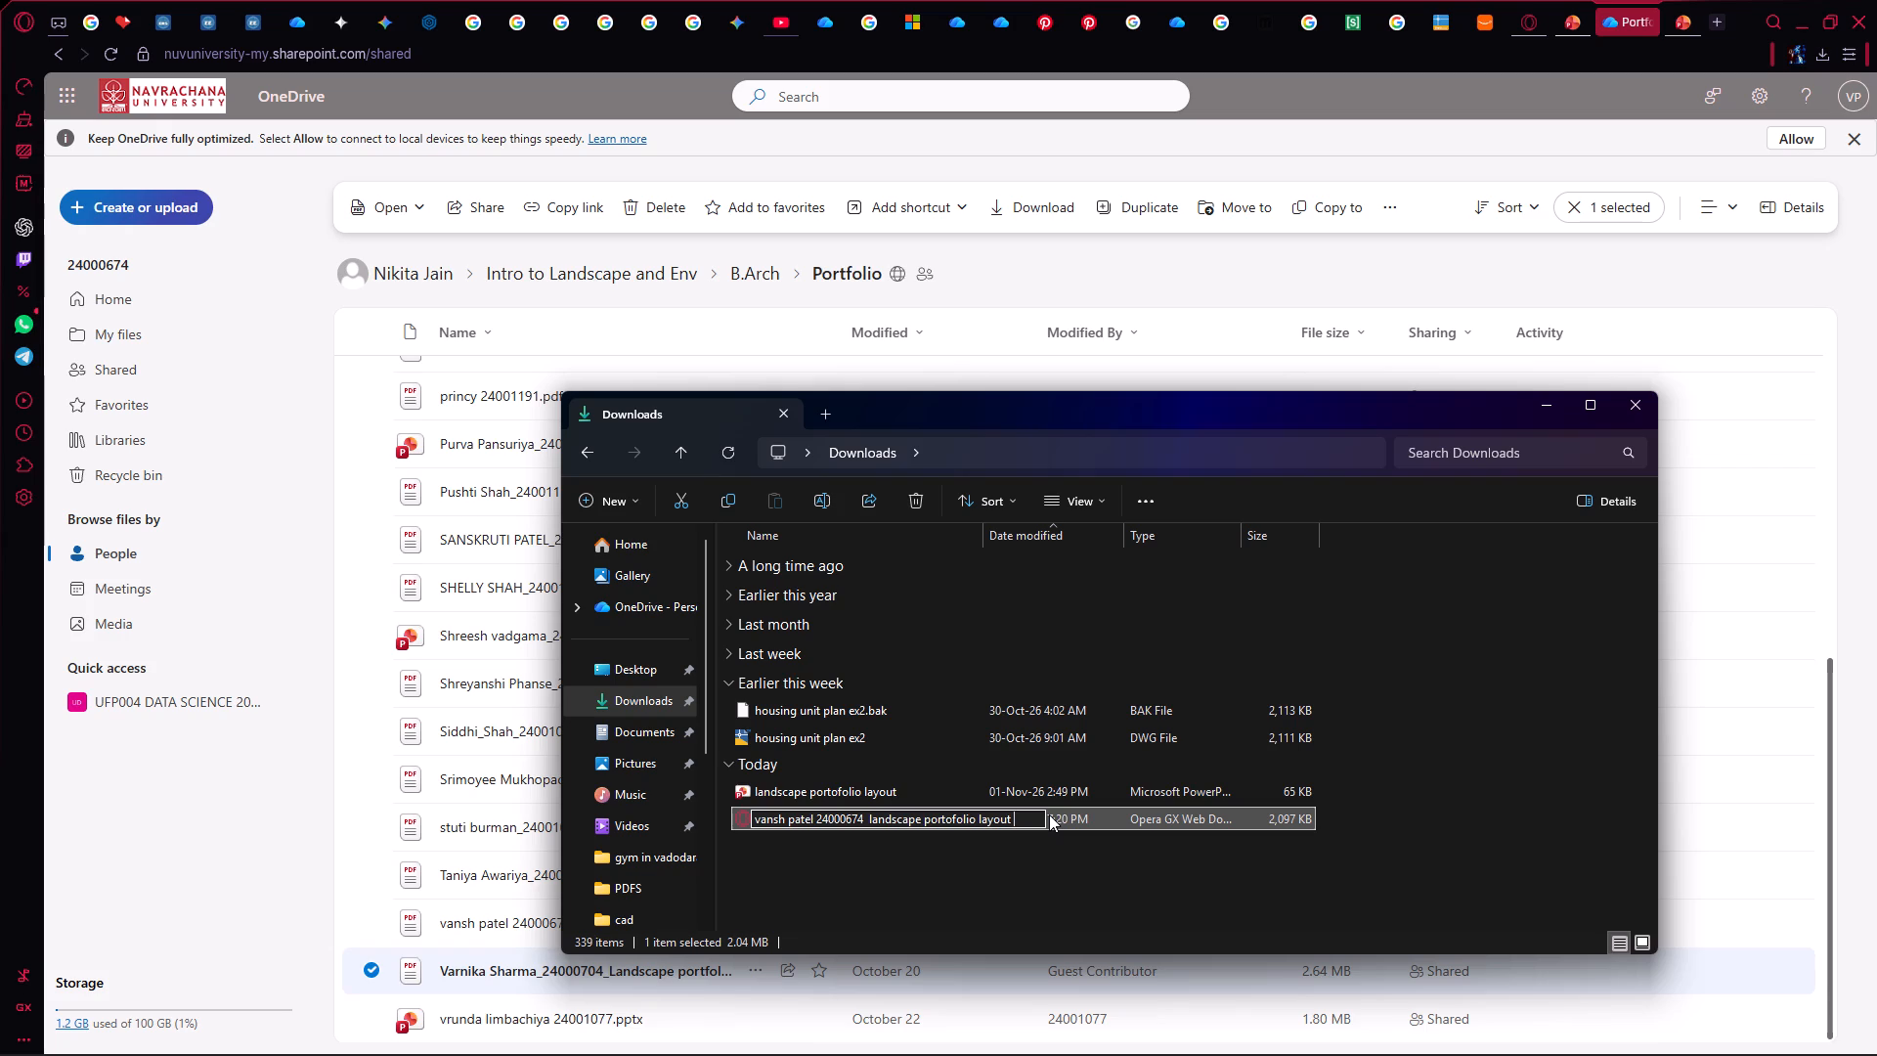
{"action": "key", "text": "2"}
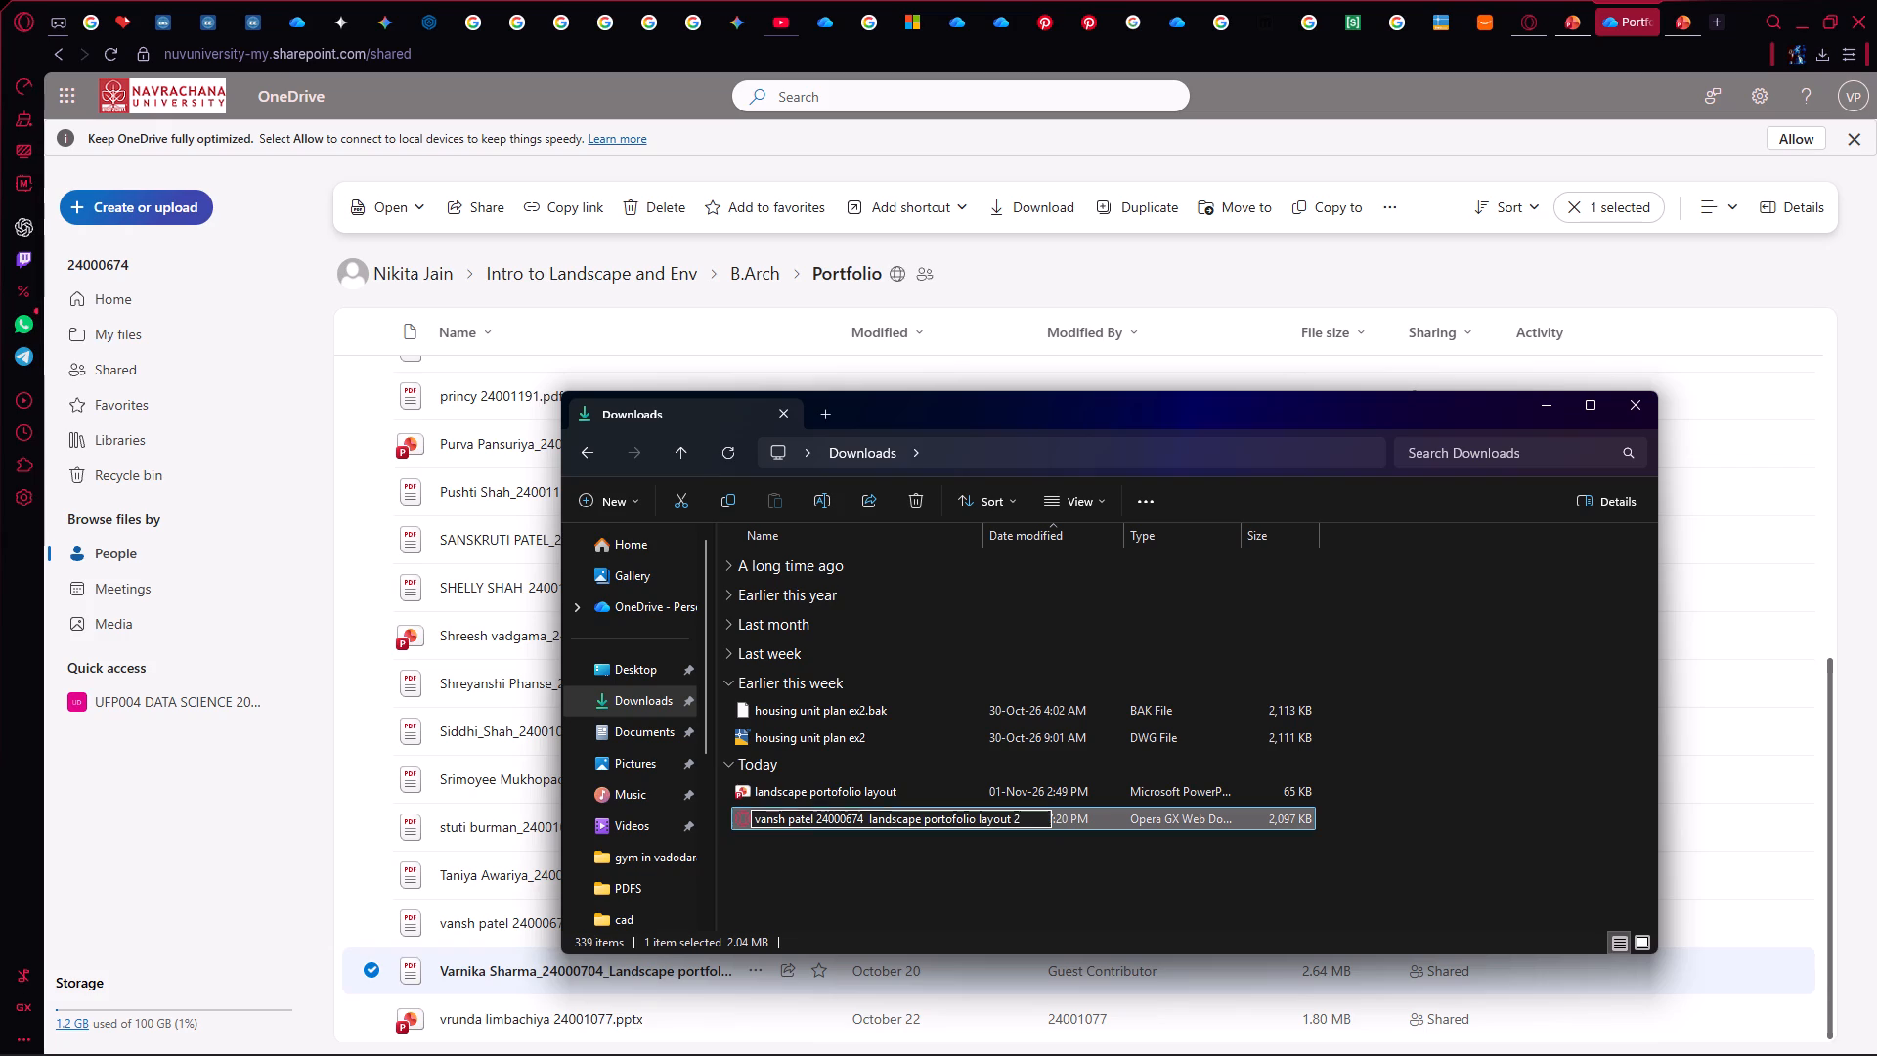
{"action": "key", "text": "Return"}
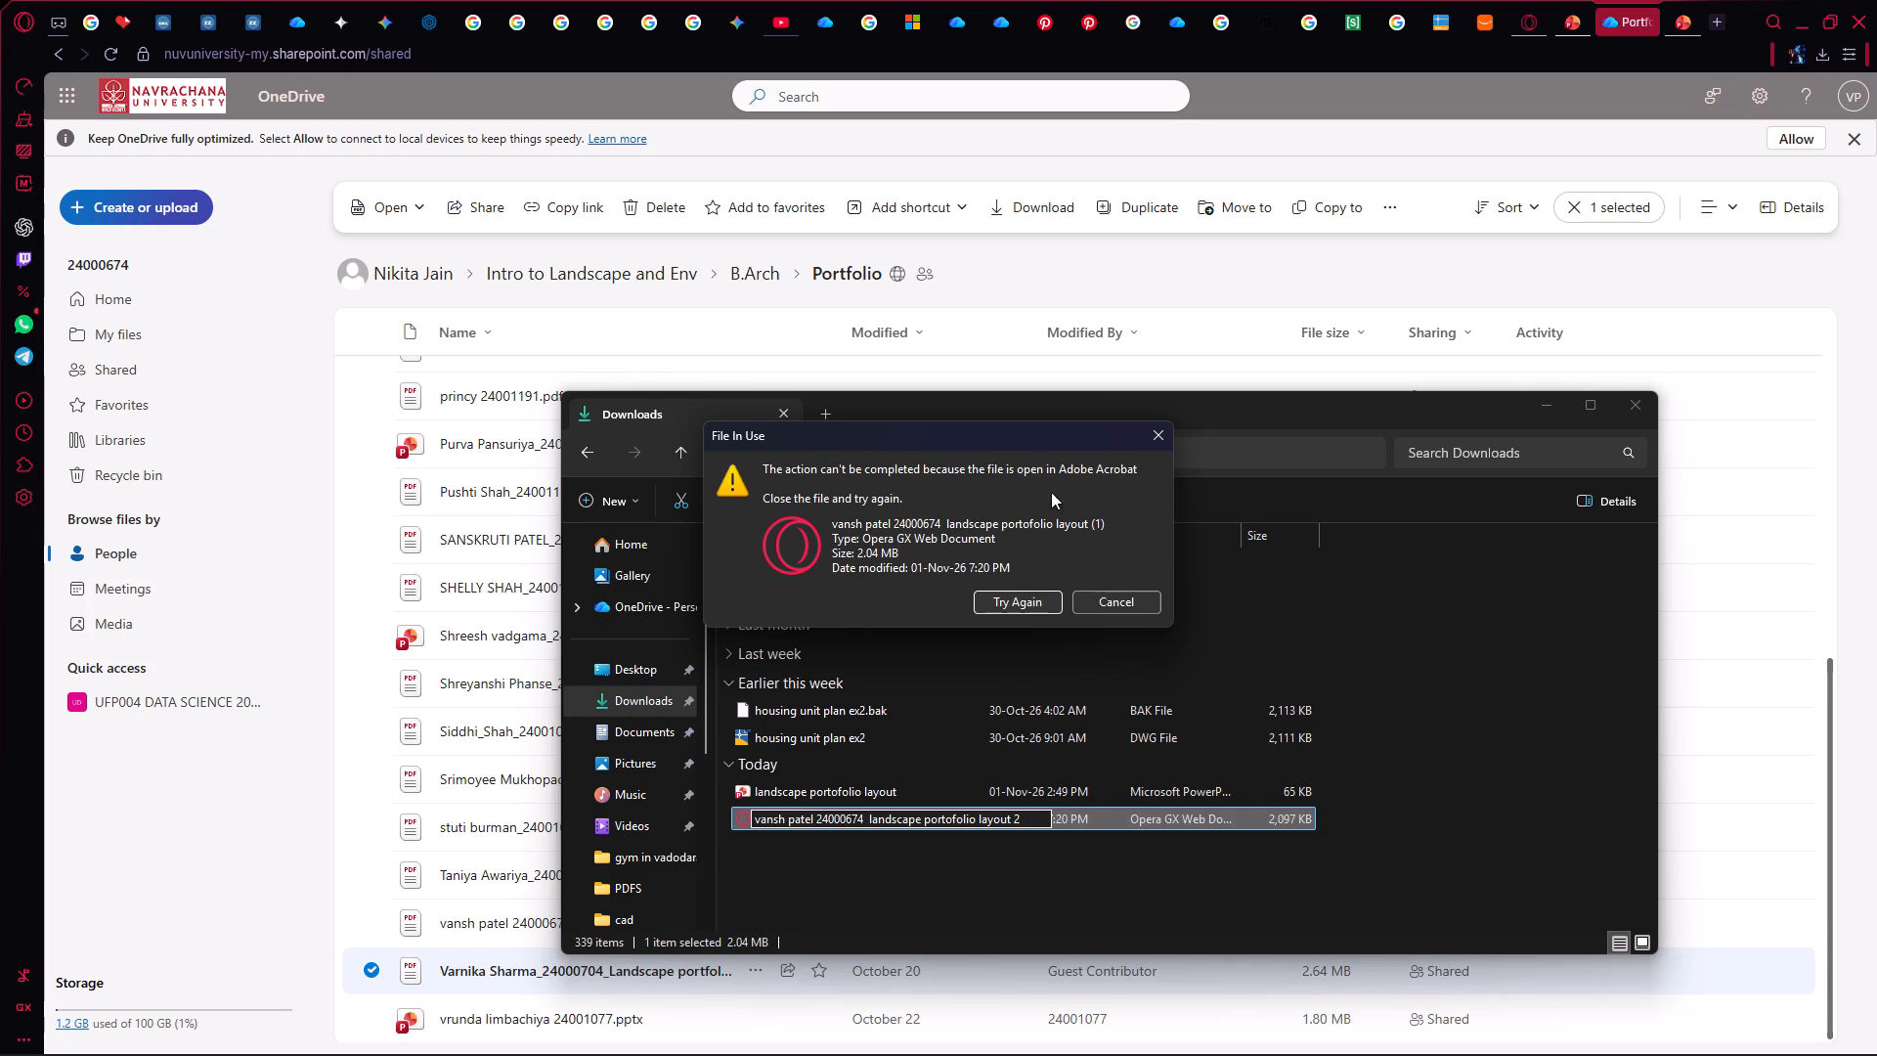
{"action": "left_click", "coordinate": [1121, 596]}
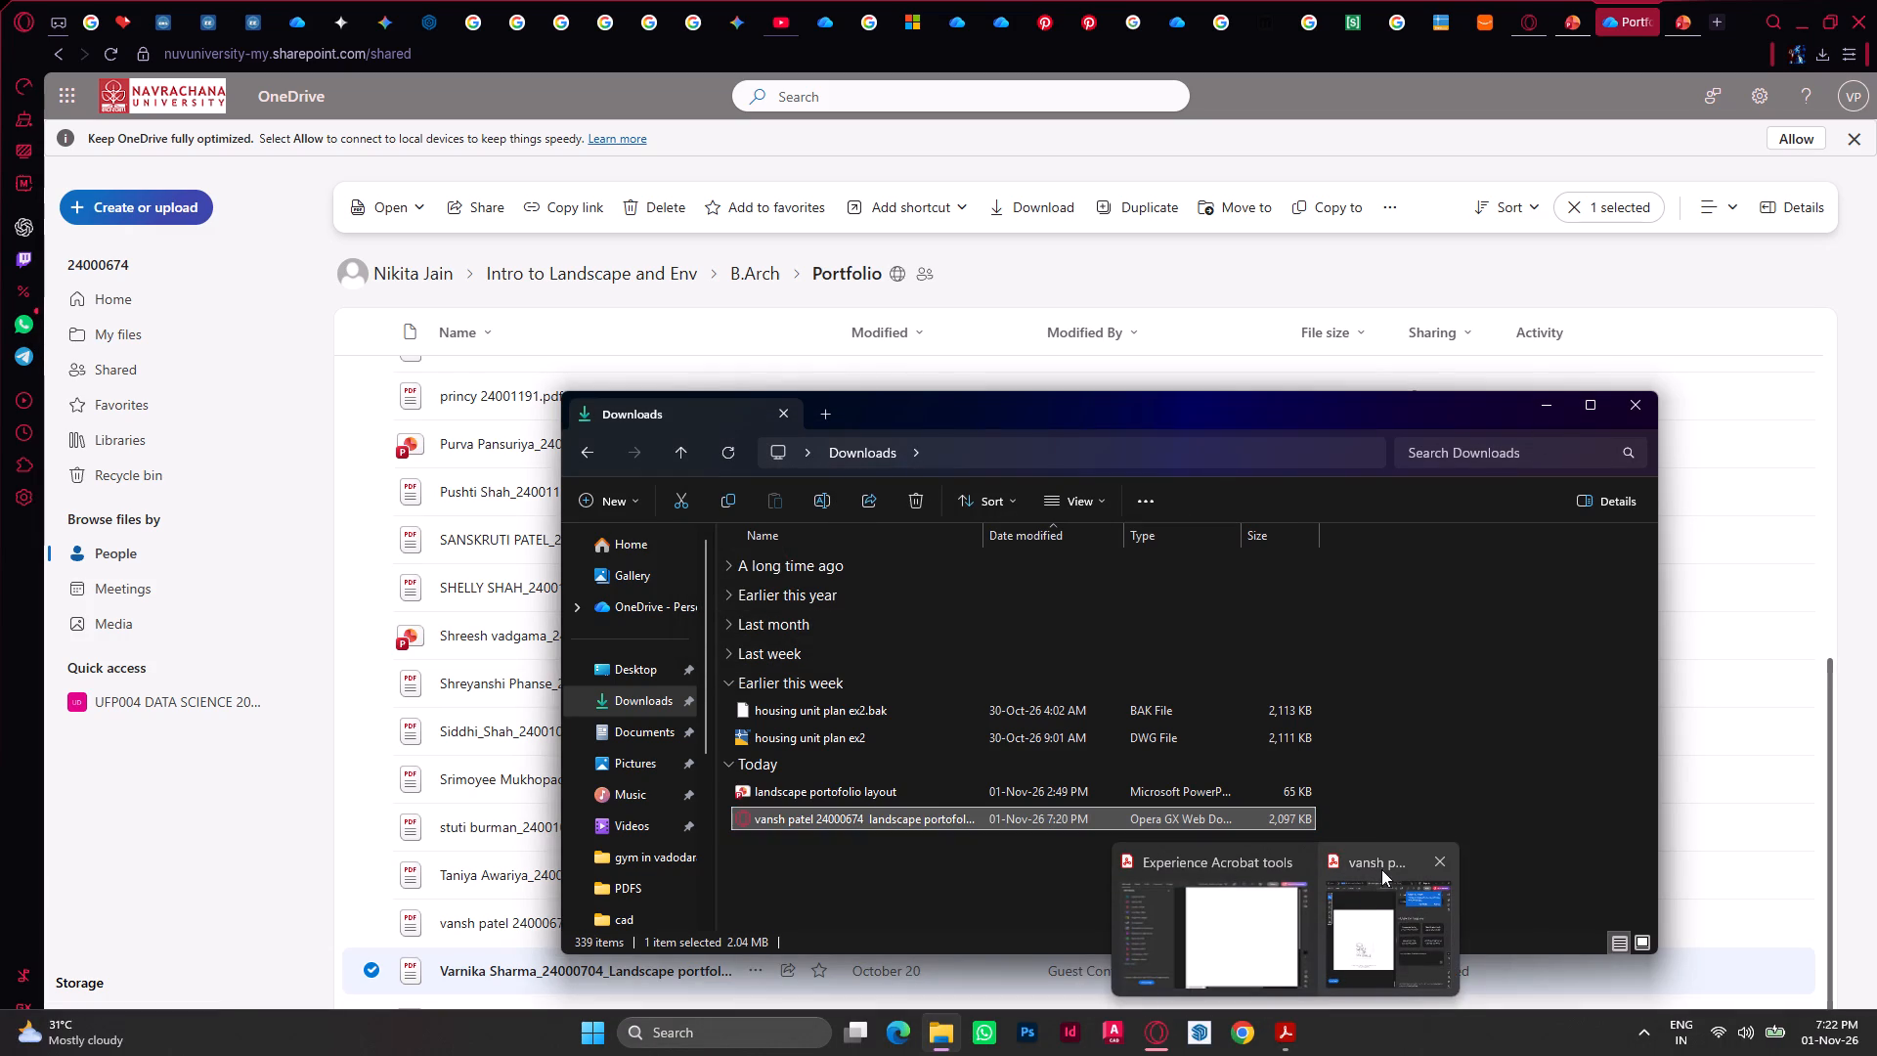
Close the Adobe Acrobat windows, including the one holding the exported portfolio PDF open.
{"action": "left_click", "coordinate": [1446, 852]}
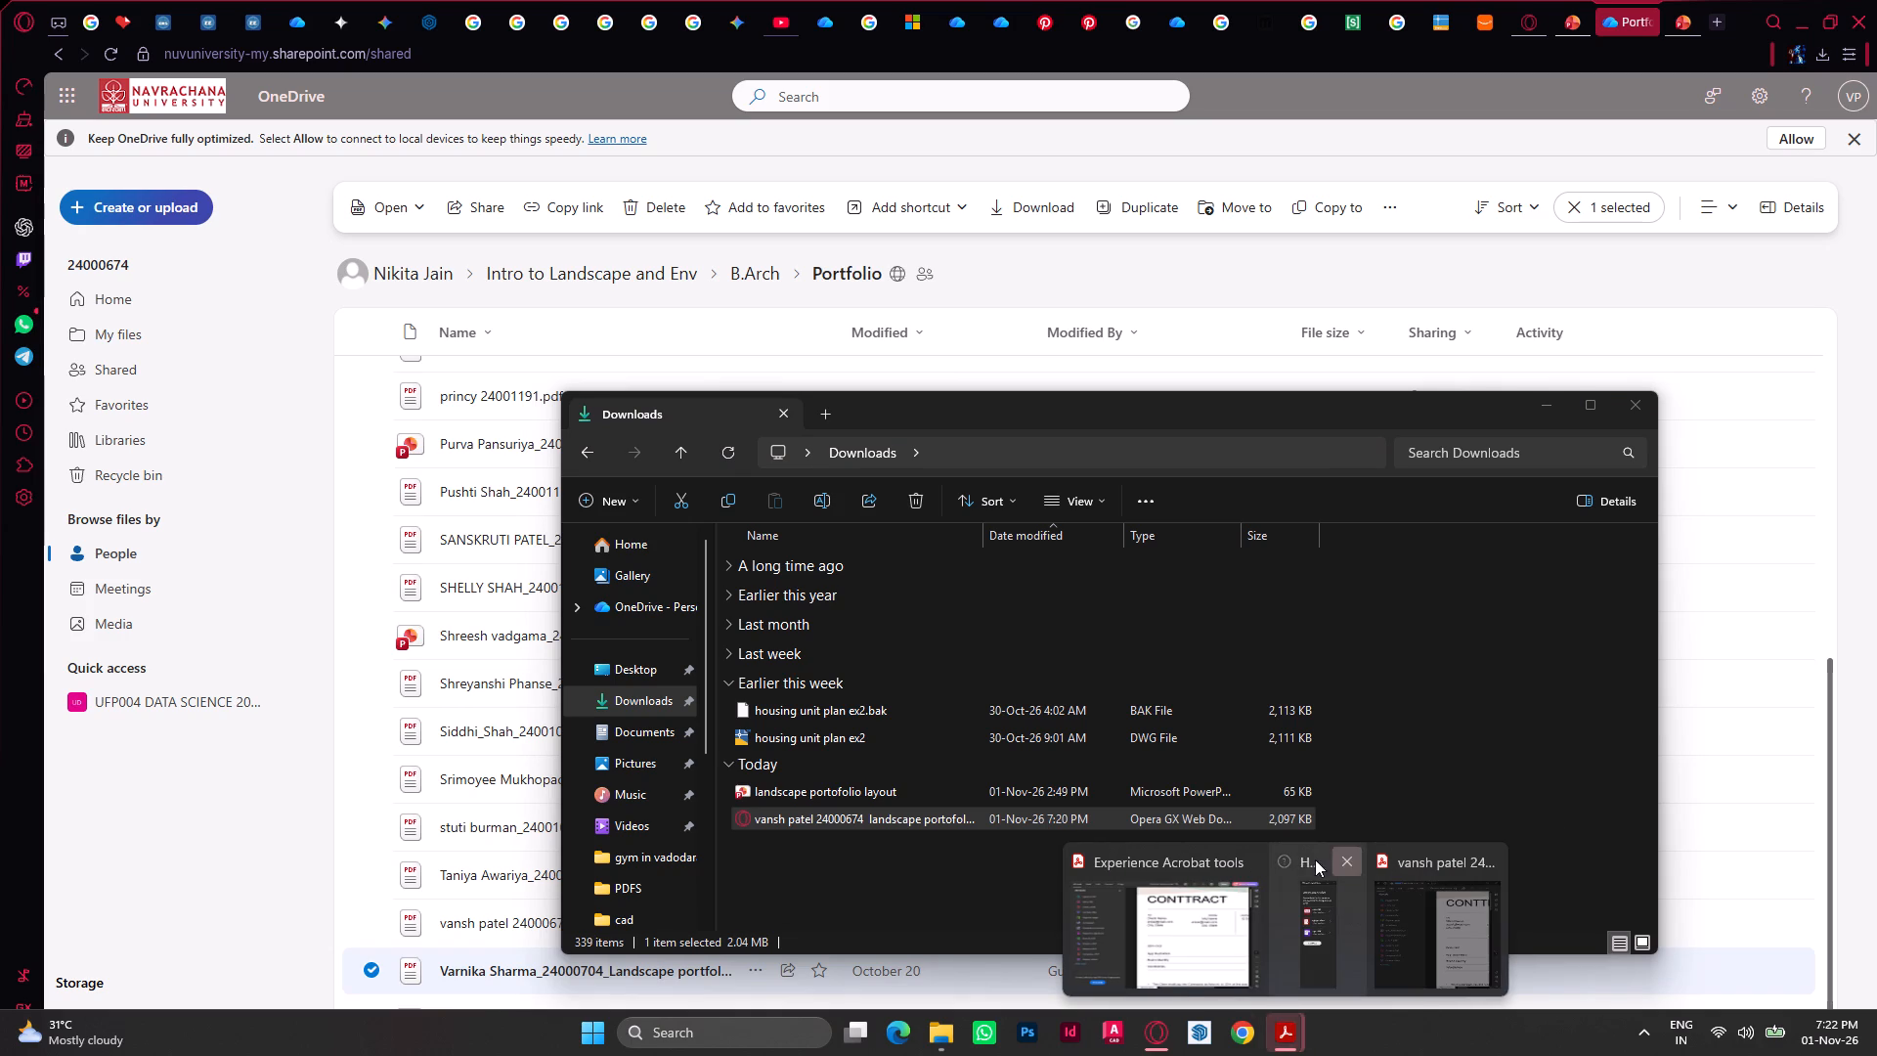
{"action": "left_click", "coordinate": [1252, 858]}
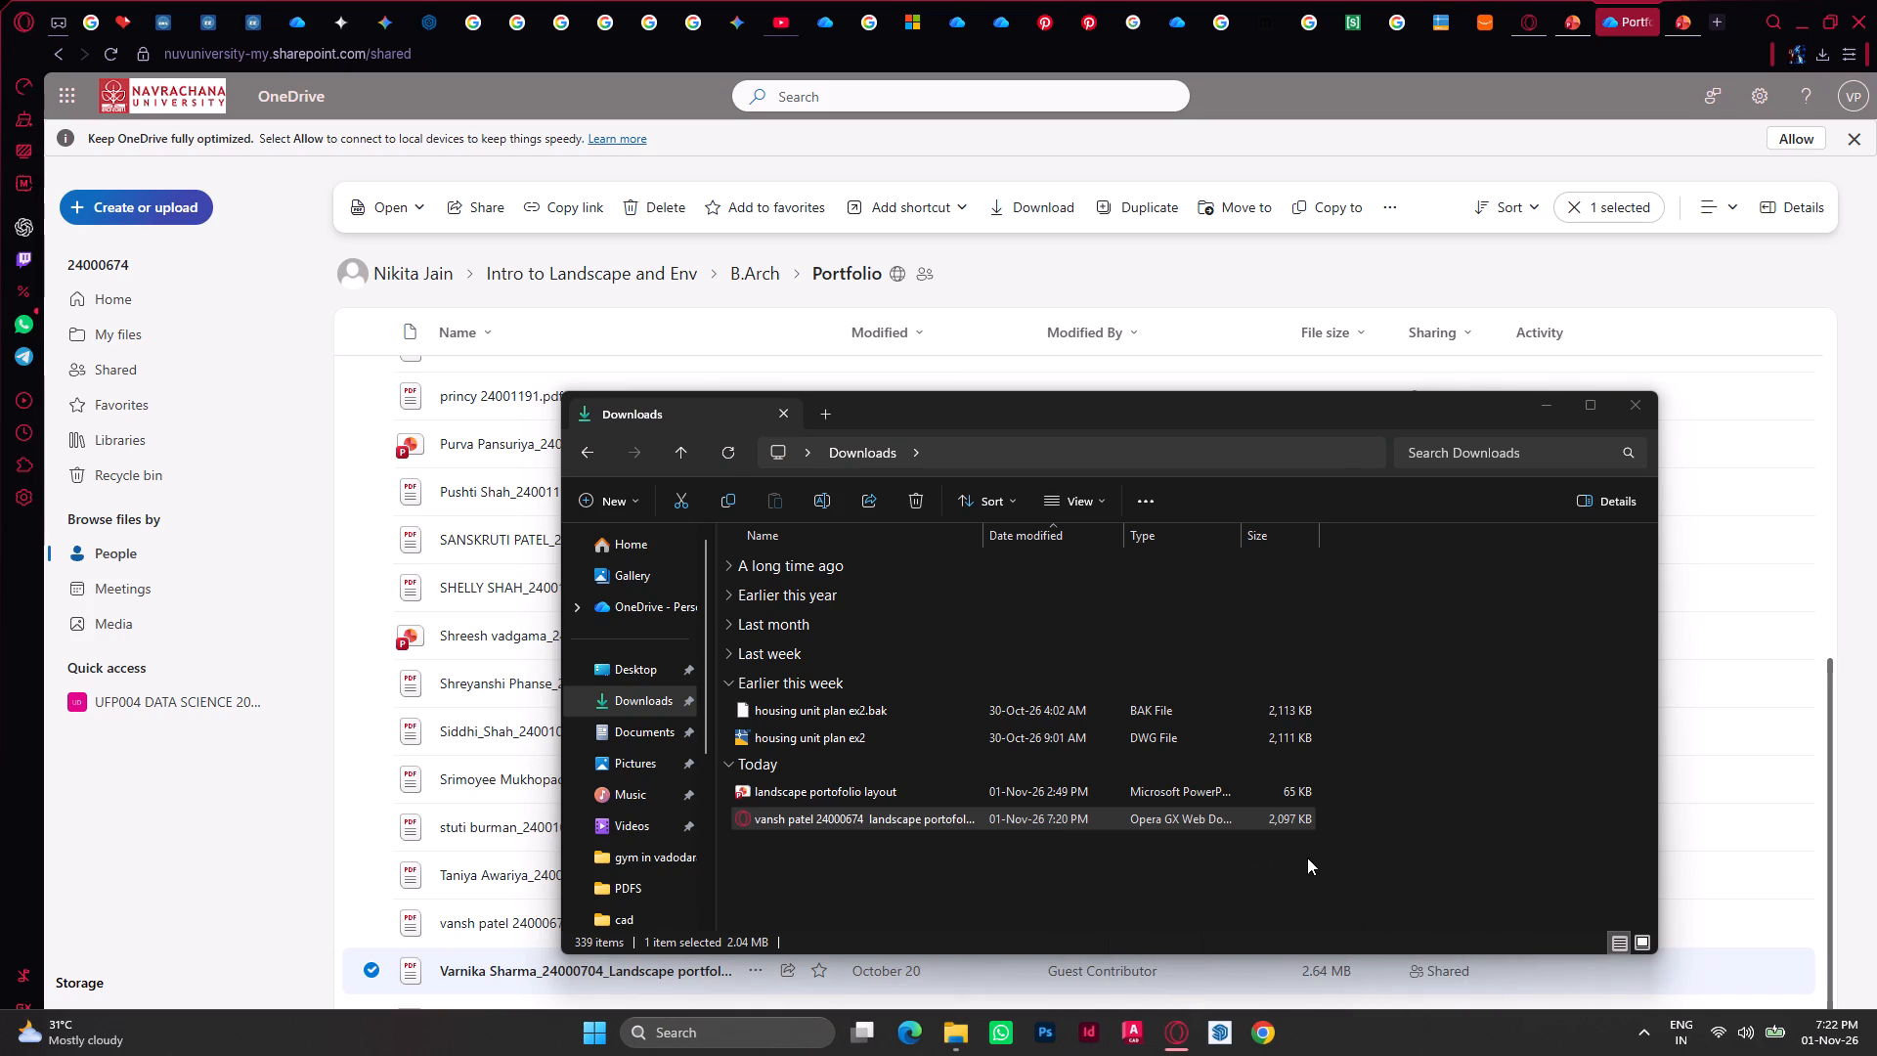
Rename the portfolio PDF in Downloads, replacing "(1)" with "2" so its name ends in "landscape portofolio layout 2".
{"action": "right_click", "coordinate": [1062, 814]}
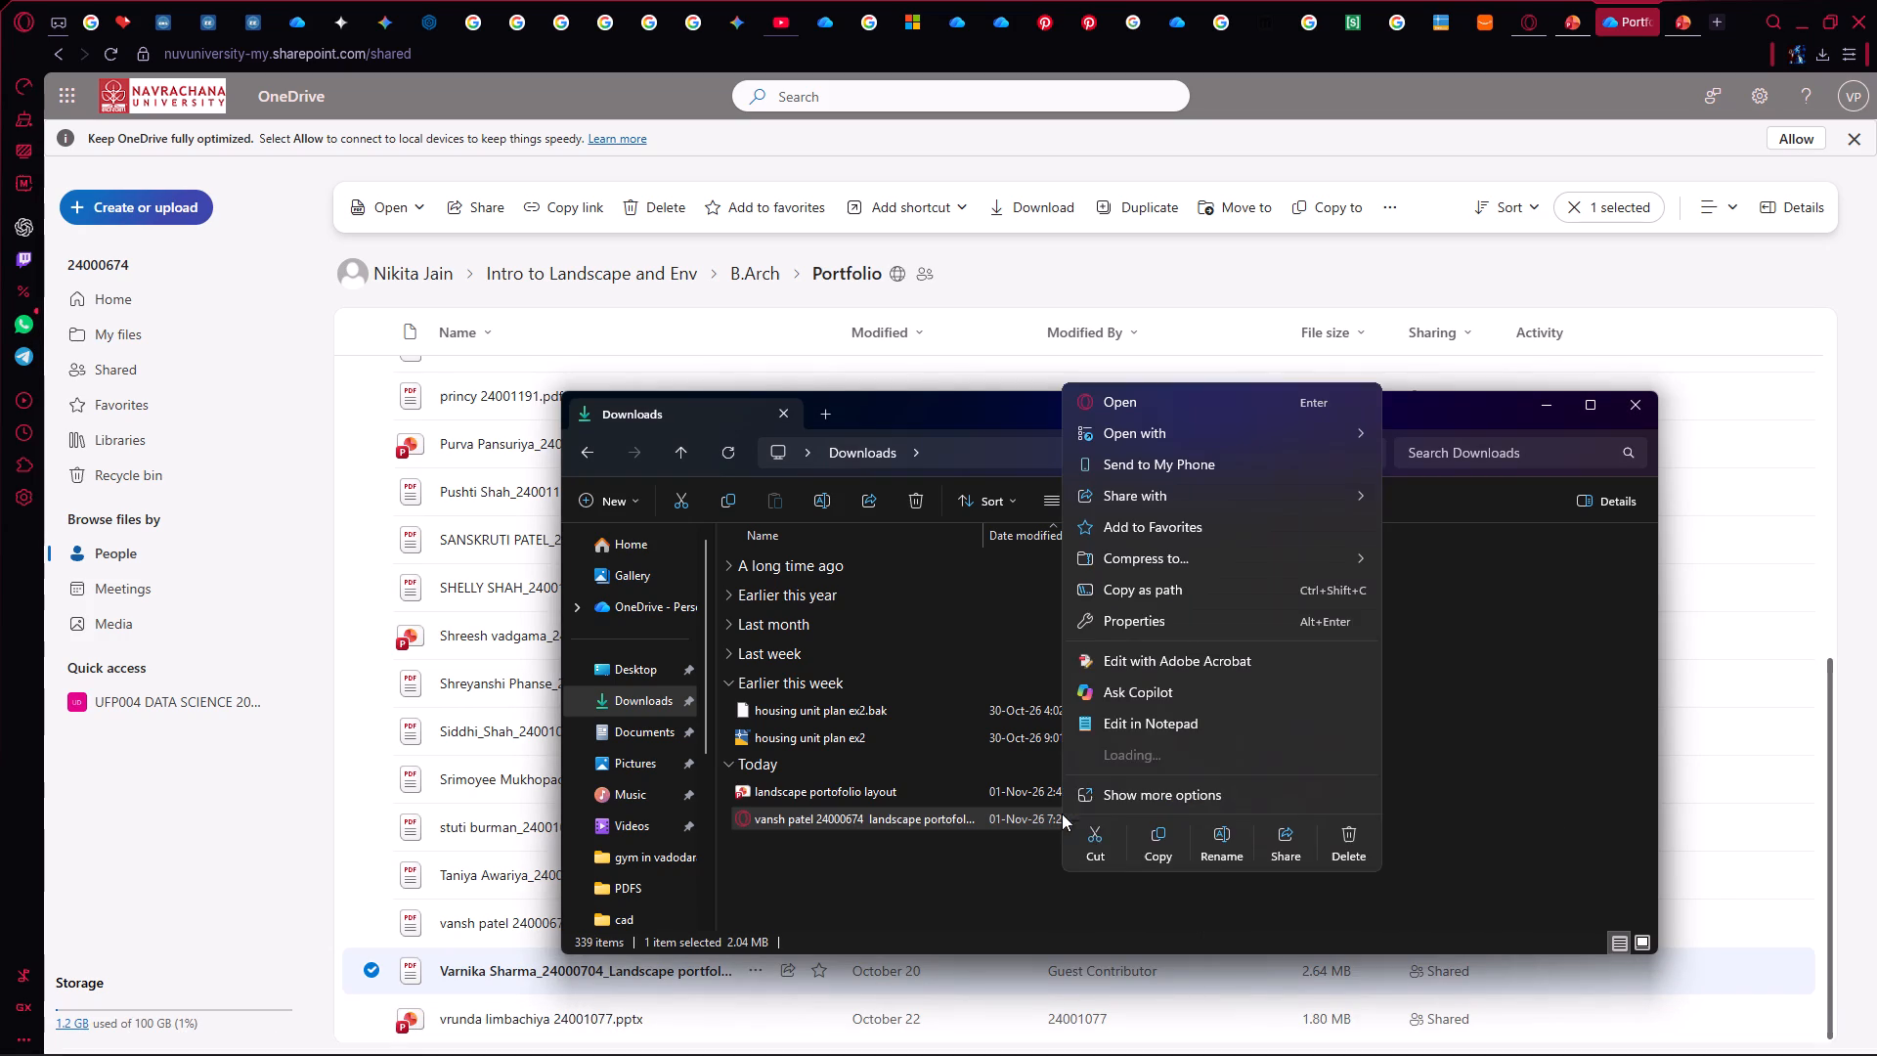
{"action": "left_click", "coordinate": [1232, 851]}
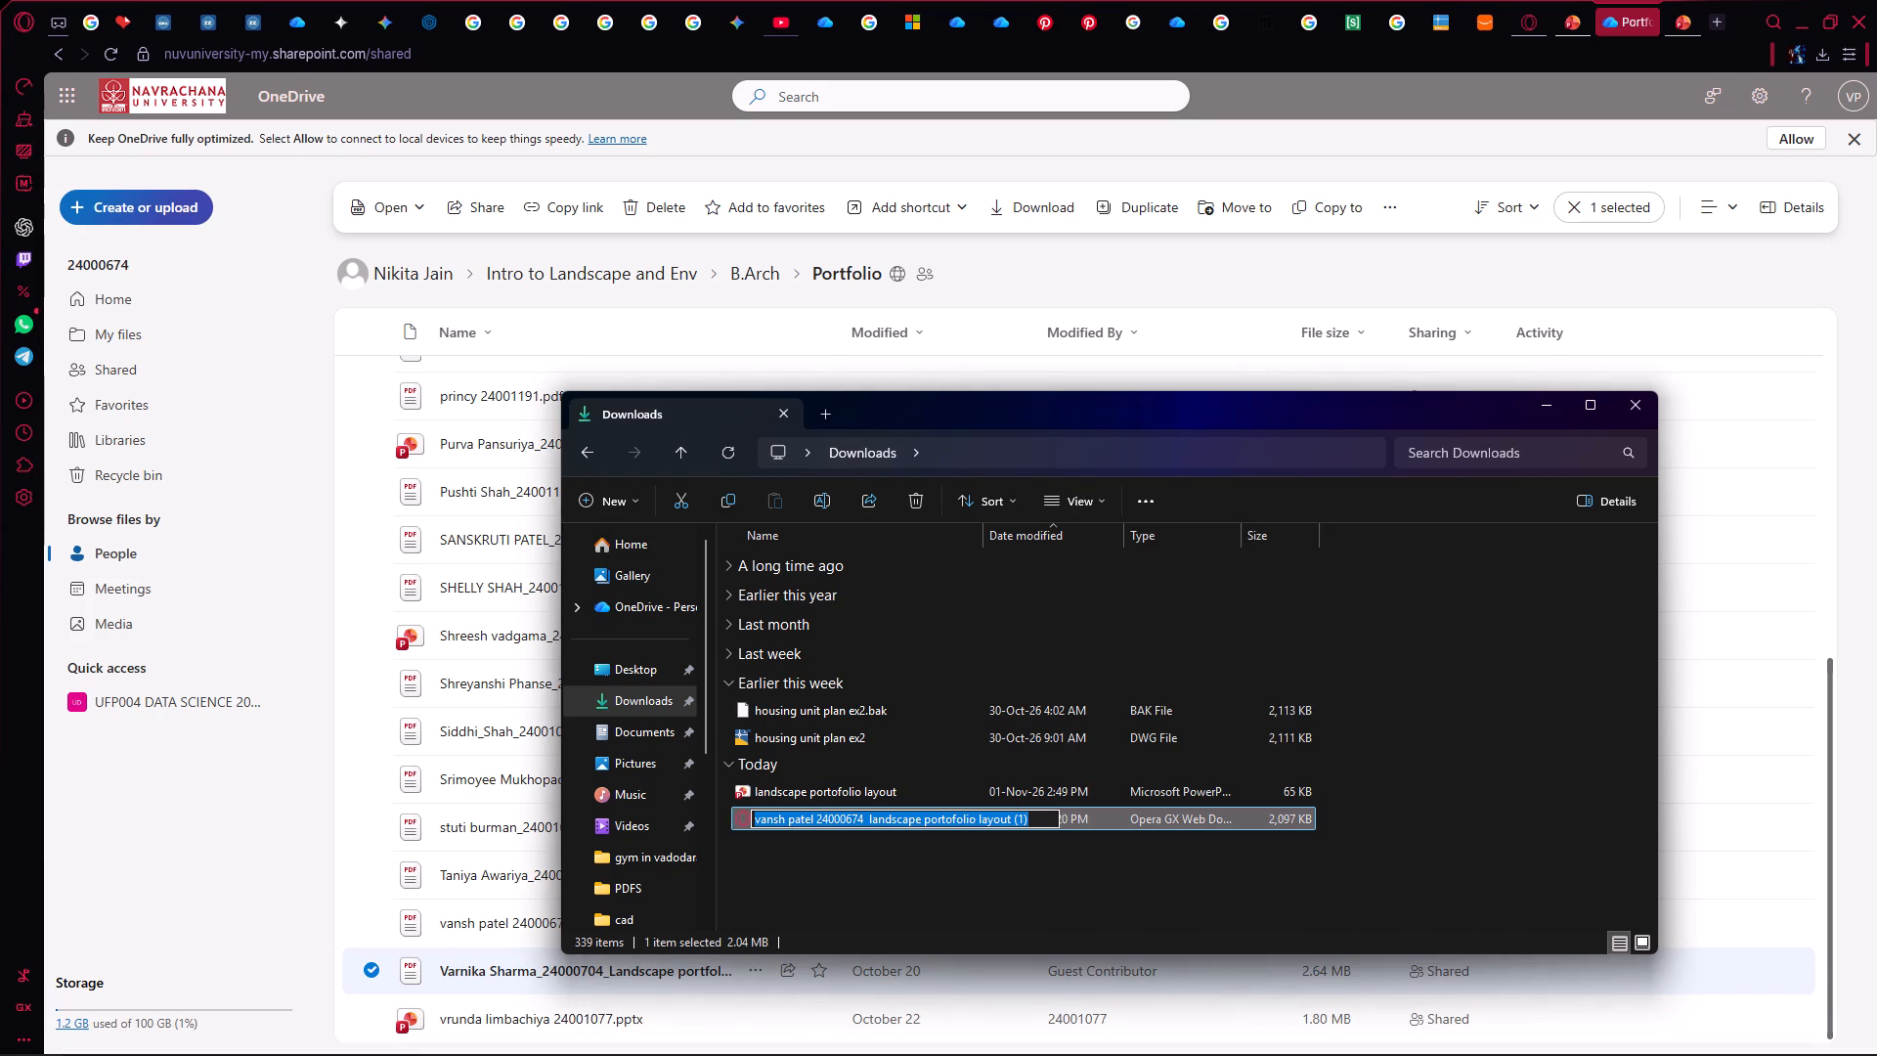
{"action": "left_click", "coordinate": [1030, 817]}
{"action": "key", "text": "BackSpace"}
{"action": "key", "text": "BackSpace"}
{"action": "key", "text": "BackSpace"}
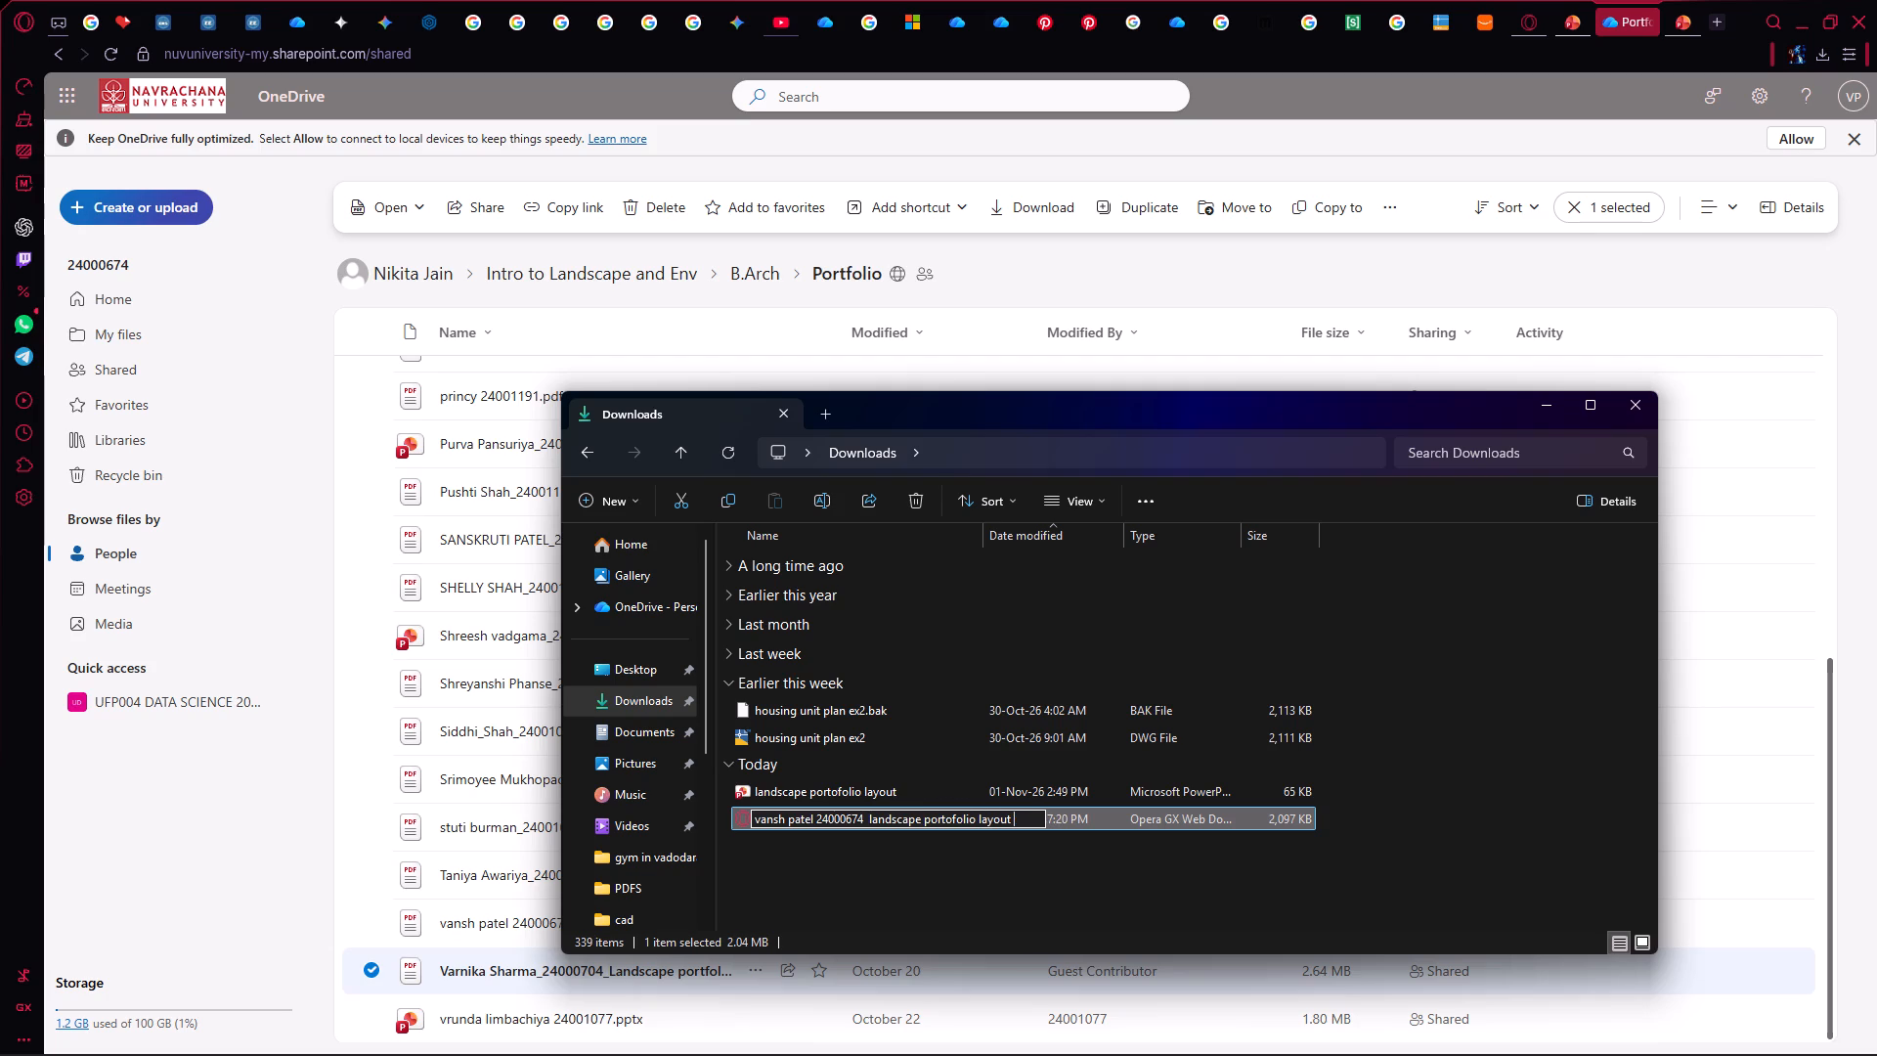
{"action": "key", "text": "2"}
{"action": "key", "text": "Return"}
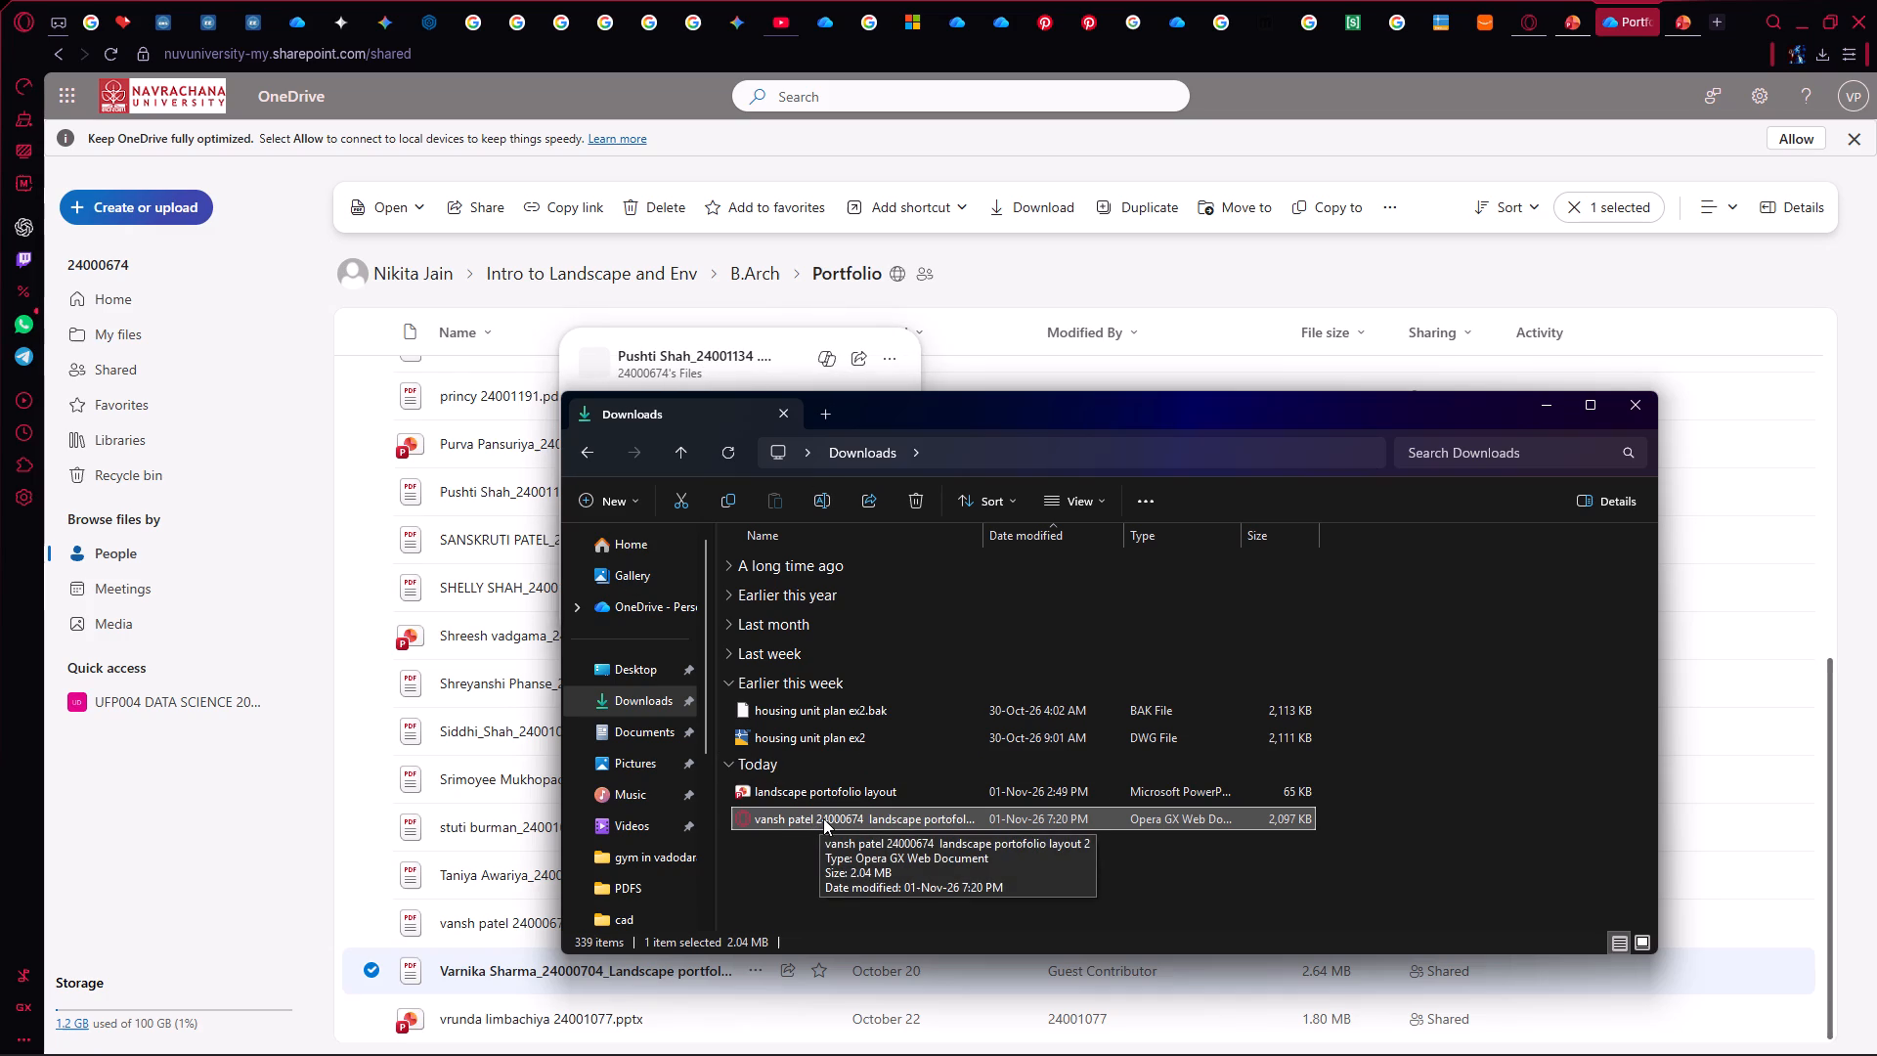
Upload the renamed portfolio PDF from Downloads to the shared OneDrive Portfolio folder.
{"action": "left_click_drag", "start_coordinate": [824, 818], "coordinate": [576, 791]}
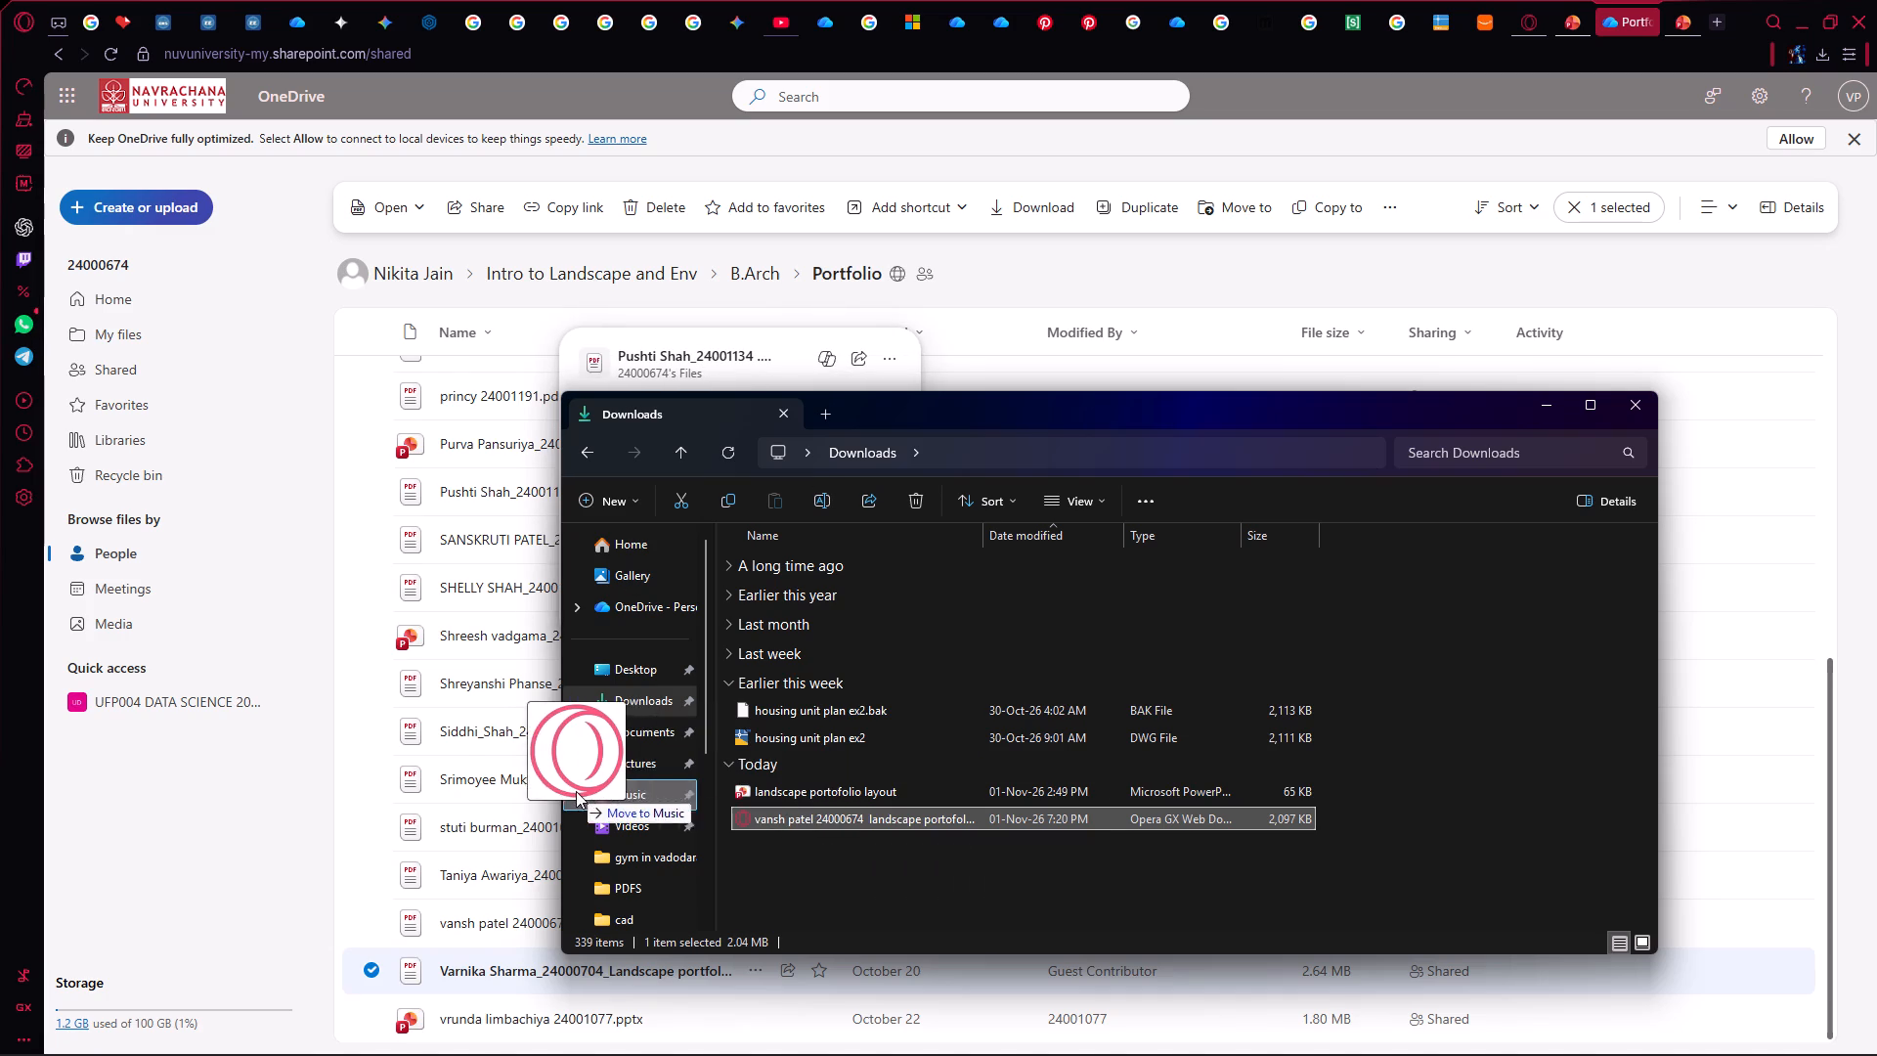
{"action": "left_click_drag", "start_coordinate": [576, 791], "coordinate": [505, 780]}
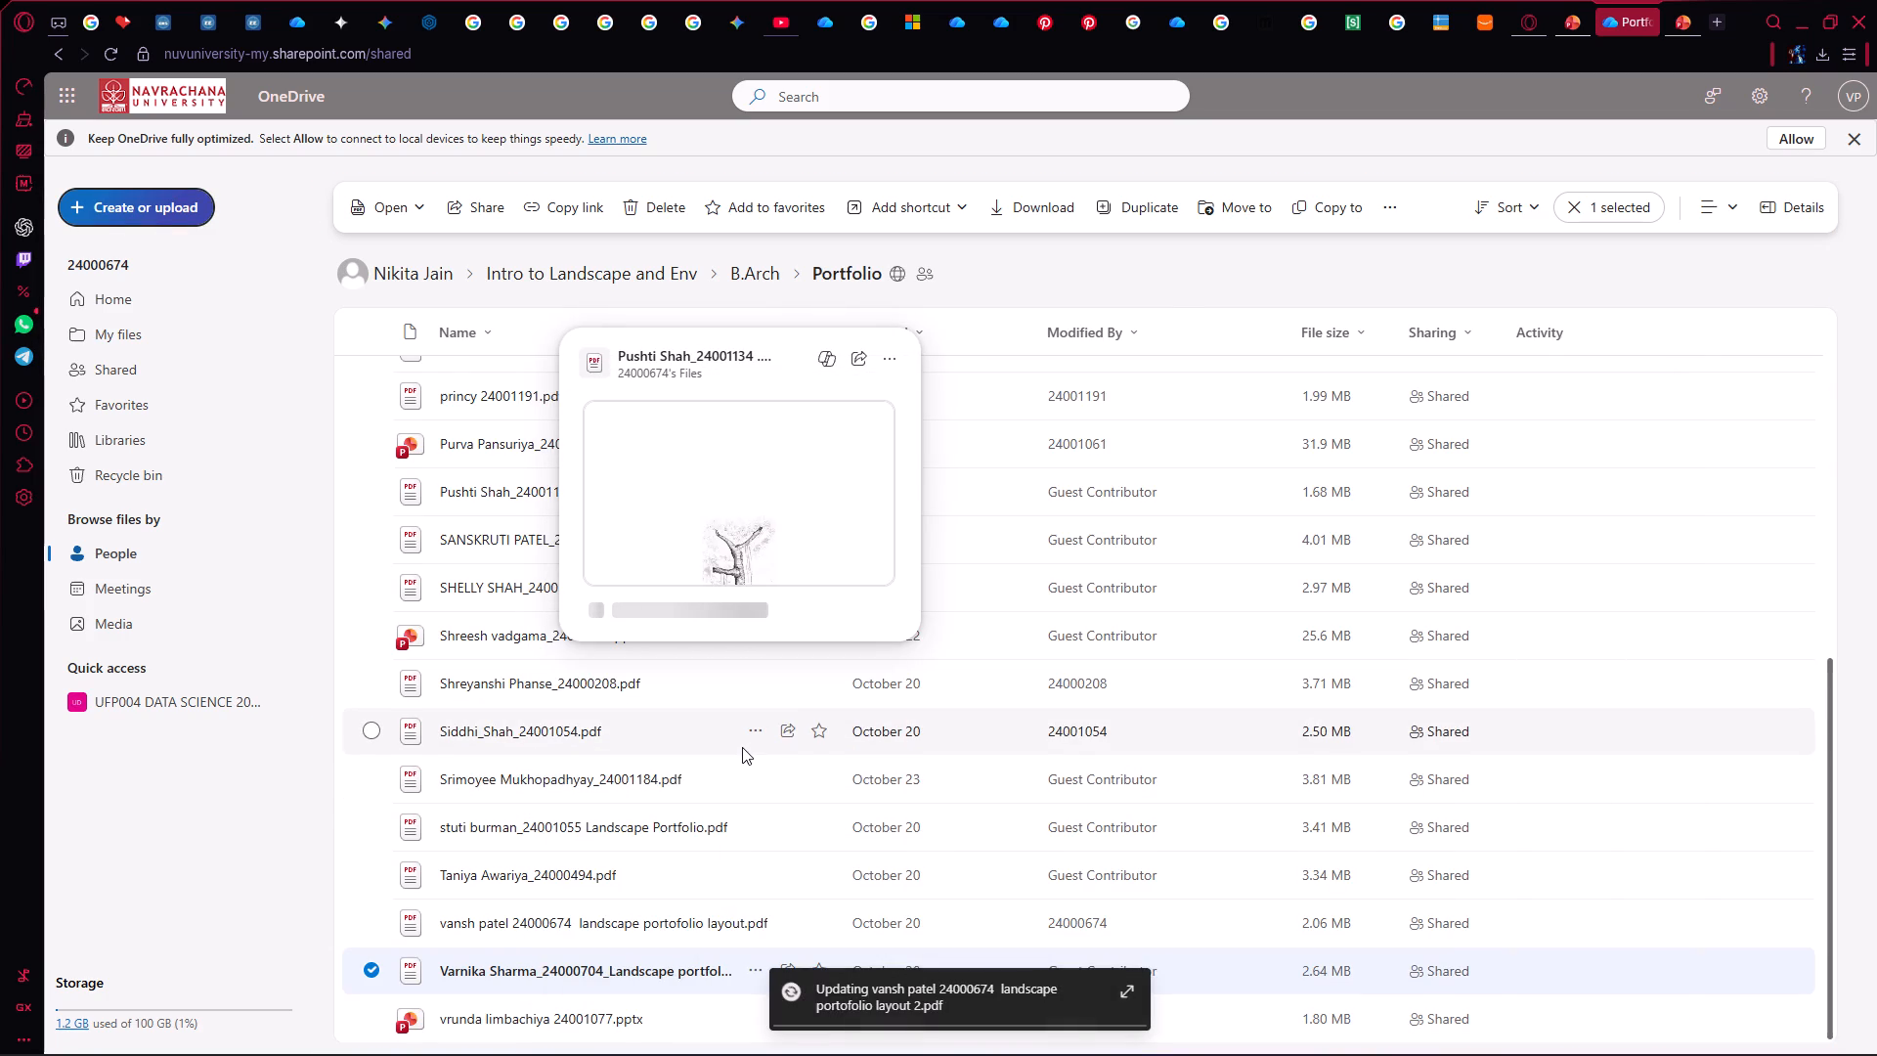